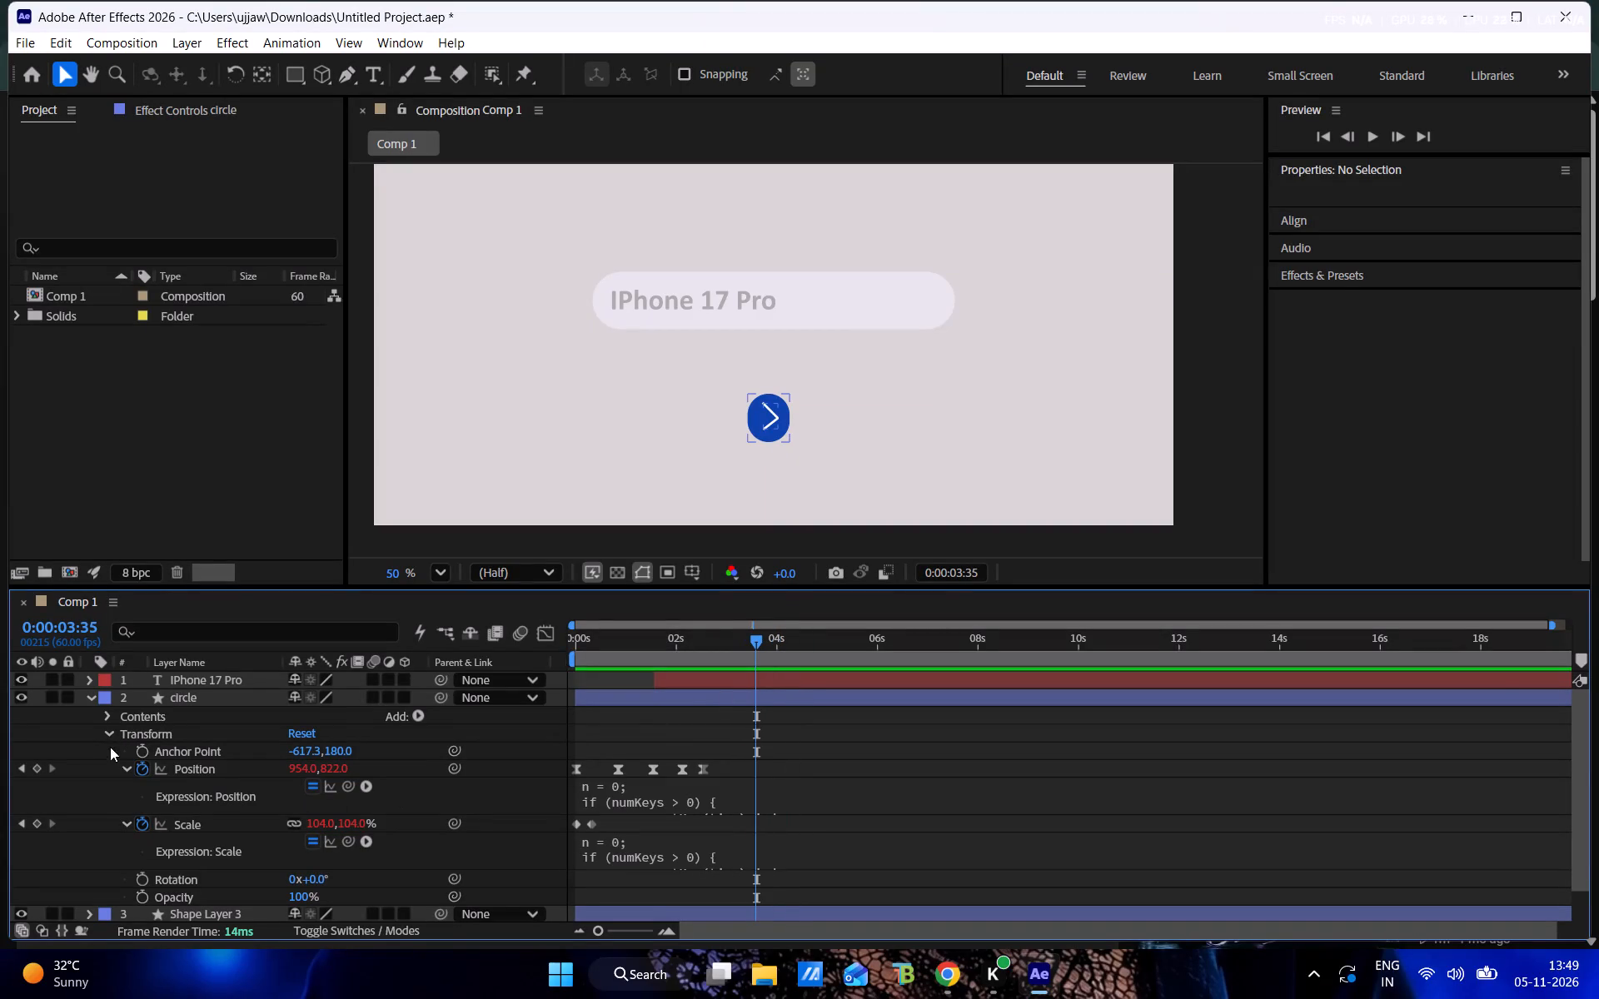
Select the circle layer and expand its Contents to the arrow and Rectangle 1 groups, with Transform collapsed.
left_click(92, 695)
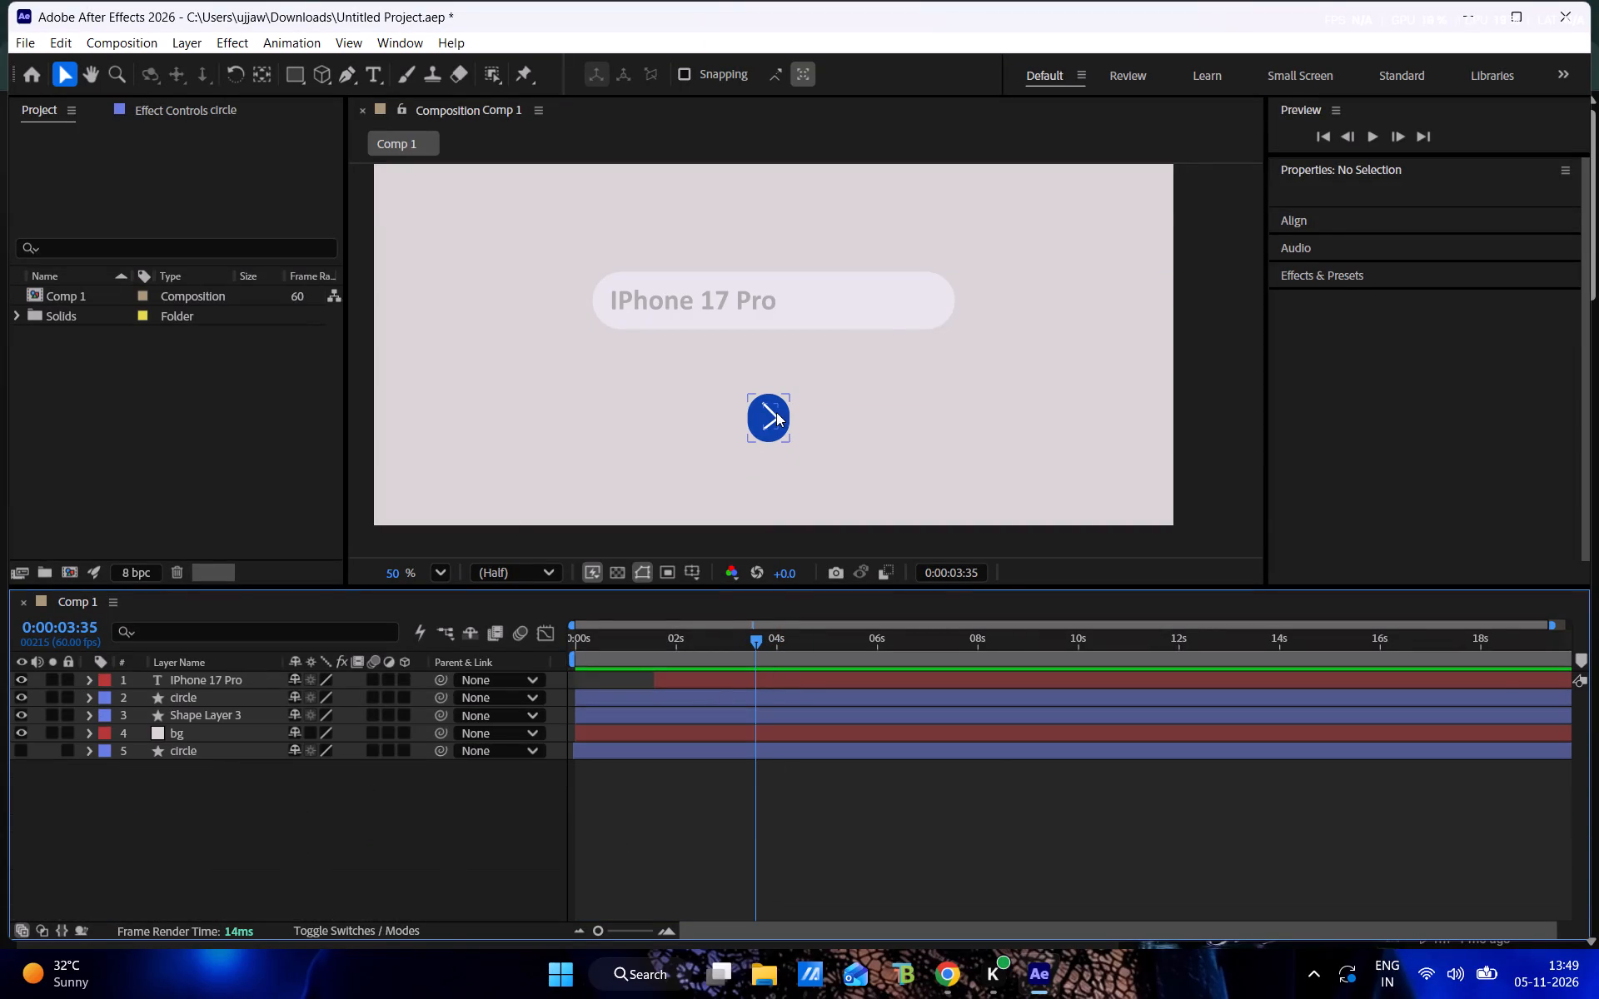
left_click(776, 412)
left_click(87, 701)
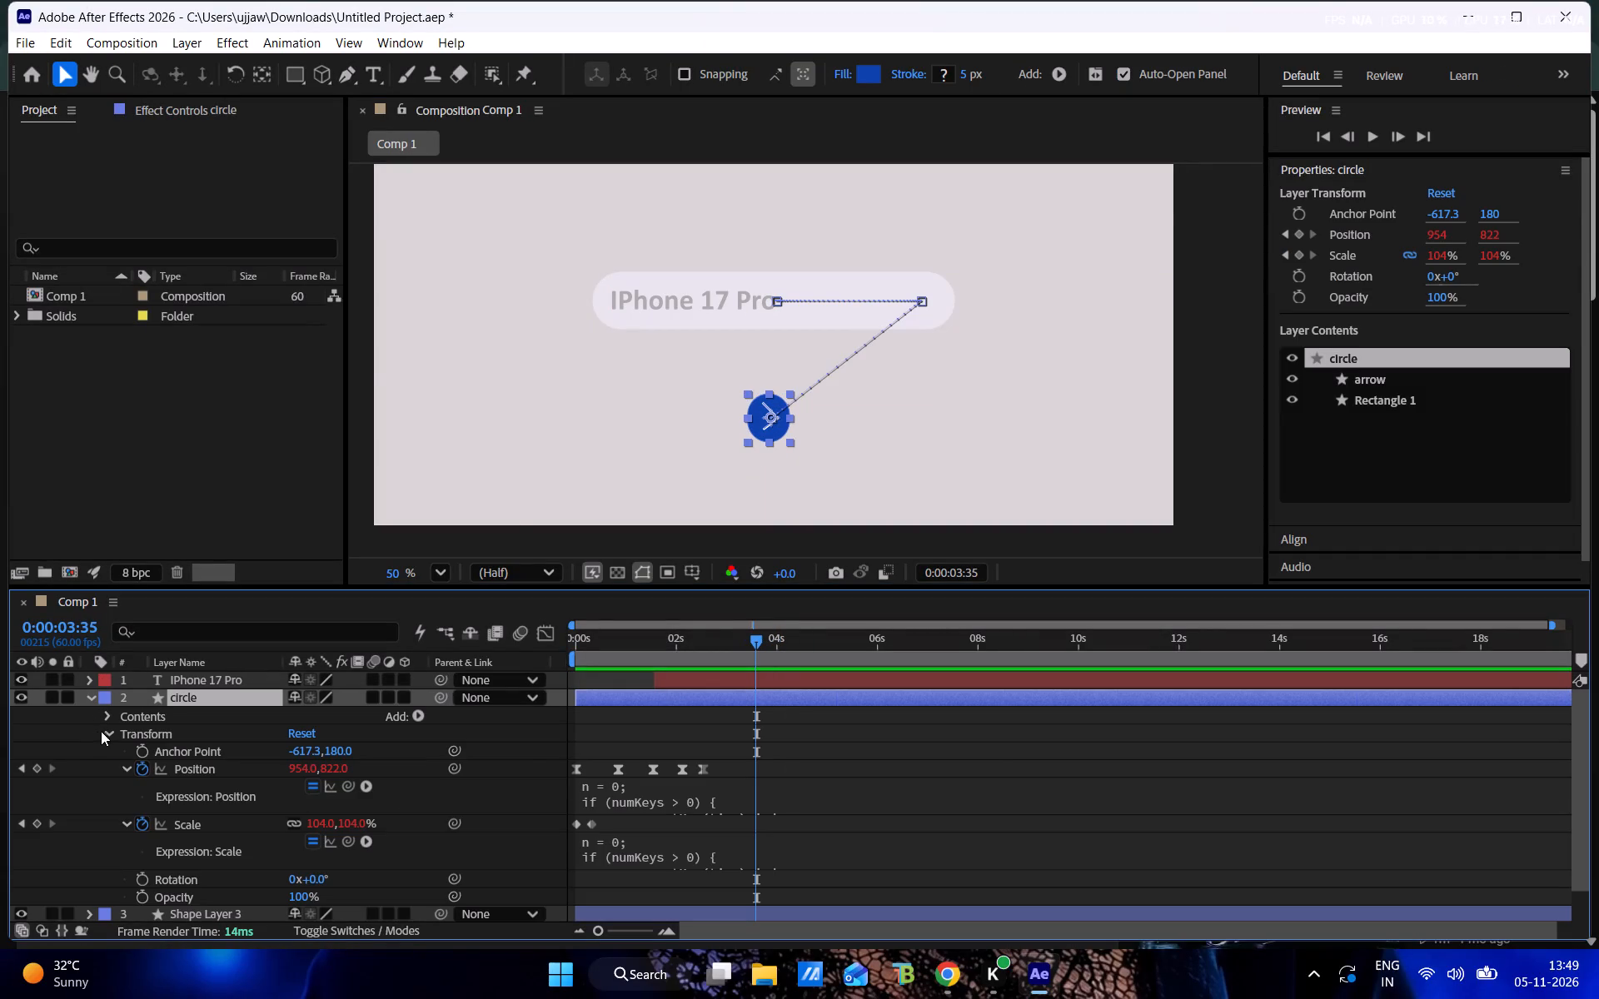
left_click(106, 731)
left_click(102, 720)
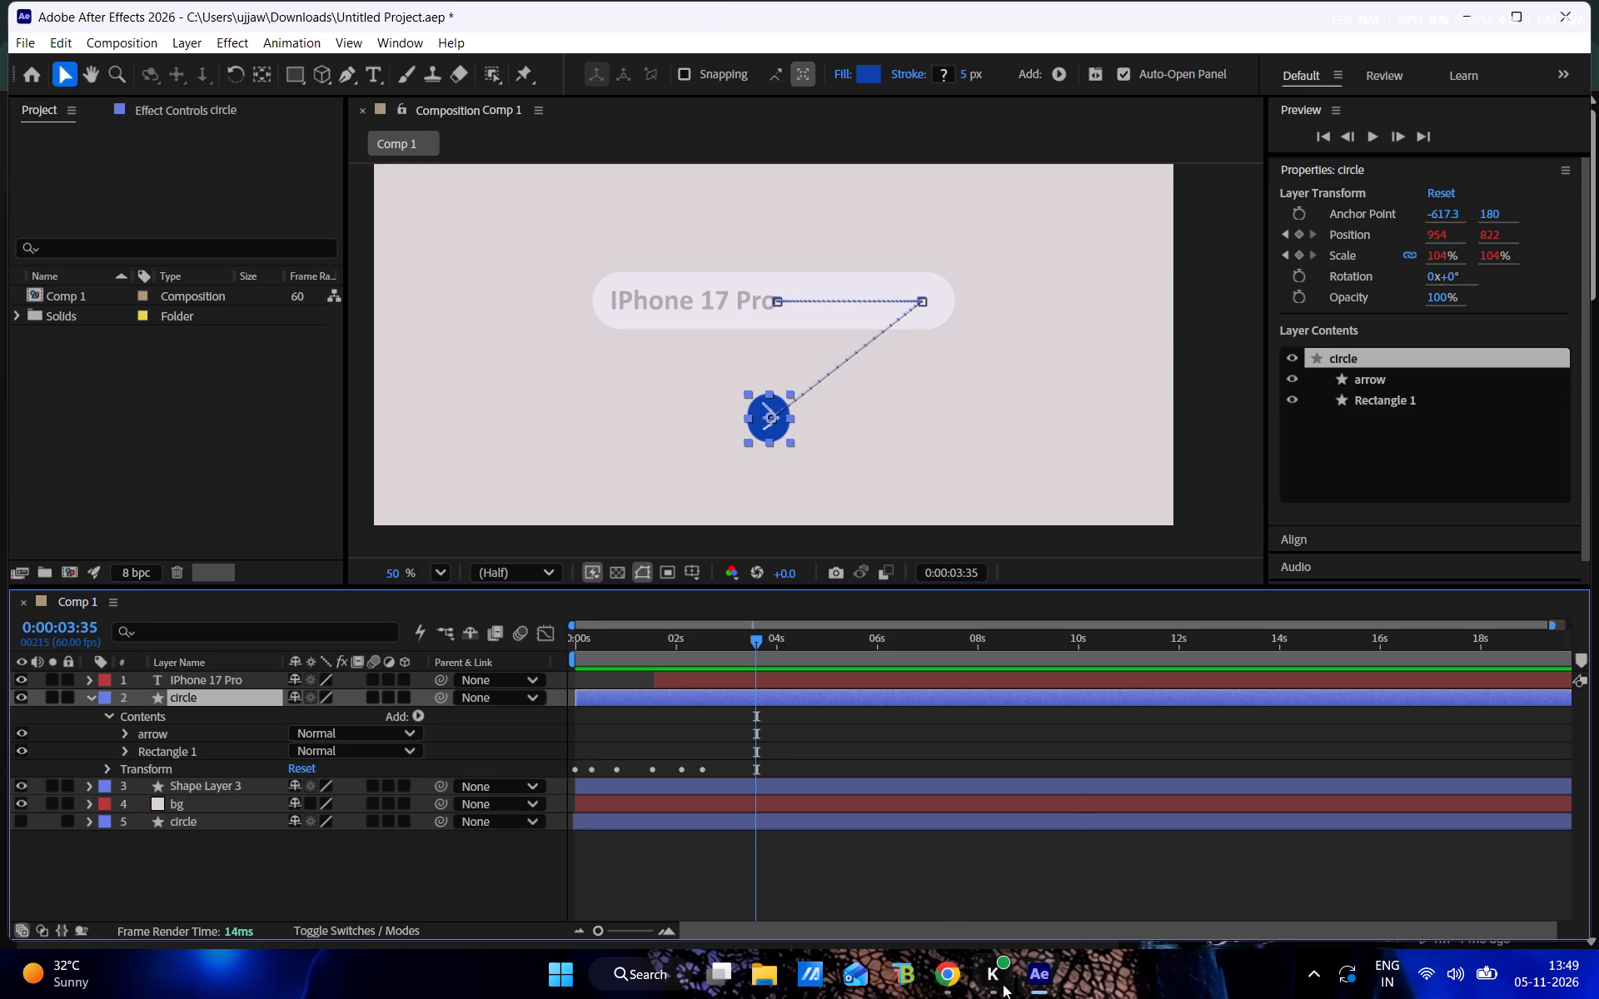
Check a moment of the Apple-style motion graphics tutorial in Chrome, and return to After Effects.
left_click(951, 976)
left_click(636, 546)
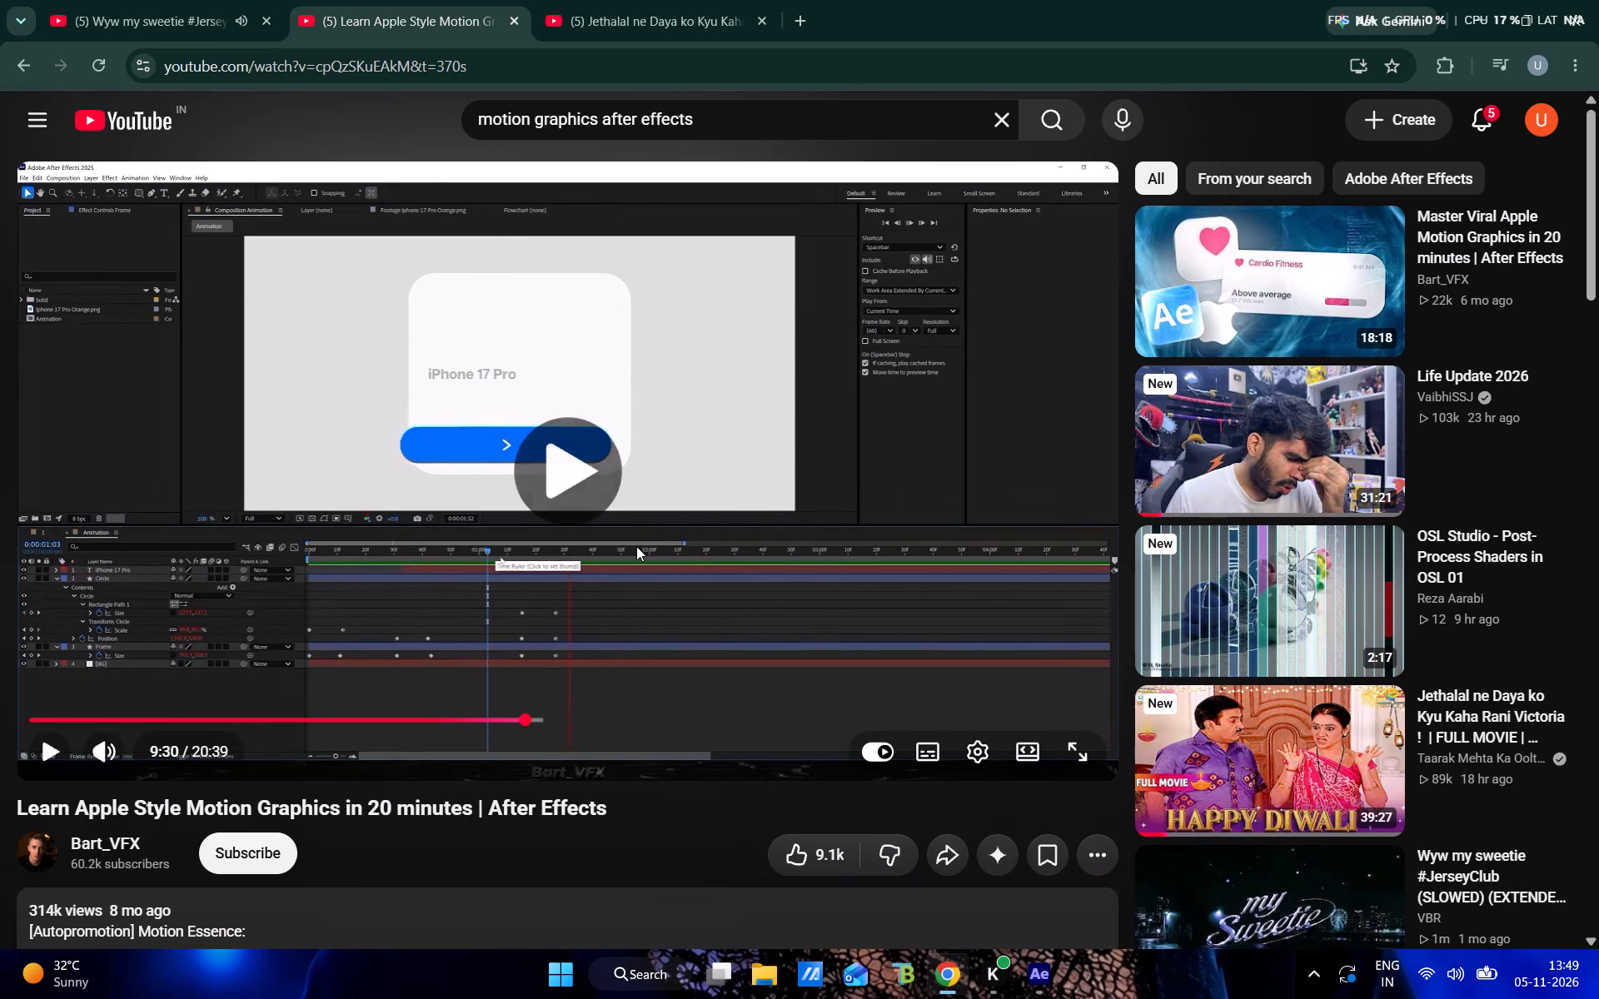
left_click(636, 546)
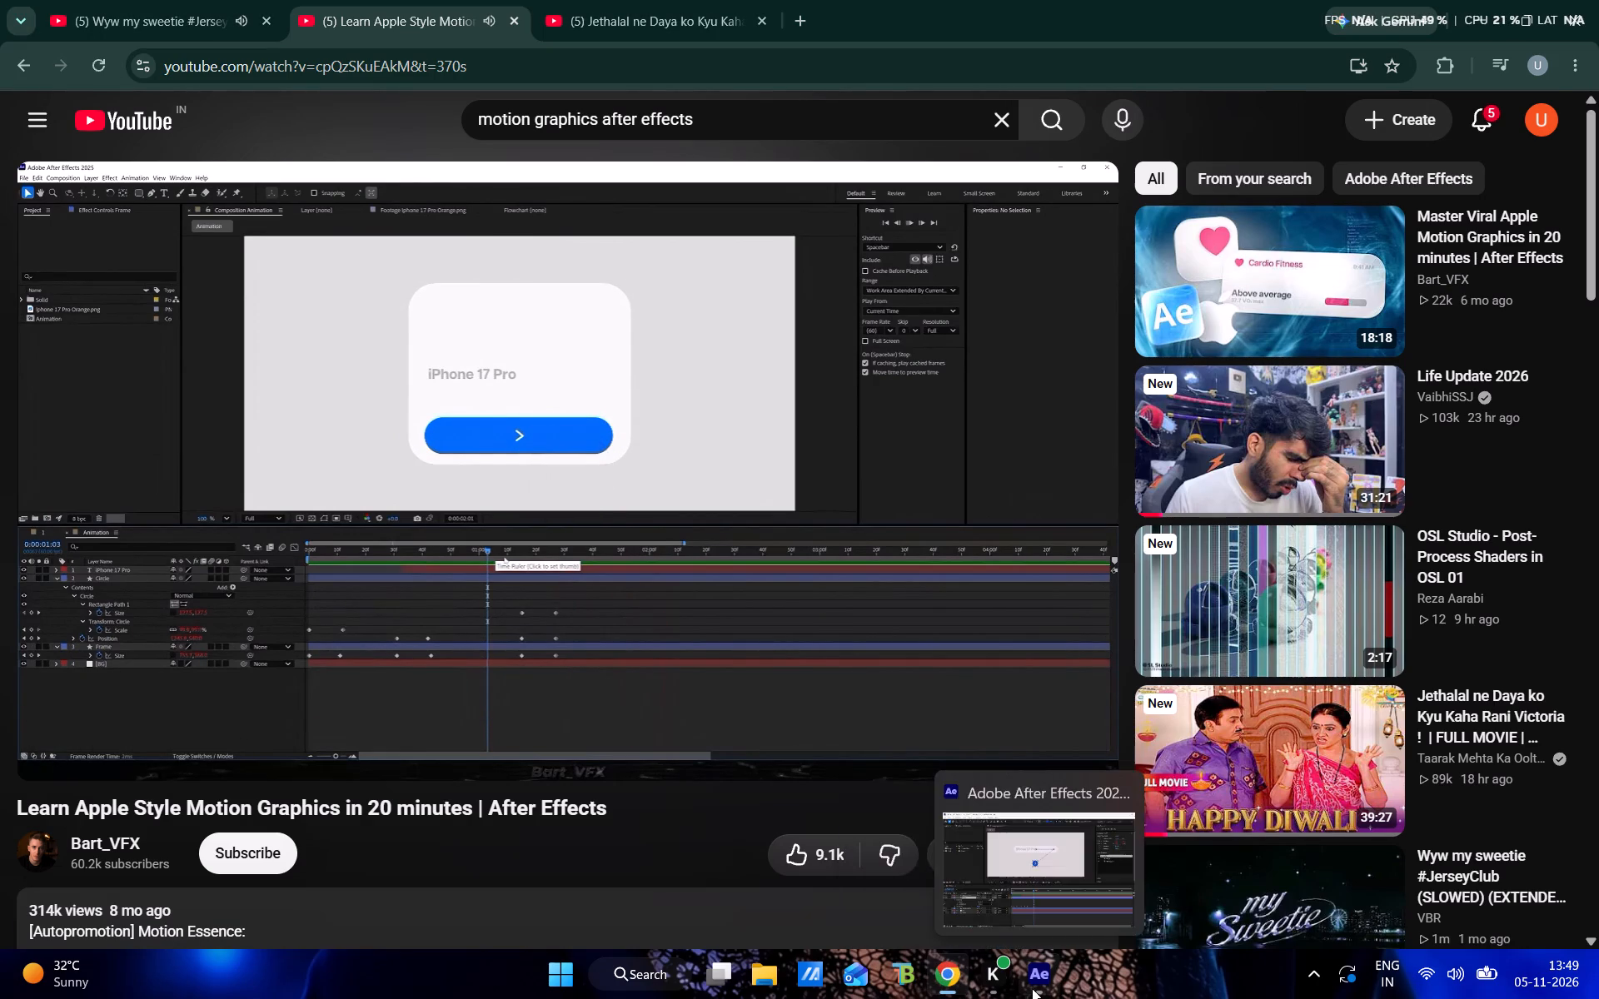
left_click(1034, 988)
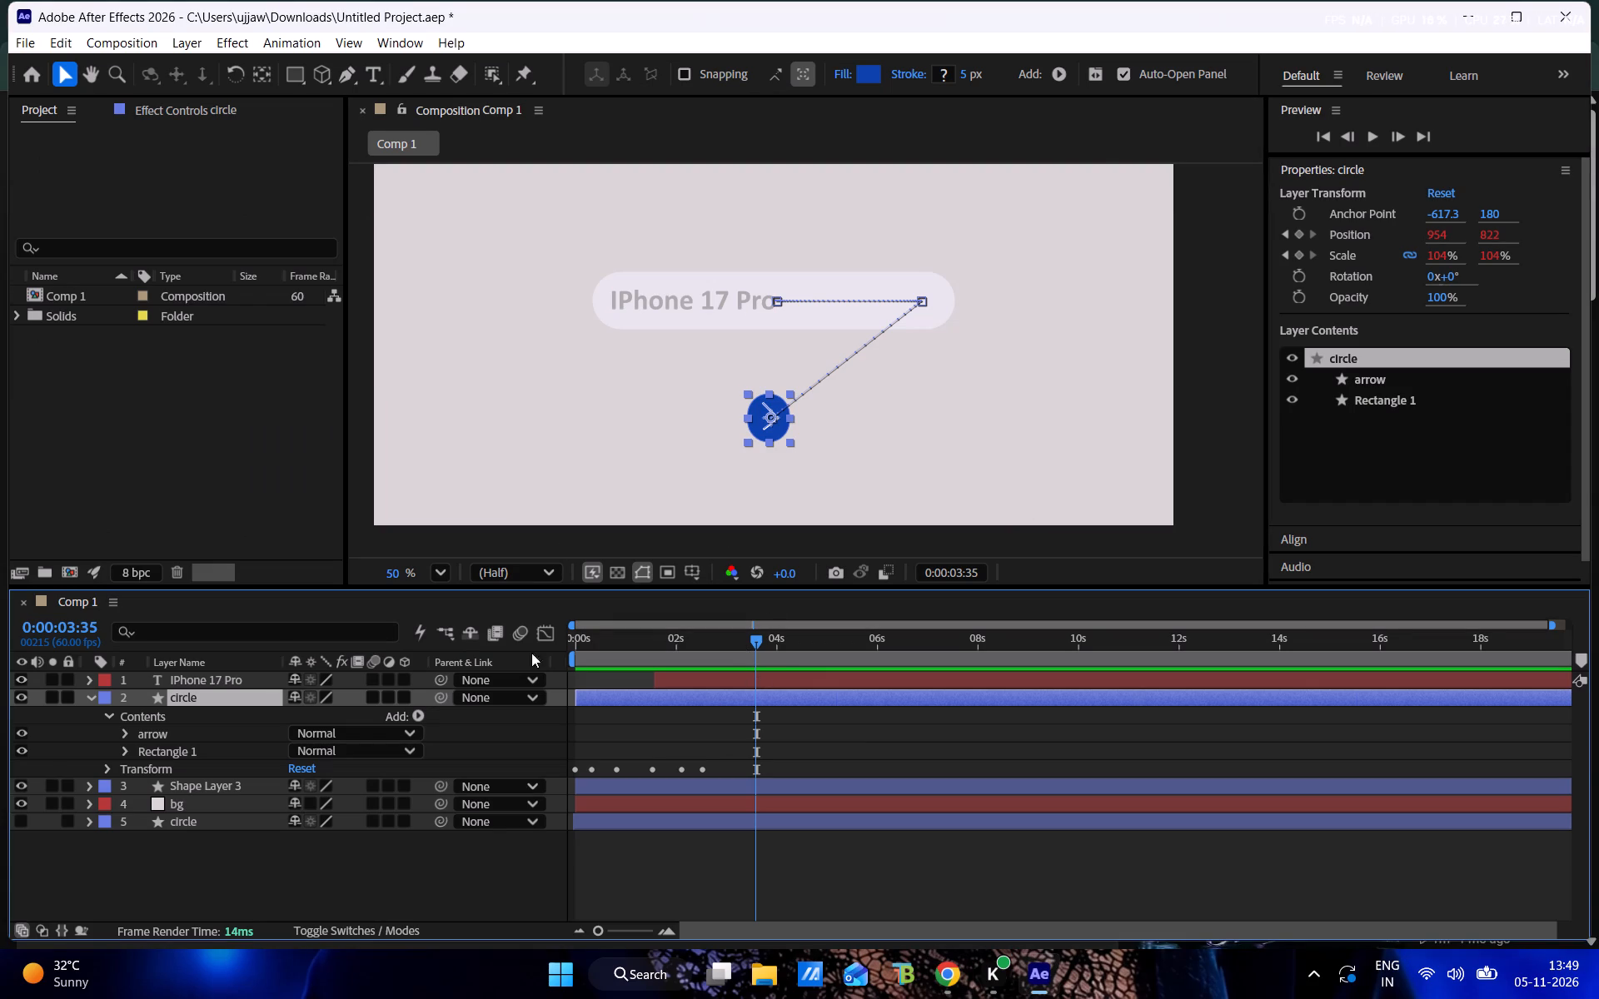
Add a first Size keyframe to the circle layer's Rectangle Path 1 at 0:00:02:56 and unlink its proportions.
left_click(122, 750)
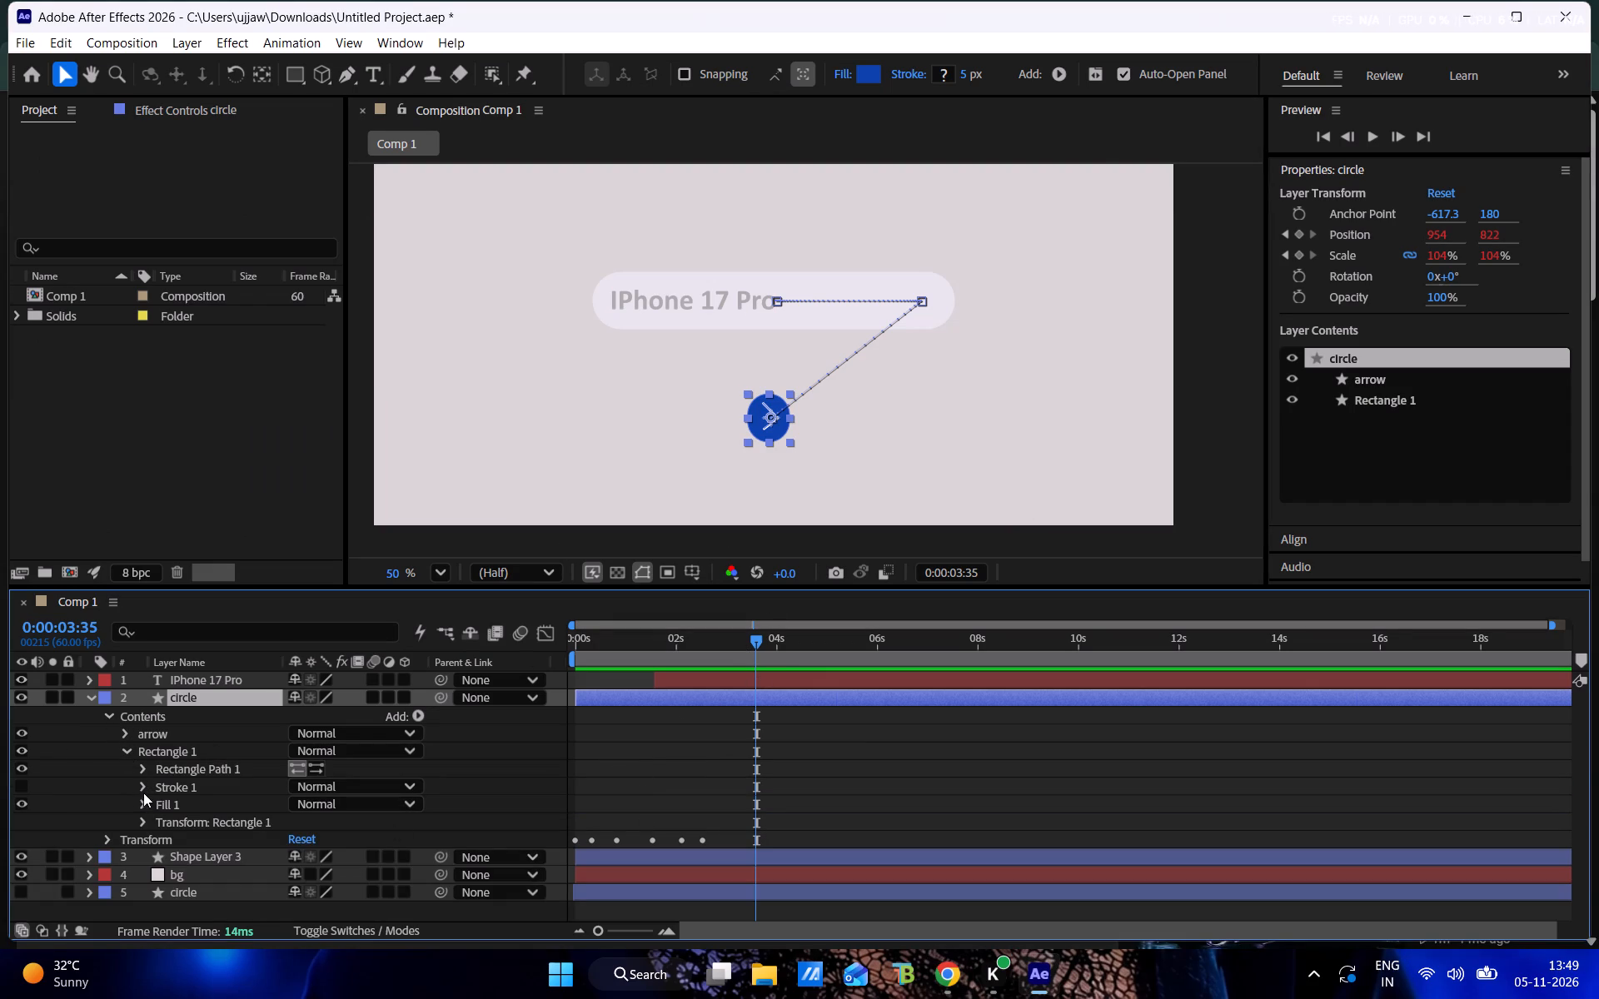
left_click(139, 768)
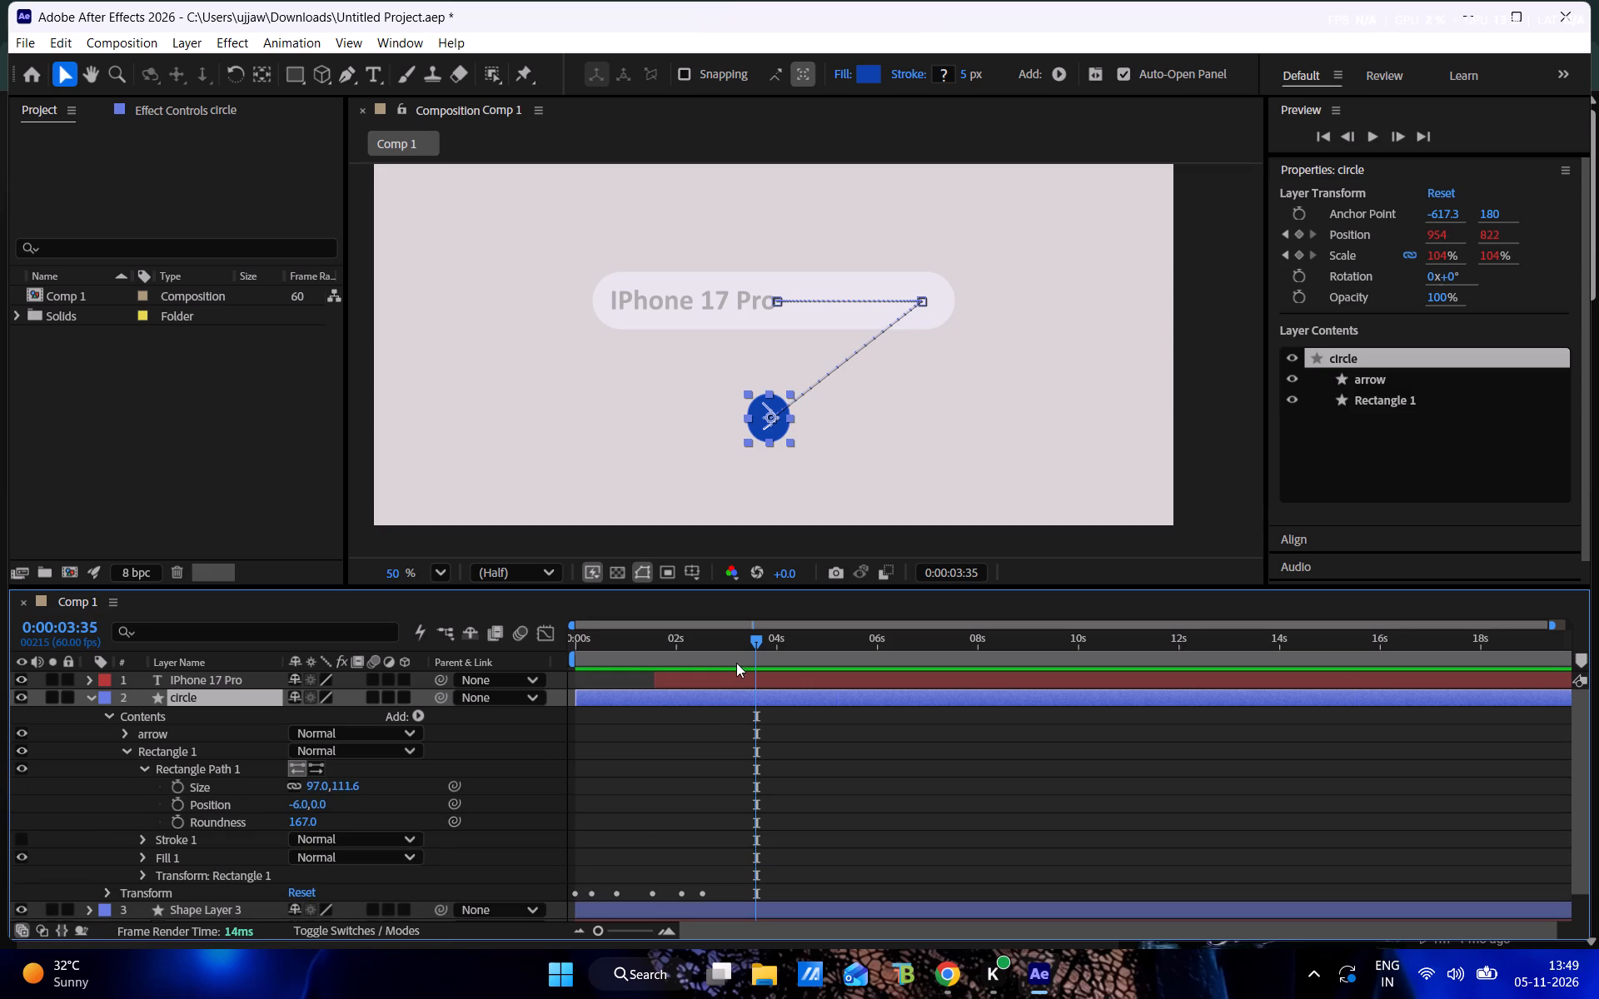
left_click_drag(742, 649, 636, 644)
left_click_drag(645, 645, 679, 653)
left_click_drag(695, 656, 724, 663)
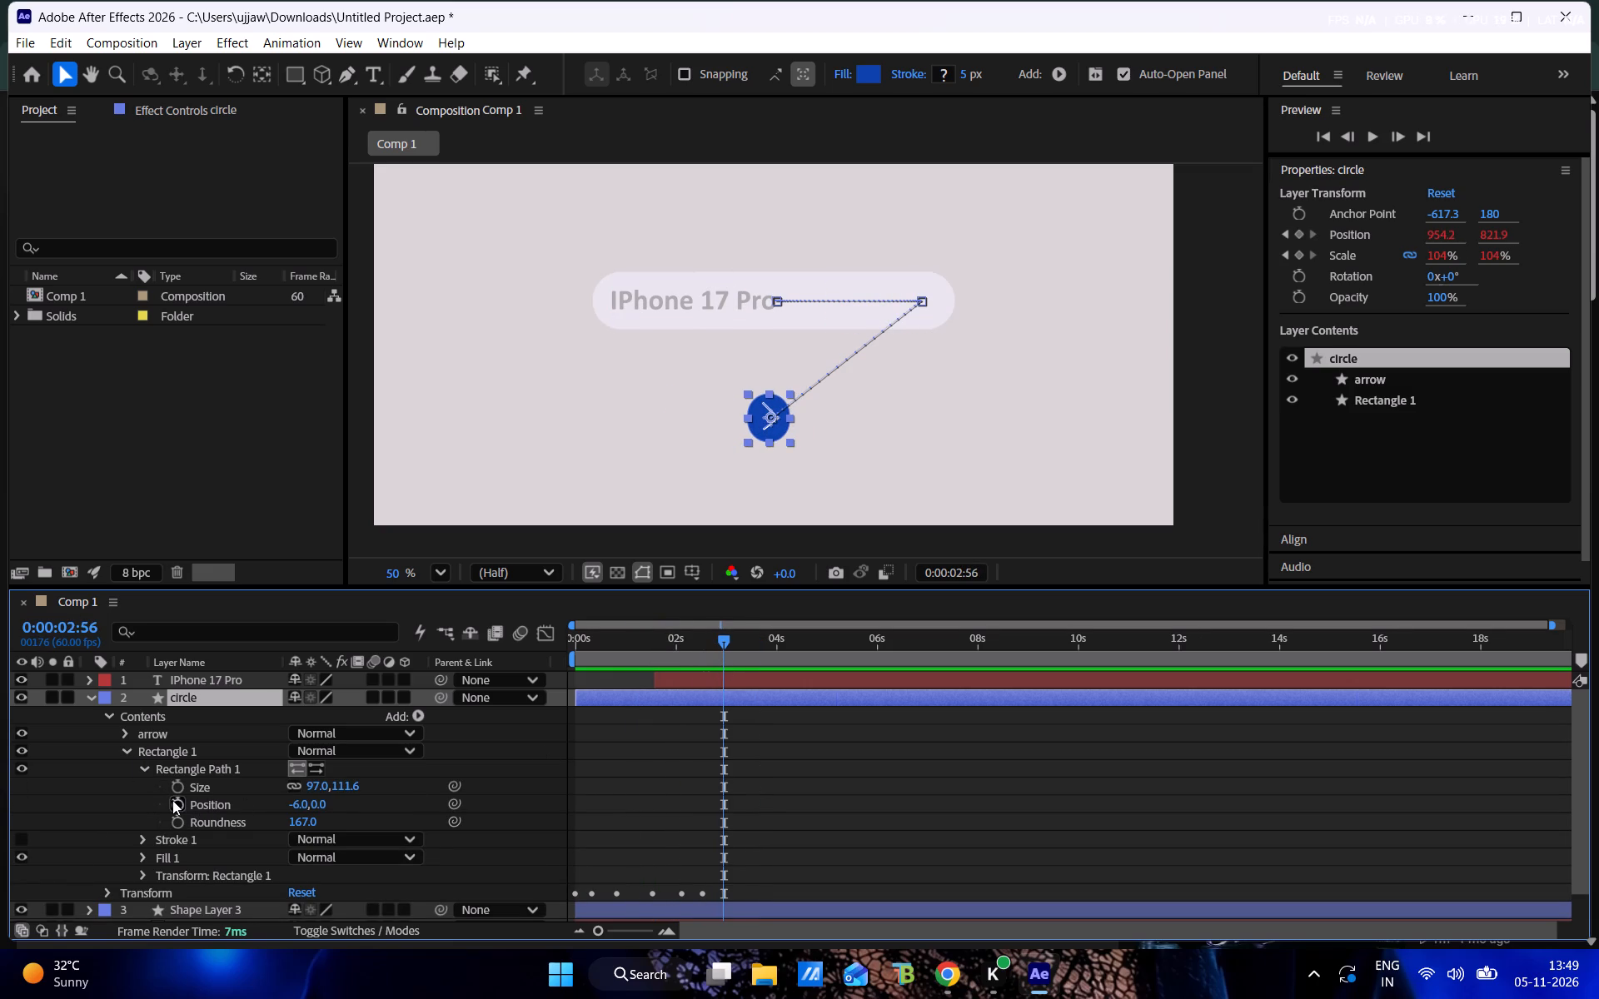
left_click(174, 789)
left_click(291, 786)
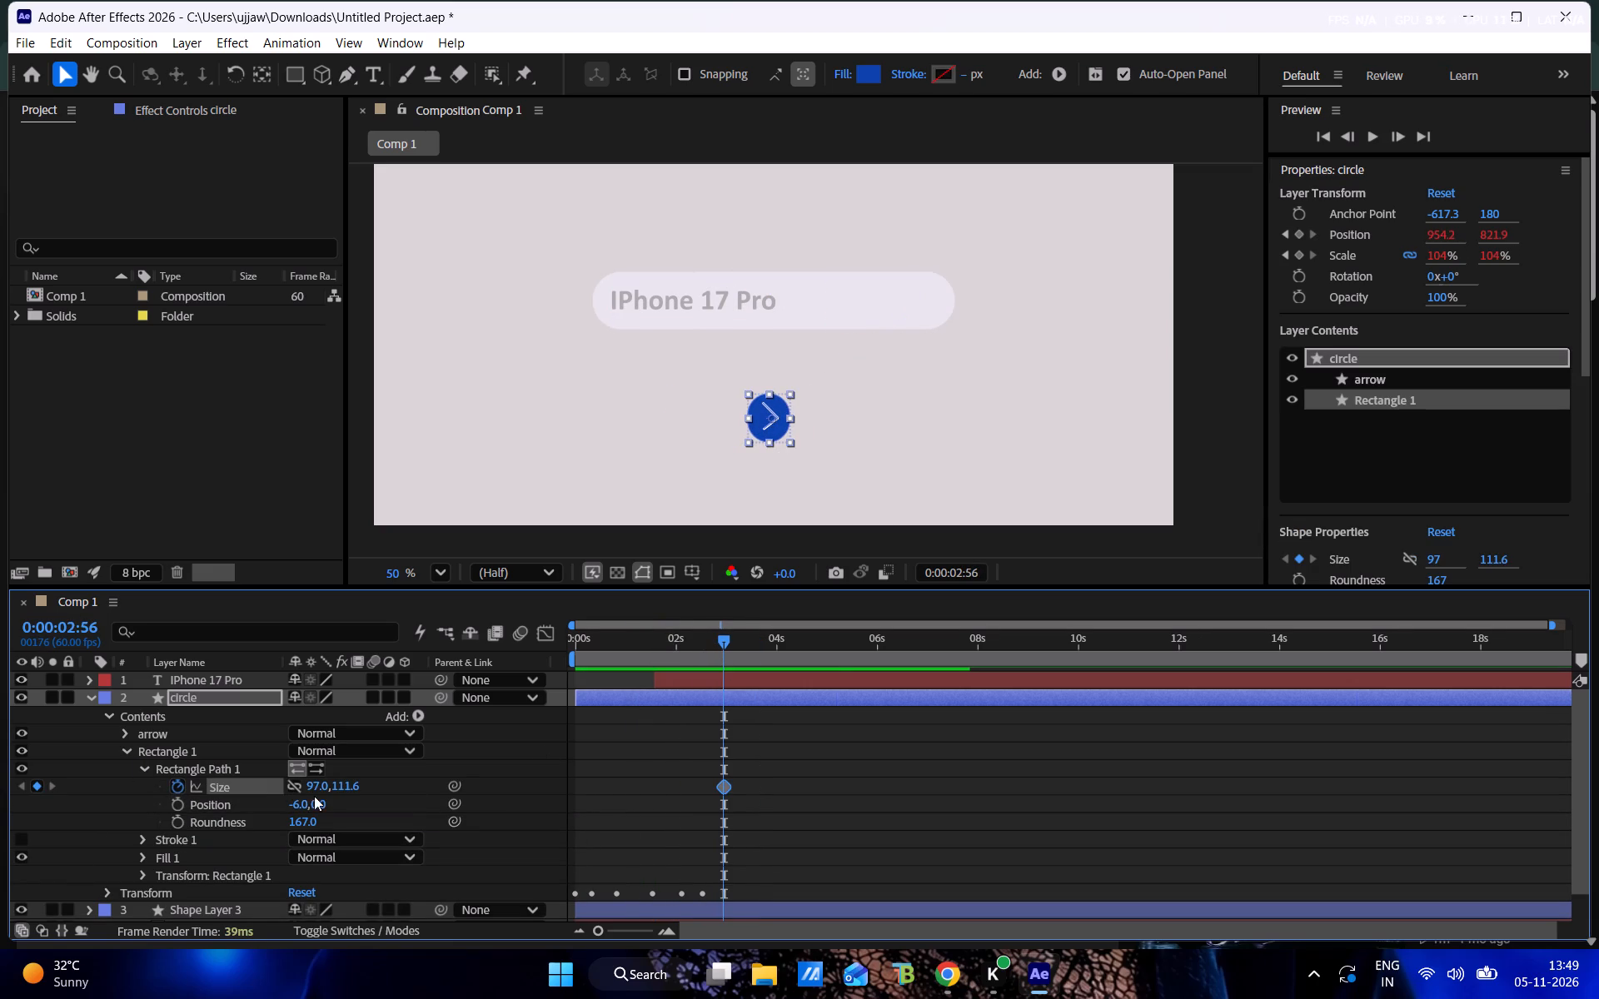
At 0:00:03:21, widen Rectangle Path 1 to a Size of 733 by 111.6, adding a second keyframe.
left_click_drag(725, 640, 745, 648)
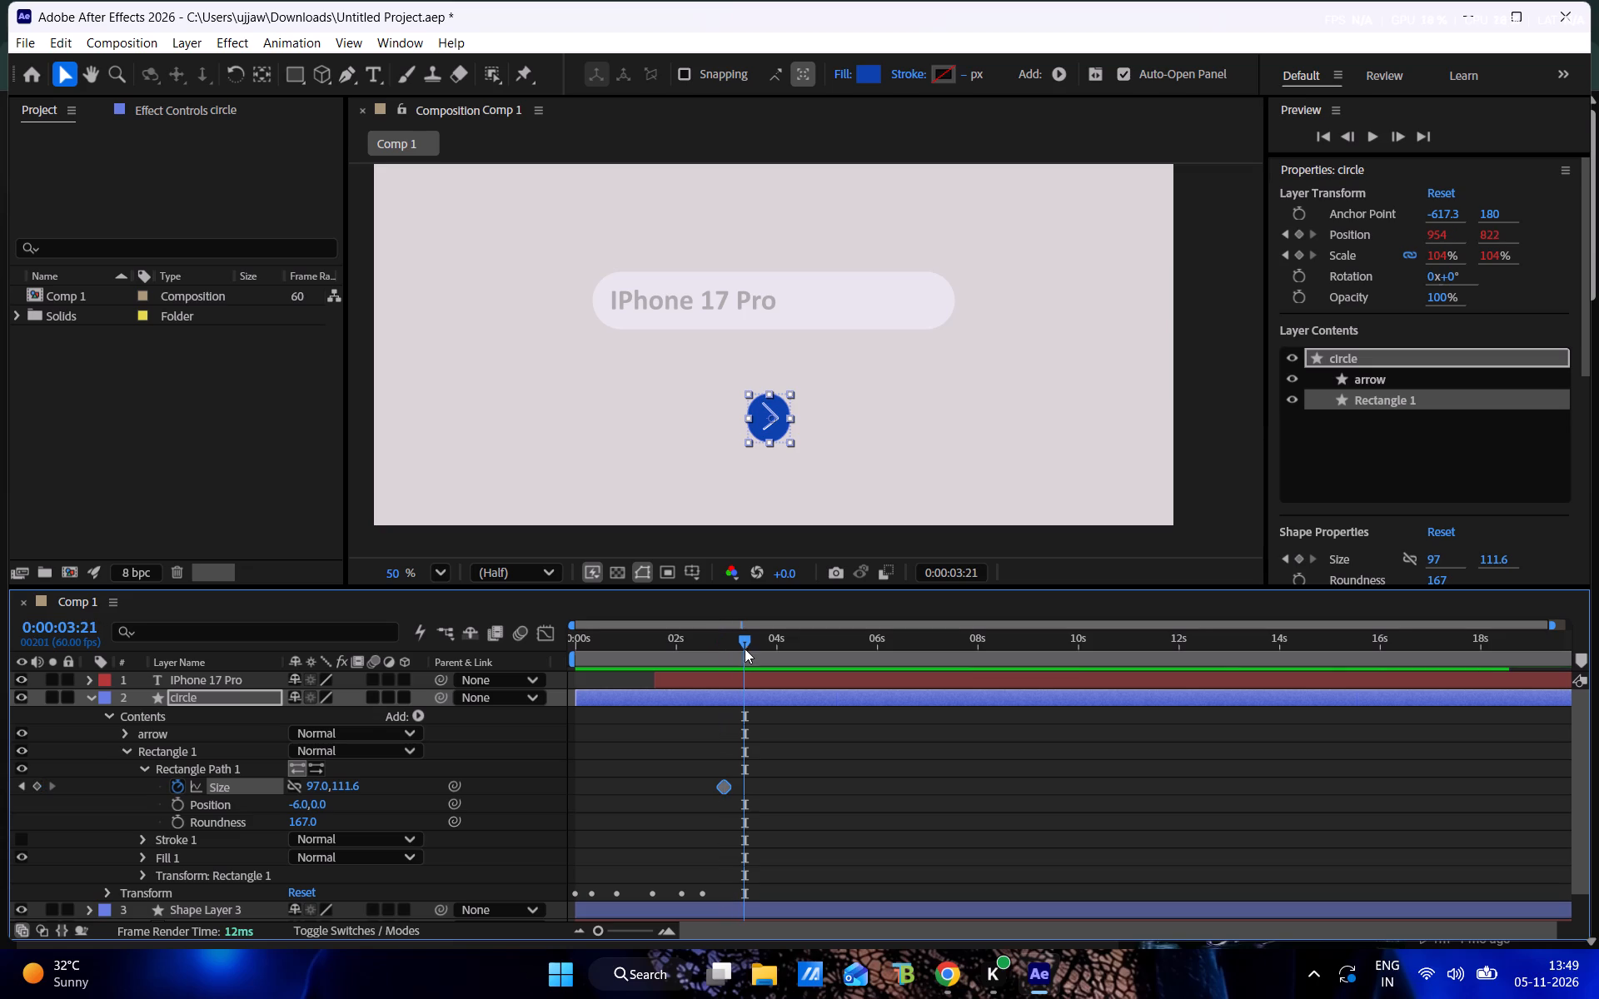
left_click_drag(317, 788, 844, 789)
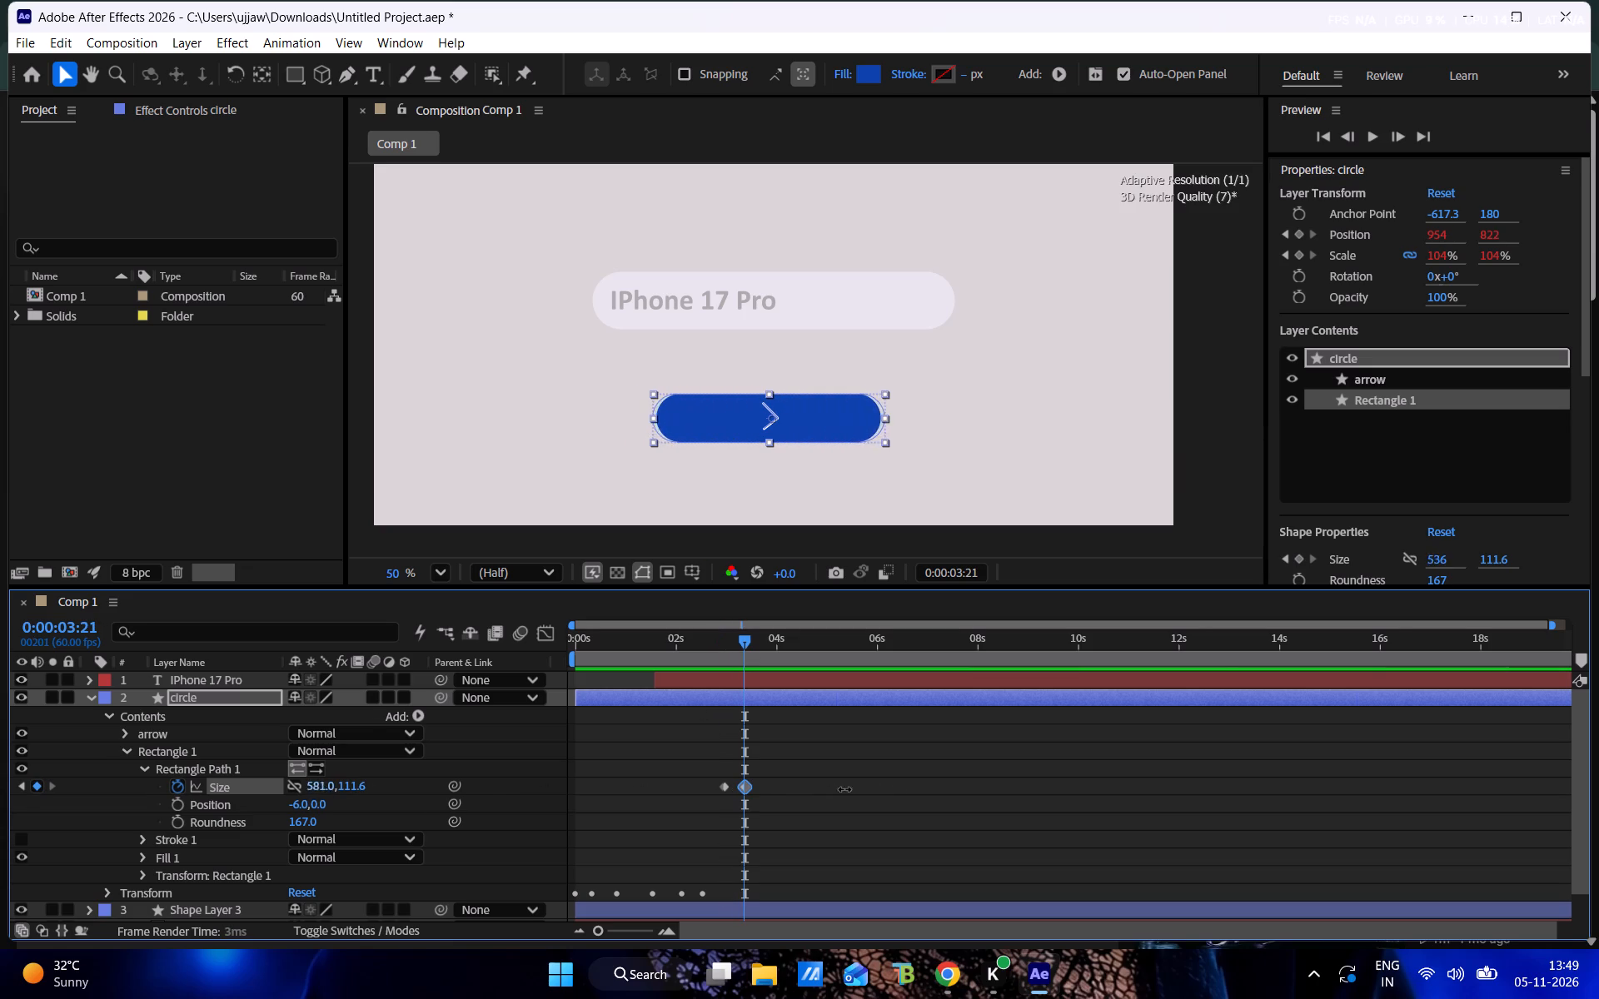
left_click_drag(844, 789, 981, 789)
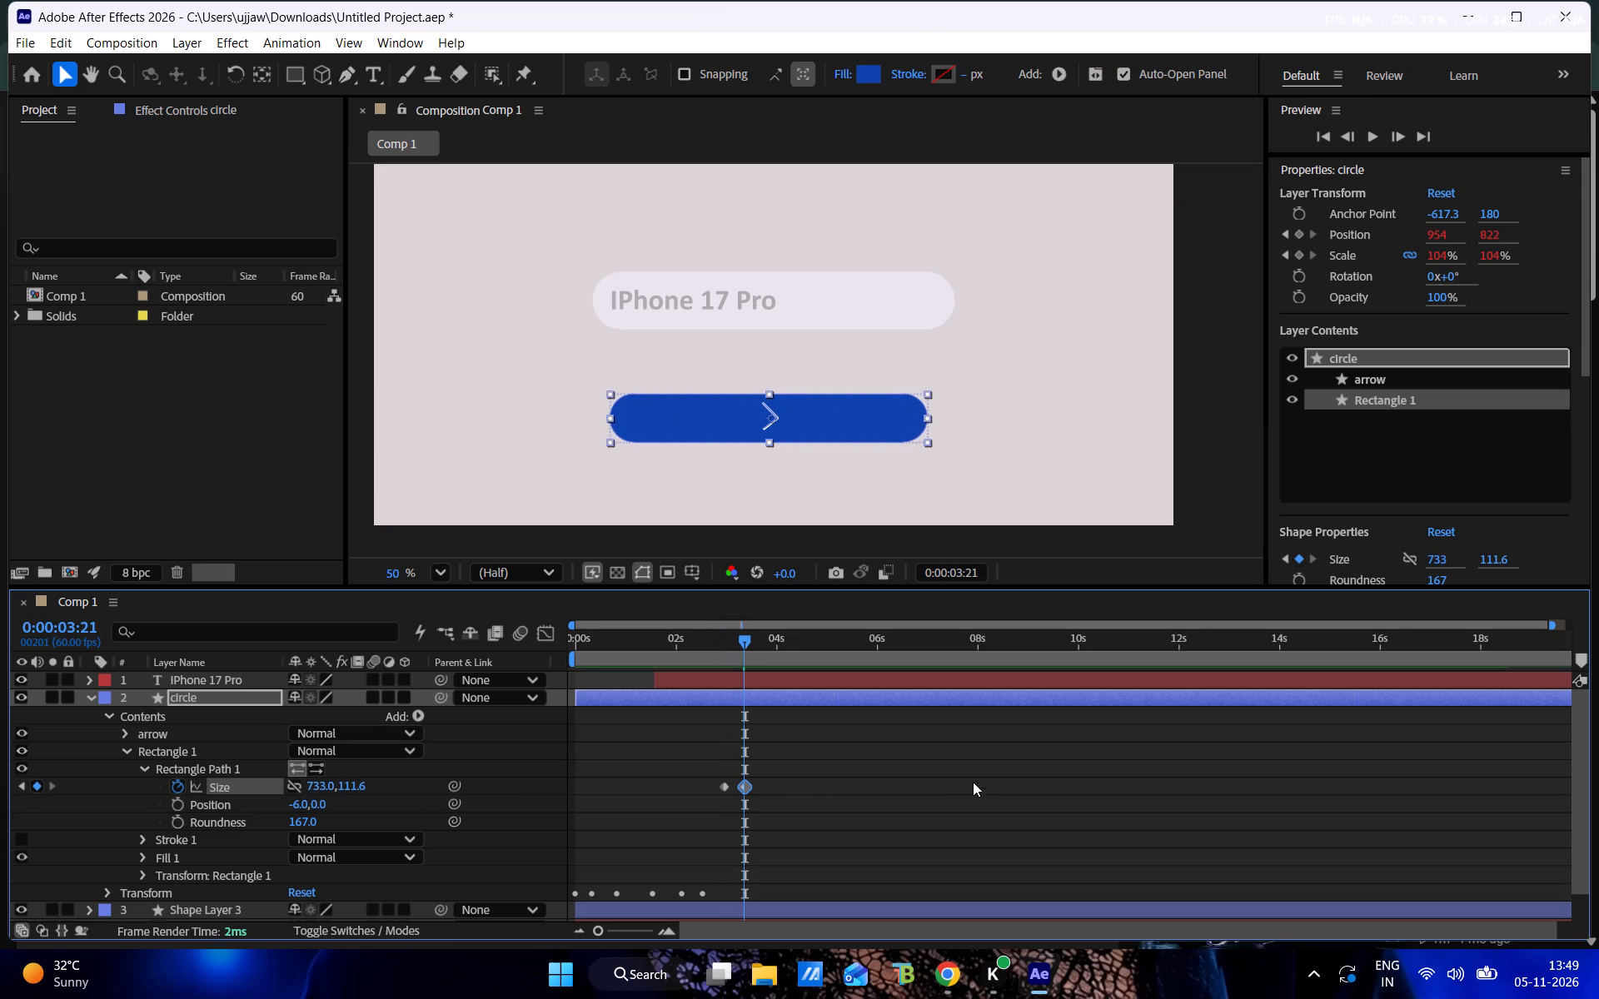
Preview the circle expanding into the wide pill, starting from 0:00:00:36.
left_click_drag(725, 623, 731, 632)
left_click_drag(735, 634, 596, 662)
key("space")
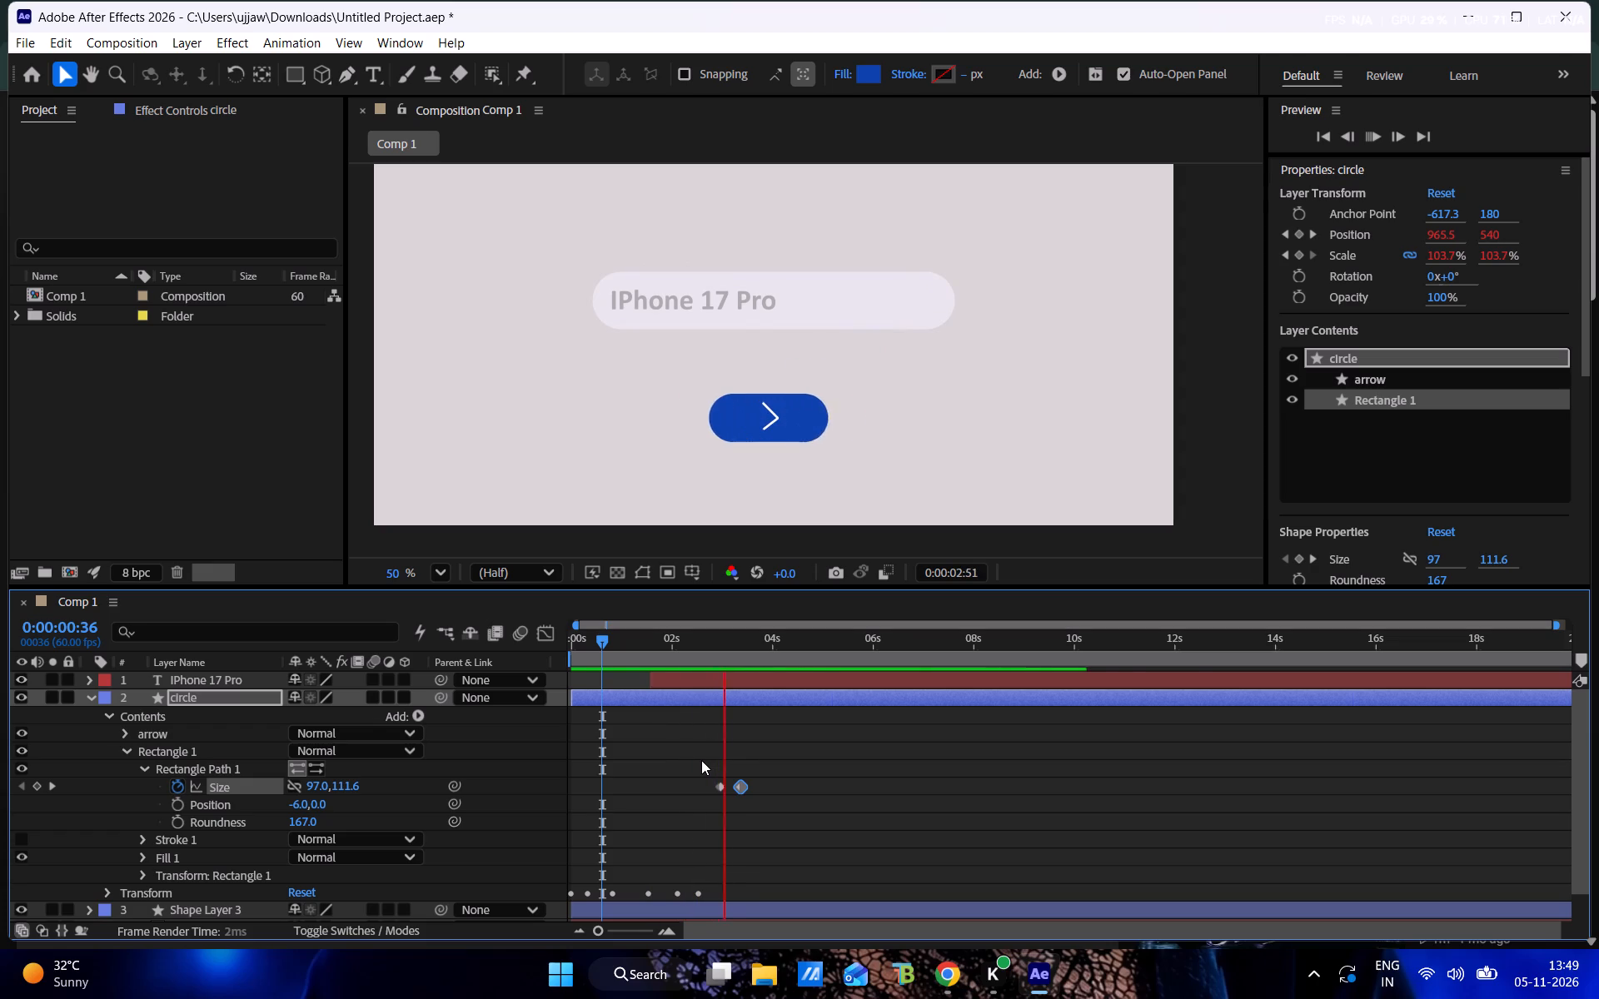
left_click_drag(721, 639, 714, 642)
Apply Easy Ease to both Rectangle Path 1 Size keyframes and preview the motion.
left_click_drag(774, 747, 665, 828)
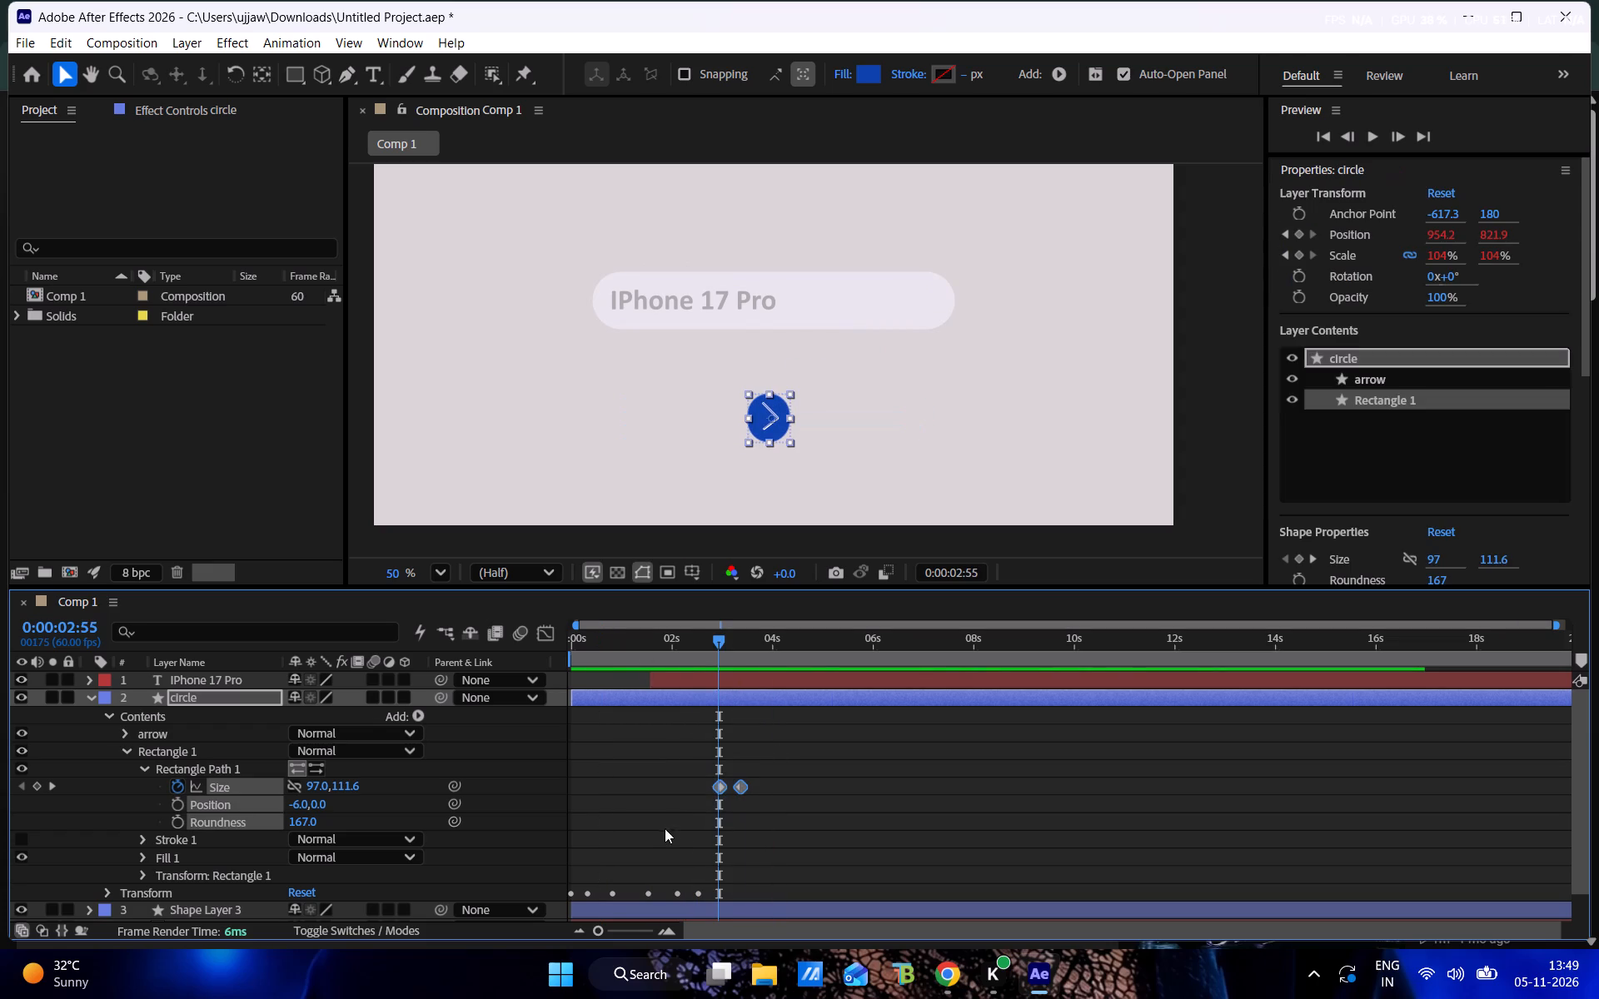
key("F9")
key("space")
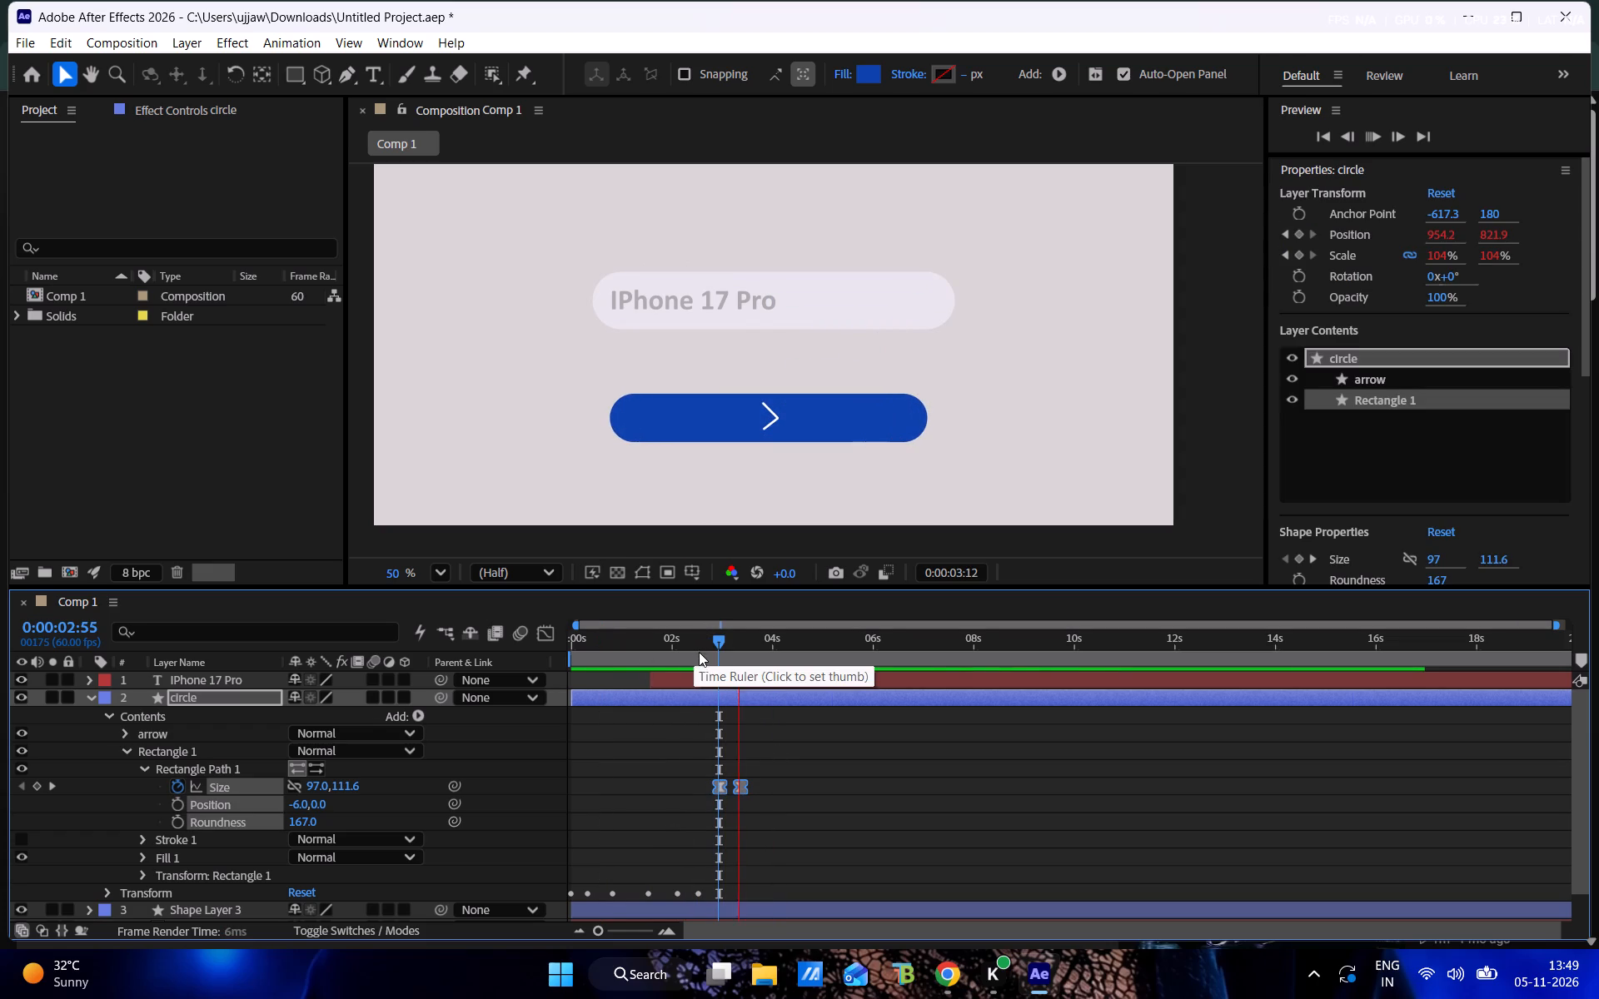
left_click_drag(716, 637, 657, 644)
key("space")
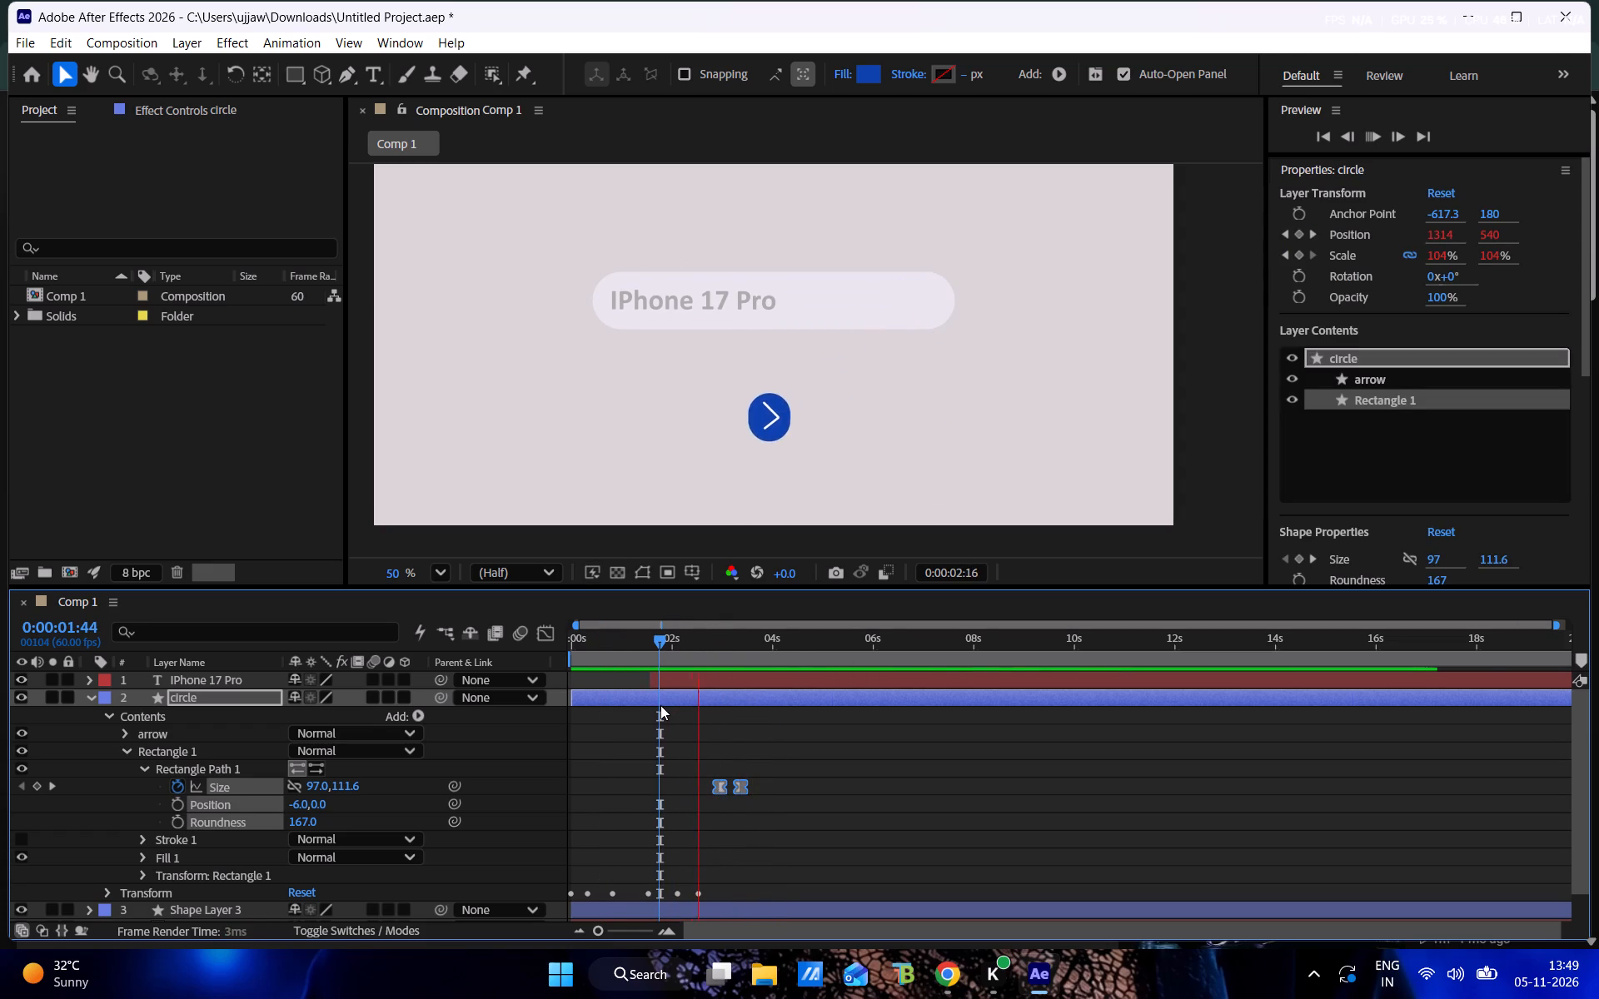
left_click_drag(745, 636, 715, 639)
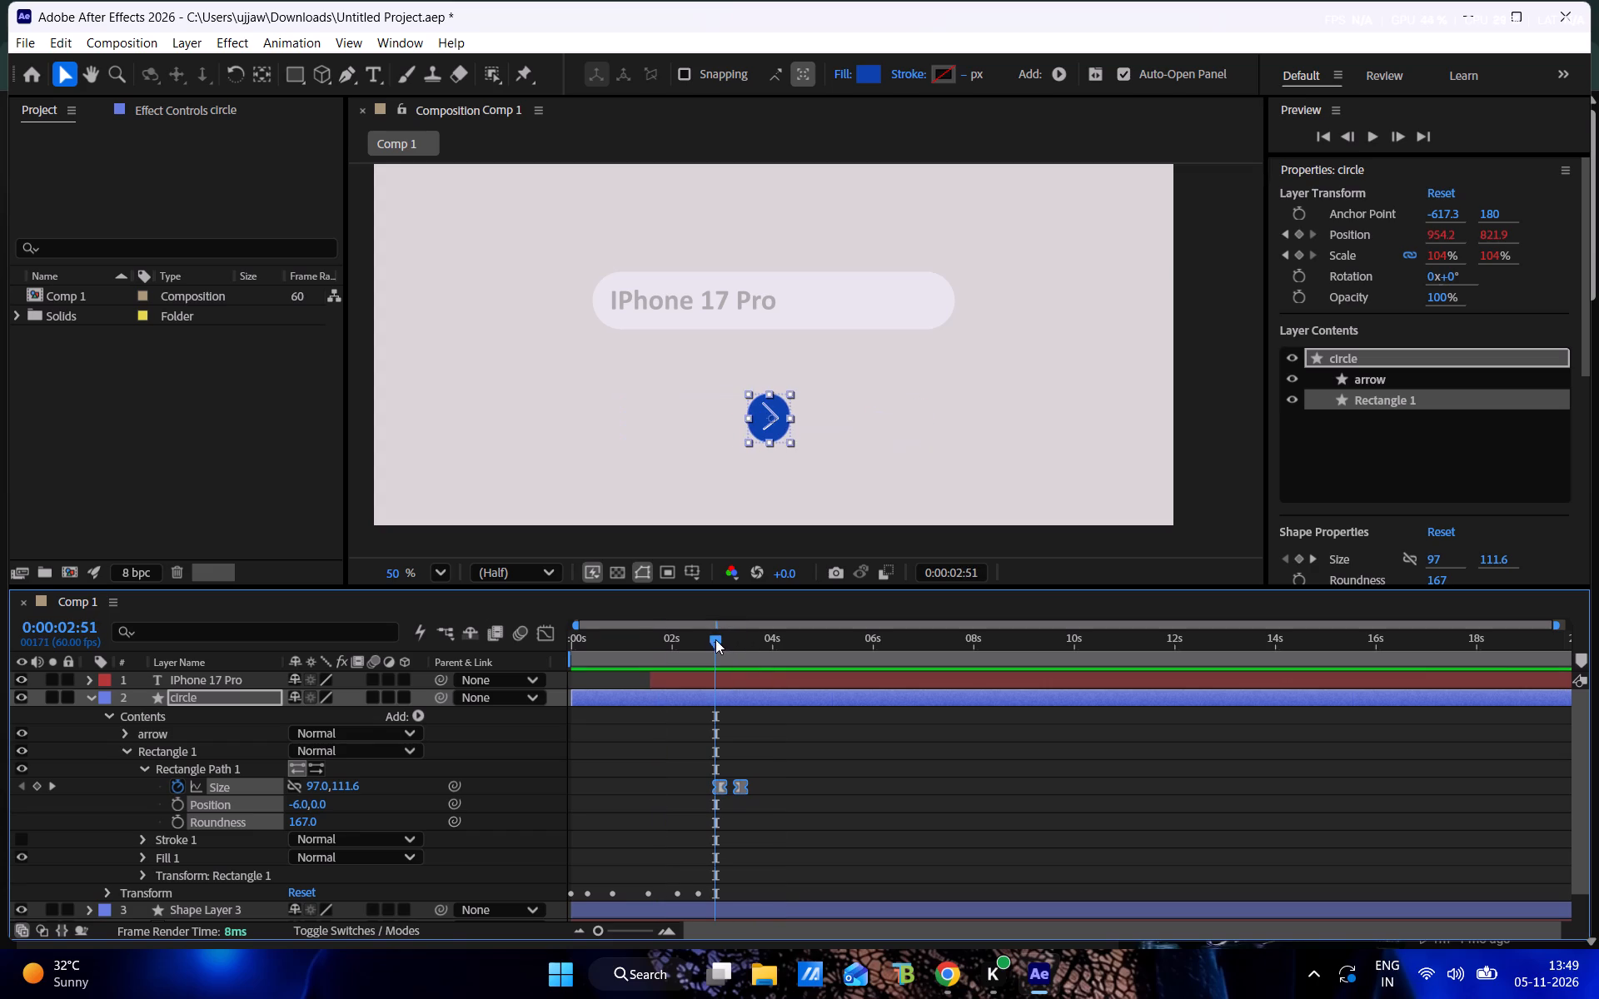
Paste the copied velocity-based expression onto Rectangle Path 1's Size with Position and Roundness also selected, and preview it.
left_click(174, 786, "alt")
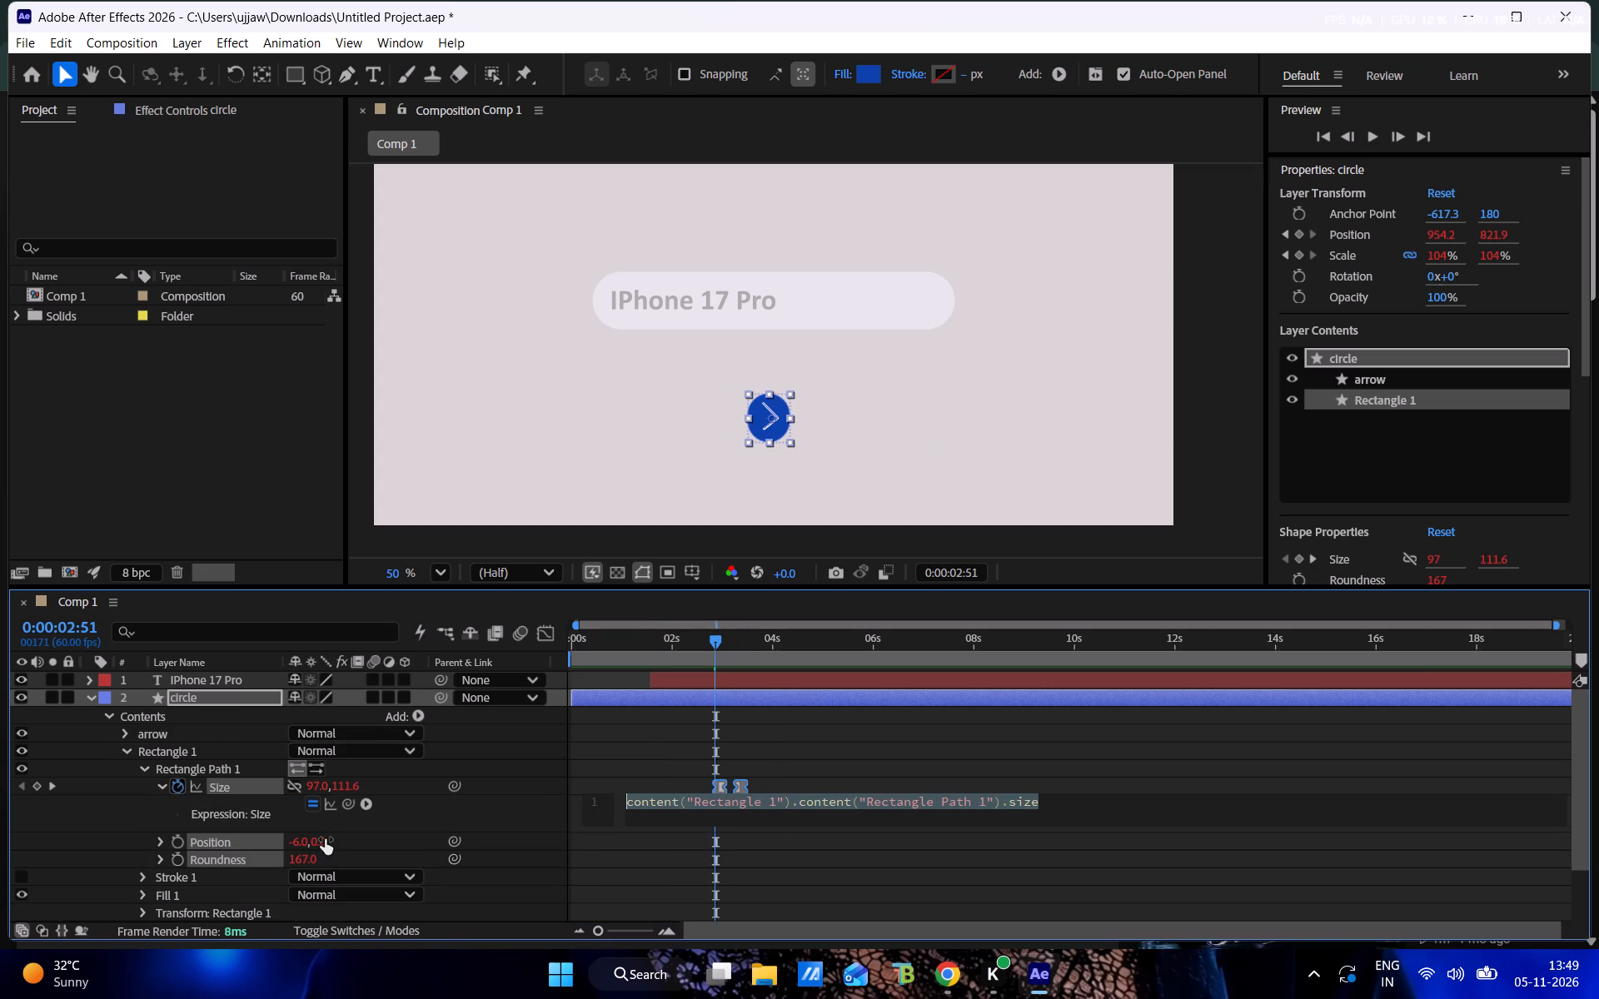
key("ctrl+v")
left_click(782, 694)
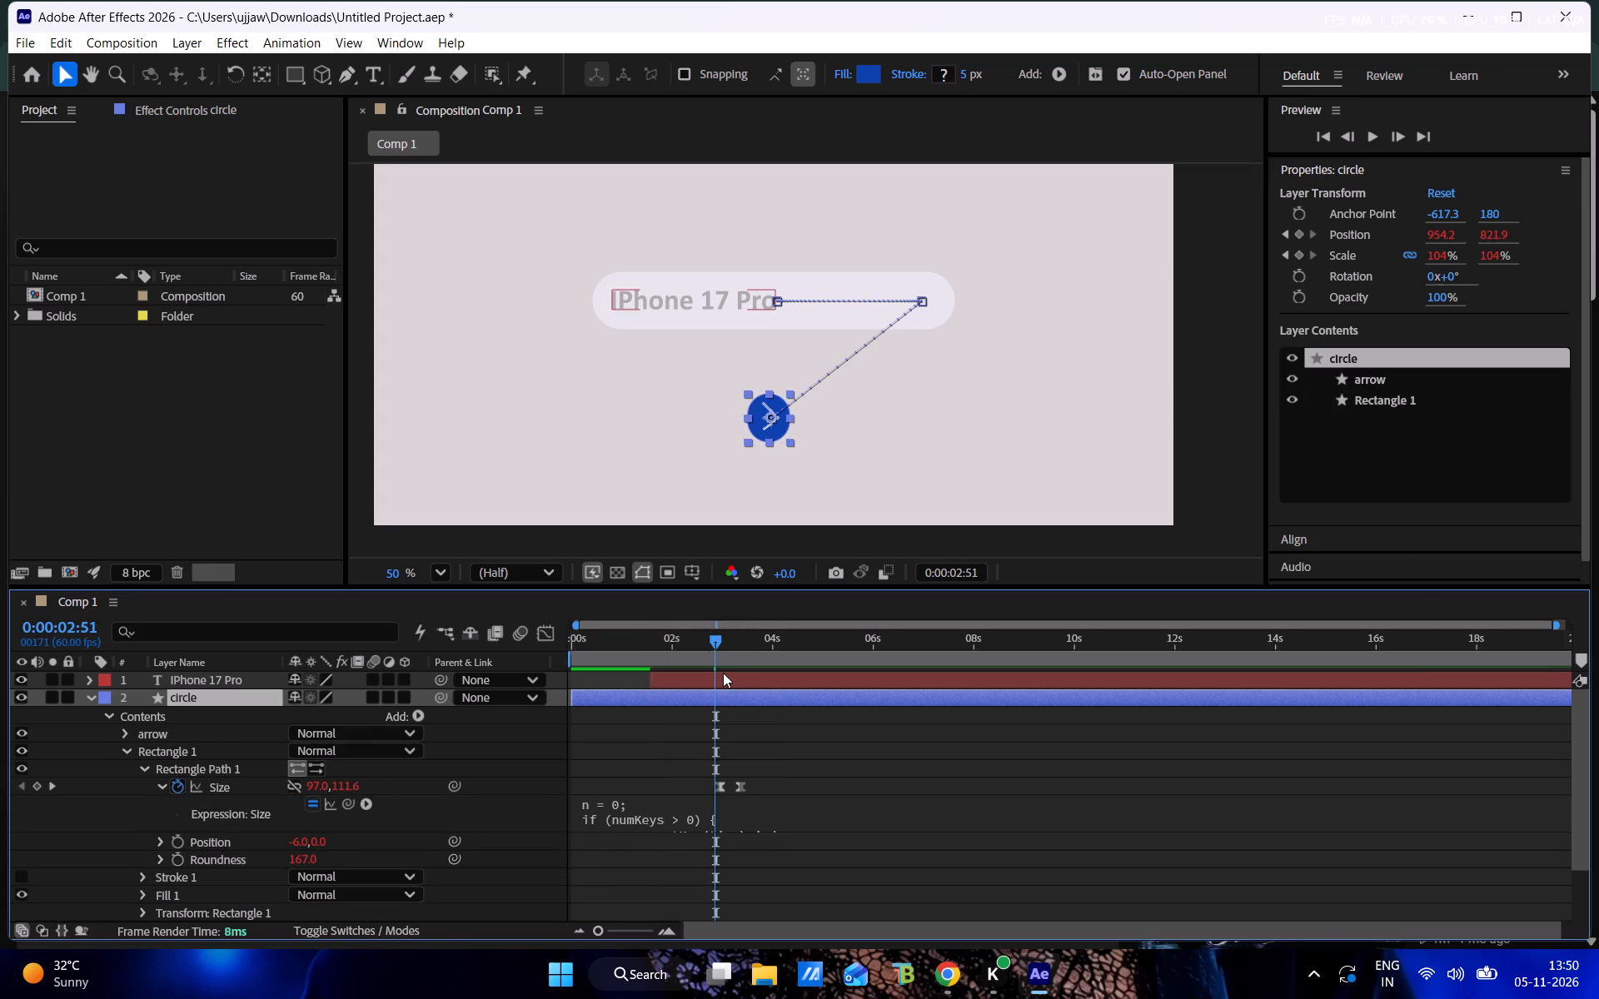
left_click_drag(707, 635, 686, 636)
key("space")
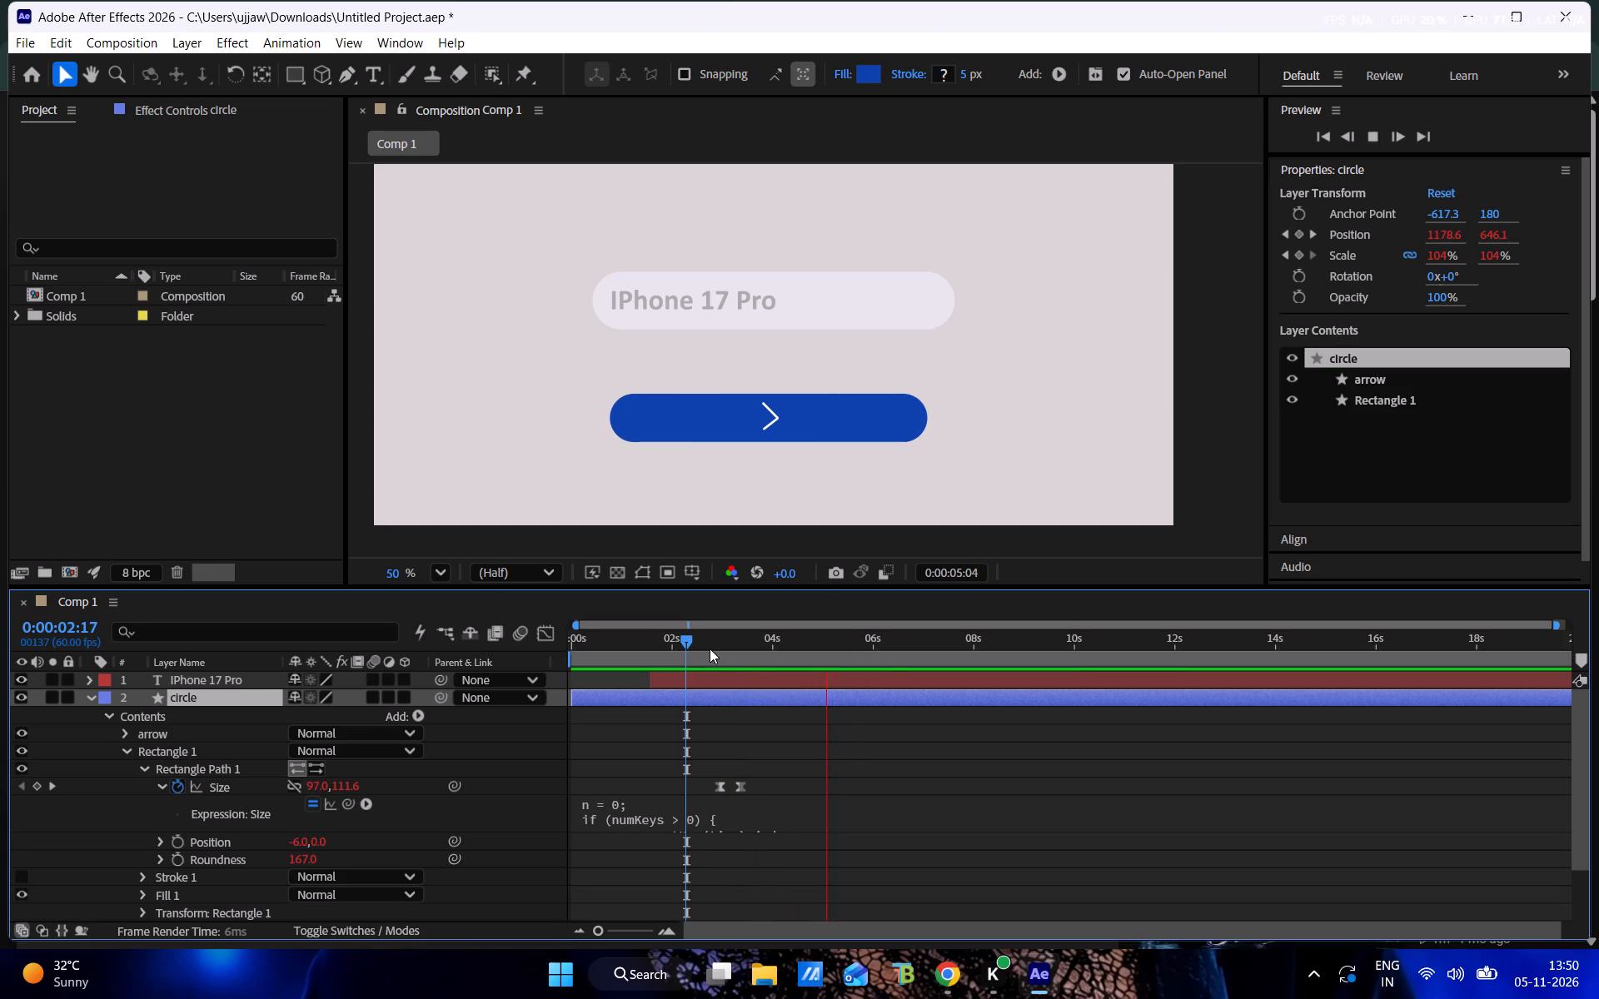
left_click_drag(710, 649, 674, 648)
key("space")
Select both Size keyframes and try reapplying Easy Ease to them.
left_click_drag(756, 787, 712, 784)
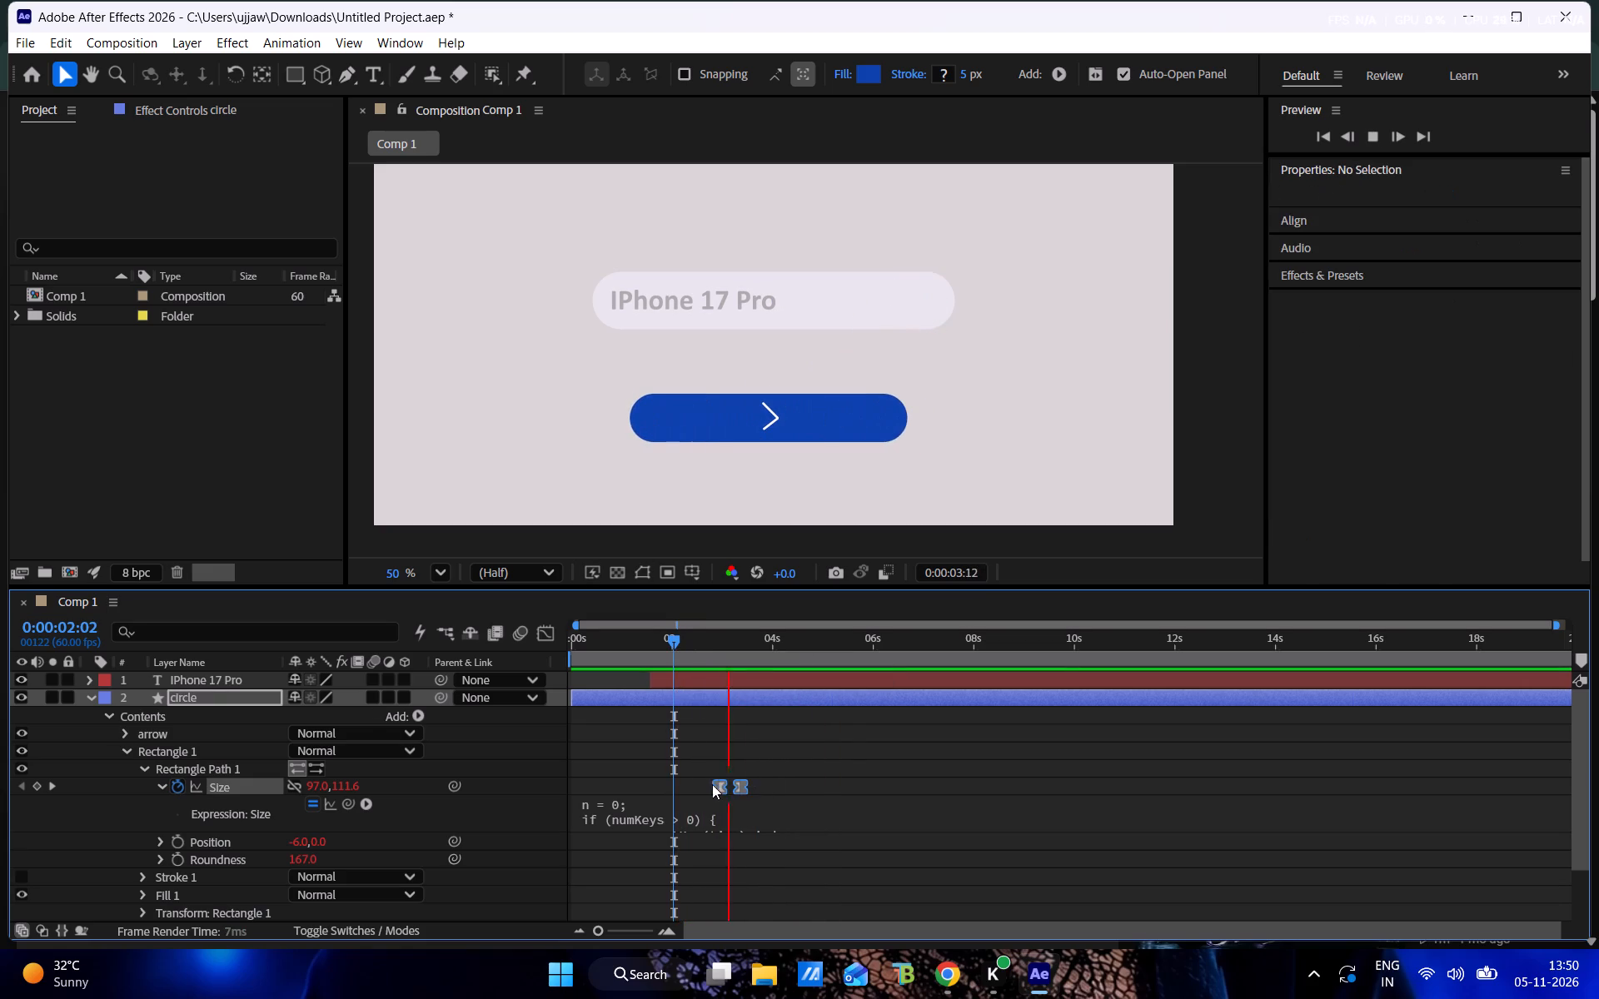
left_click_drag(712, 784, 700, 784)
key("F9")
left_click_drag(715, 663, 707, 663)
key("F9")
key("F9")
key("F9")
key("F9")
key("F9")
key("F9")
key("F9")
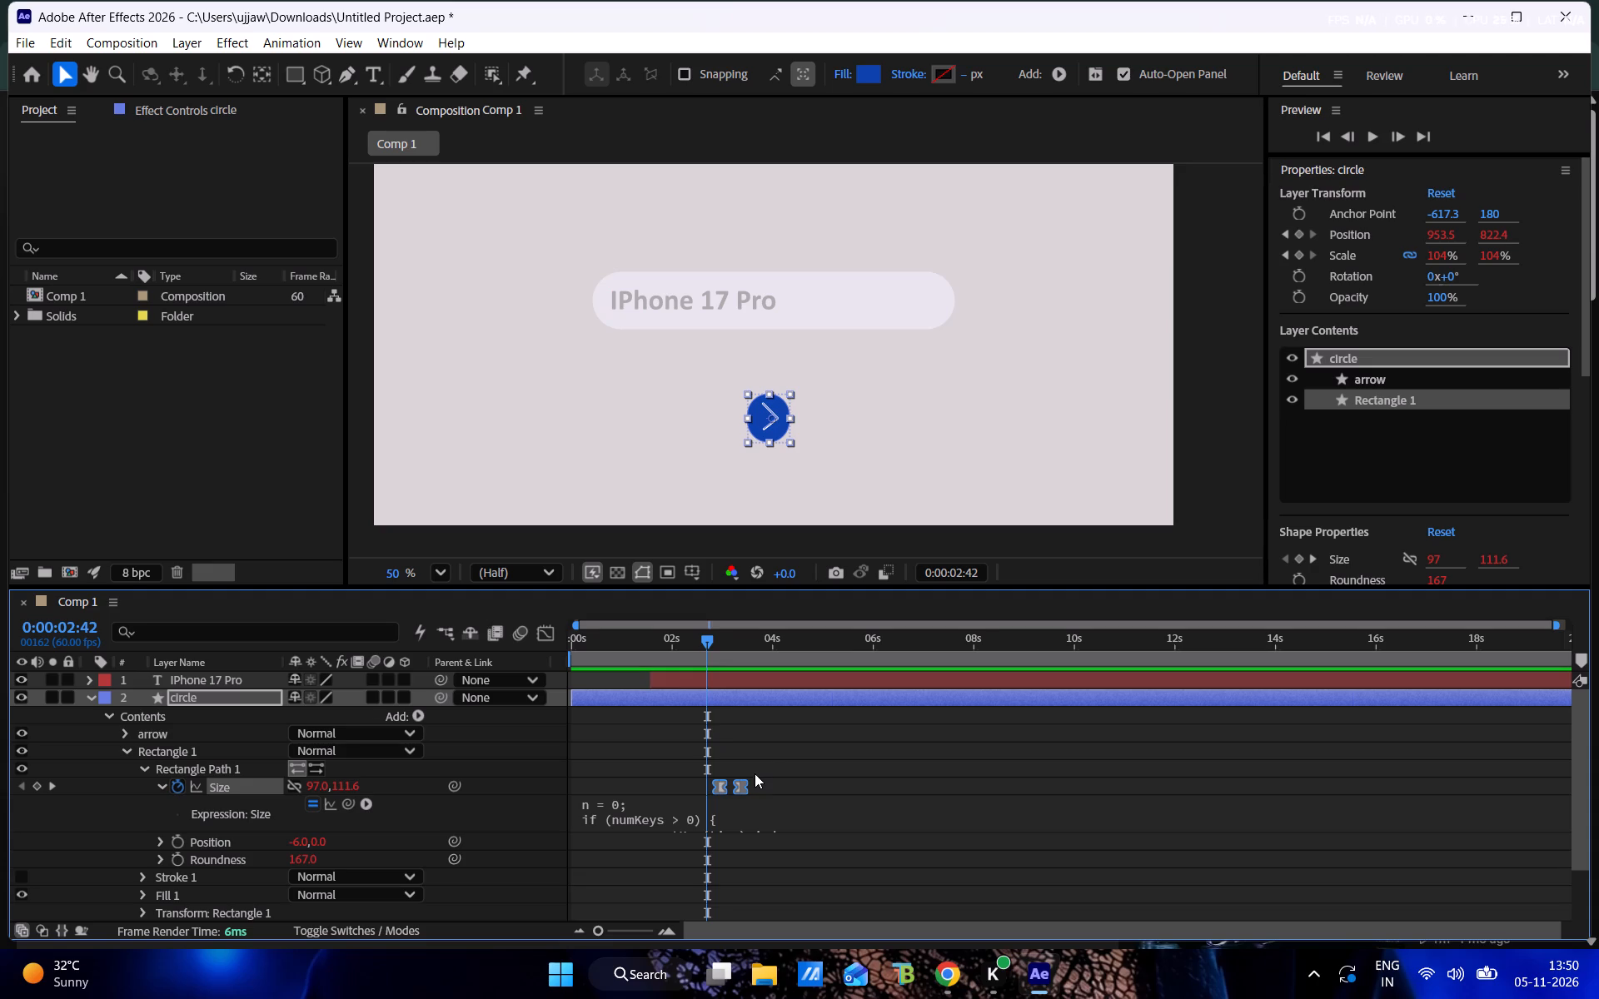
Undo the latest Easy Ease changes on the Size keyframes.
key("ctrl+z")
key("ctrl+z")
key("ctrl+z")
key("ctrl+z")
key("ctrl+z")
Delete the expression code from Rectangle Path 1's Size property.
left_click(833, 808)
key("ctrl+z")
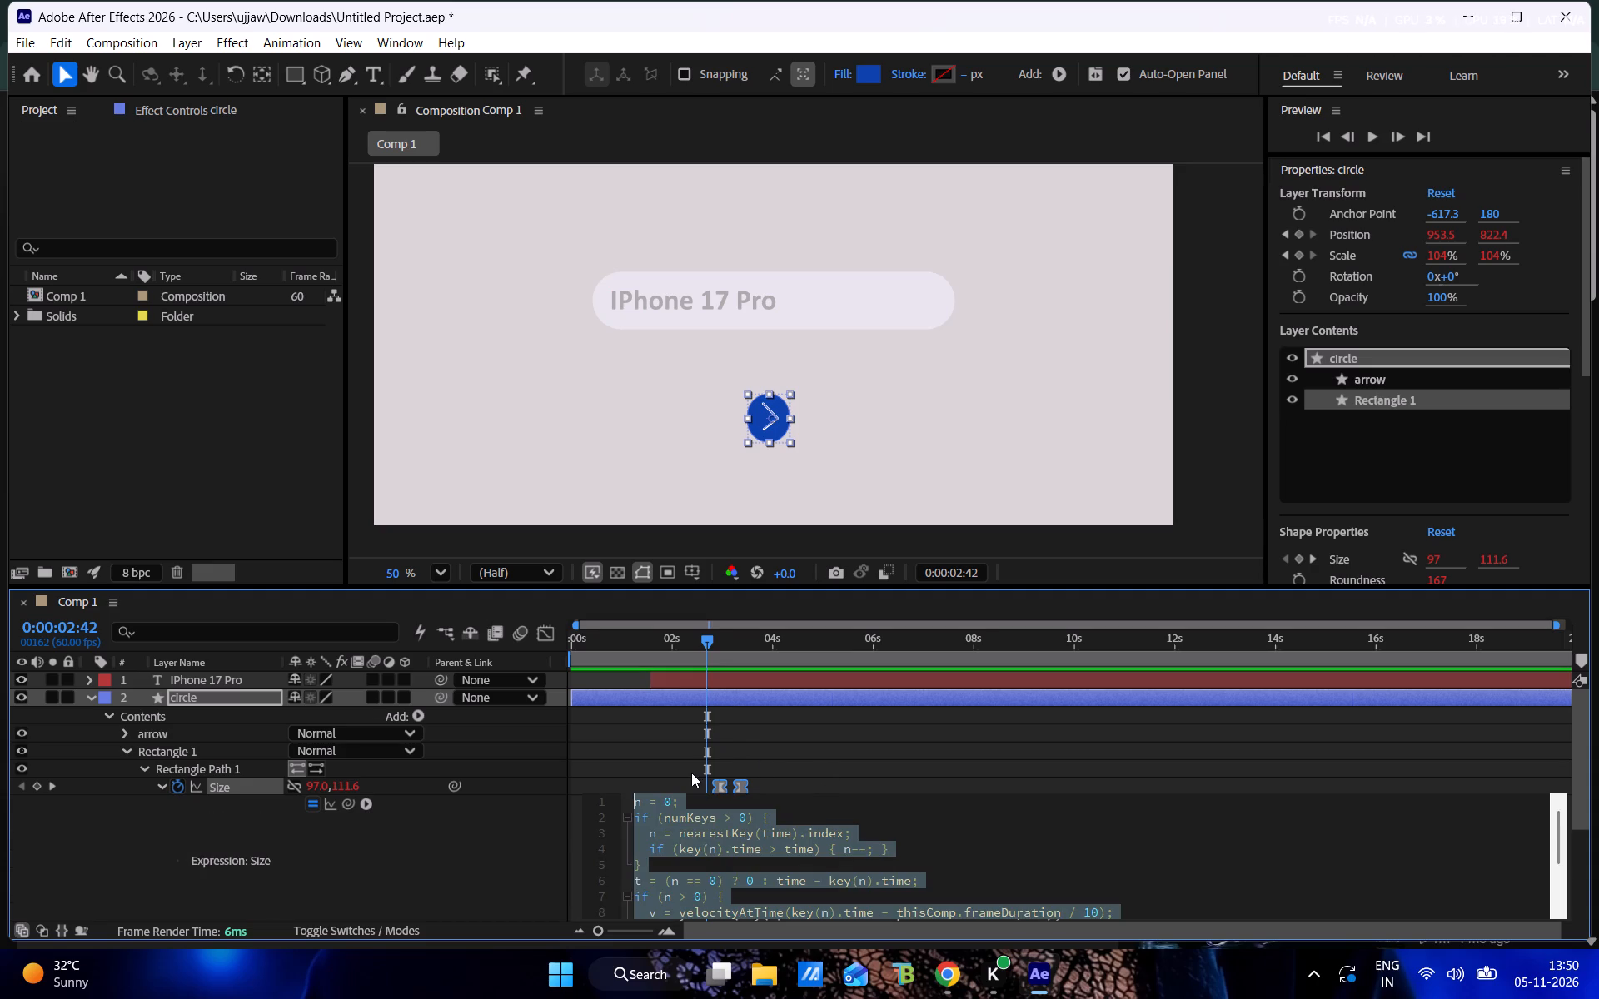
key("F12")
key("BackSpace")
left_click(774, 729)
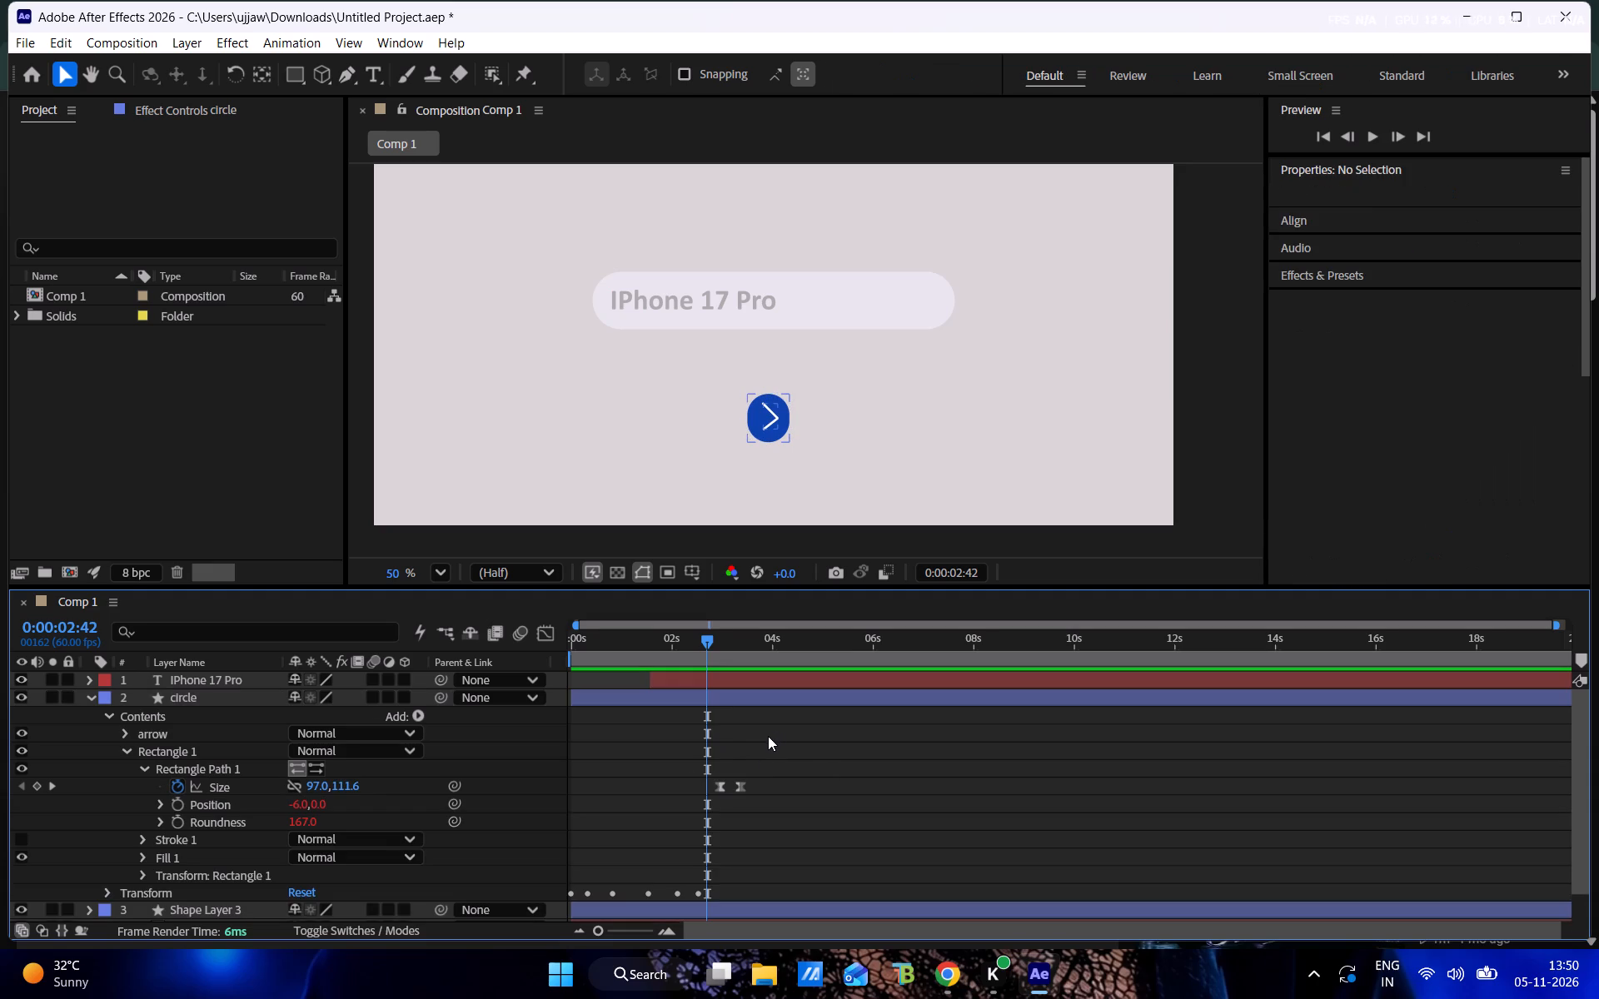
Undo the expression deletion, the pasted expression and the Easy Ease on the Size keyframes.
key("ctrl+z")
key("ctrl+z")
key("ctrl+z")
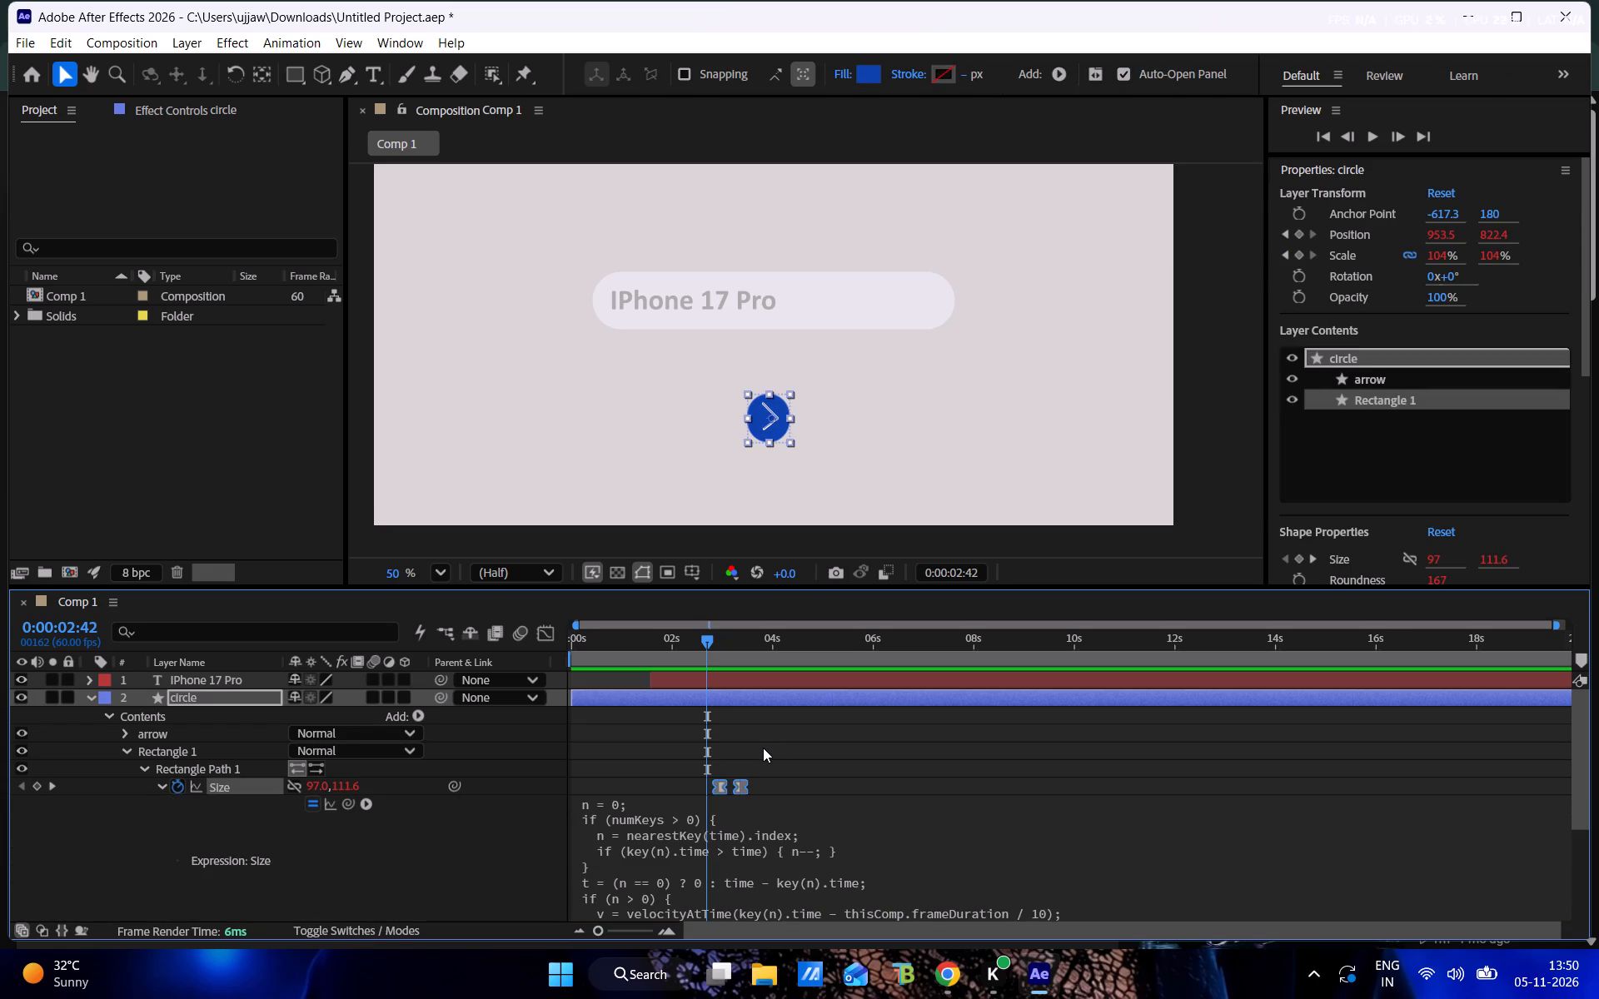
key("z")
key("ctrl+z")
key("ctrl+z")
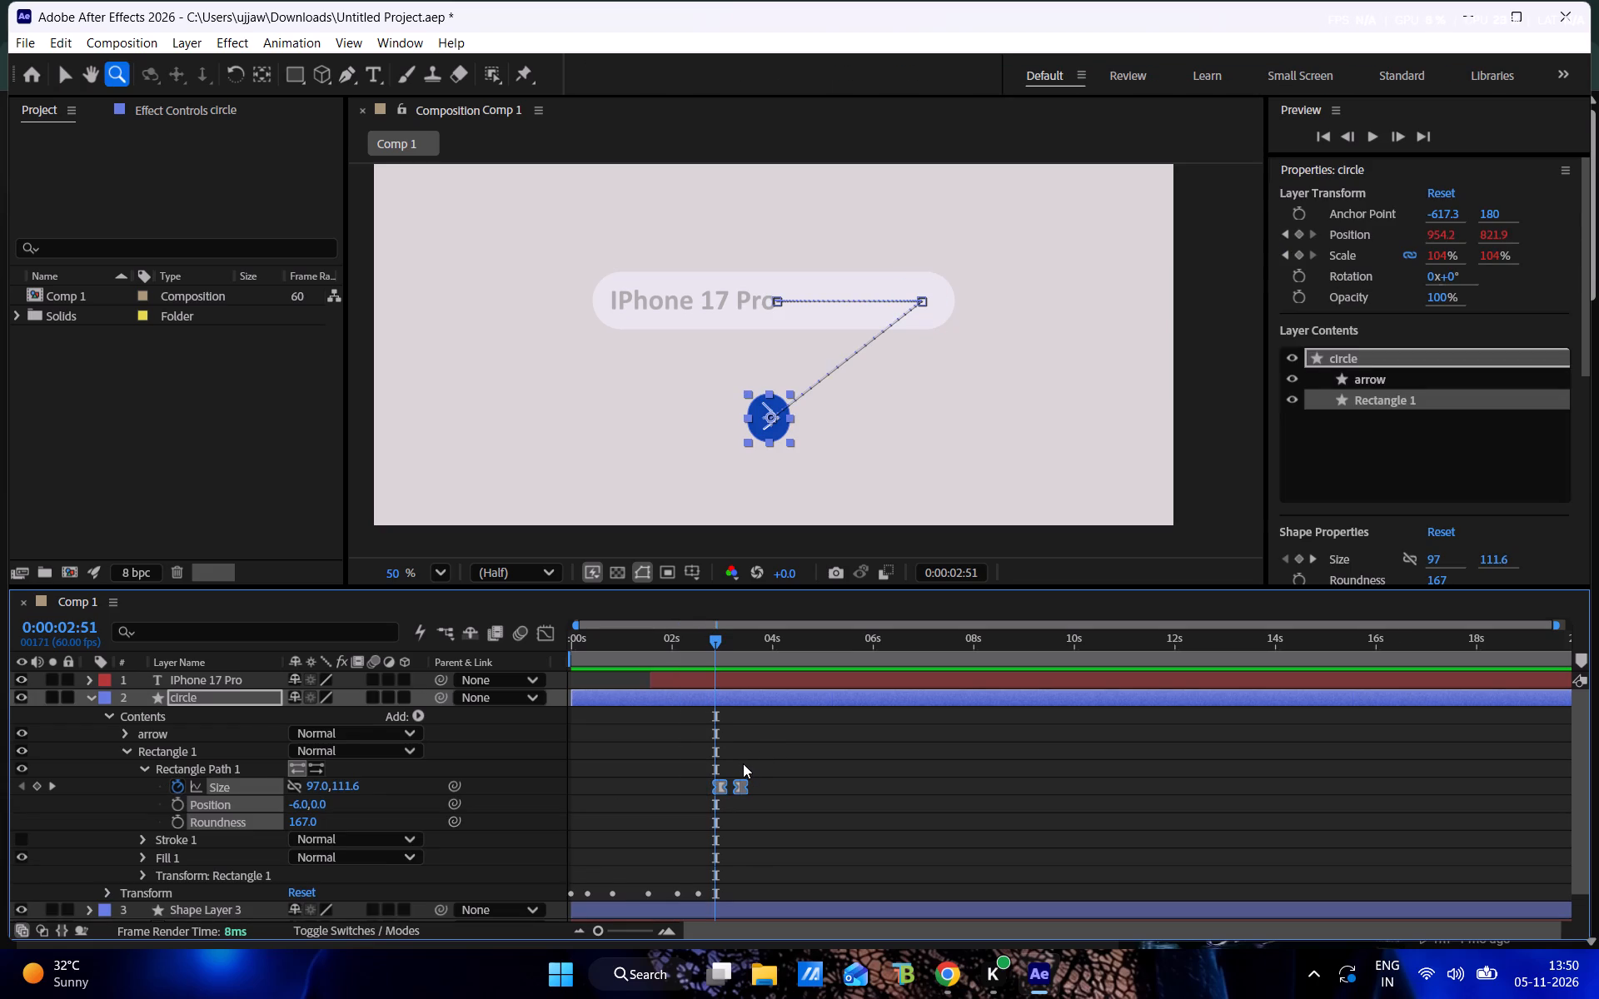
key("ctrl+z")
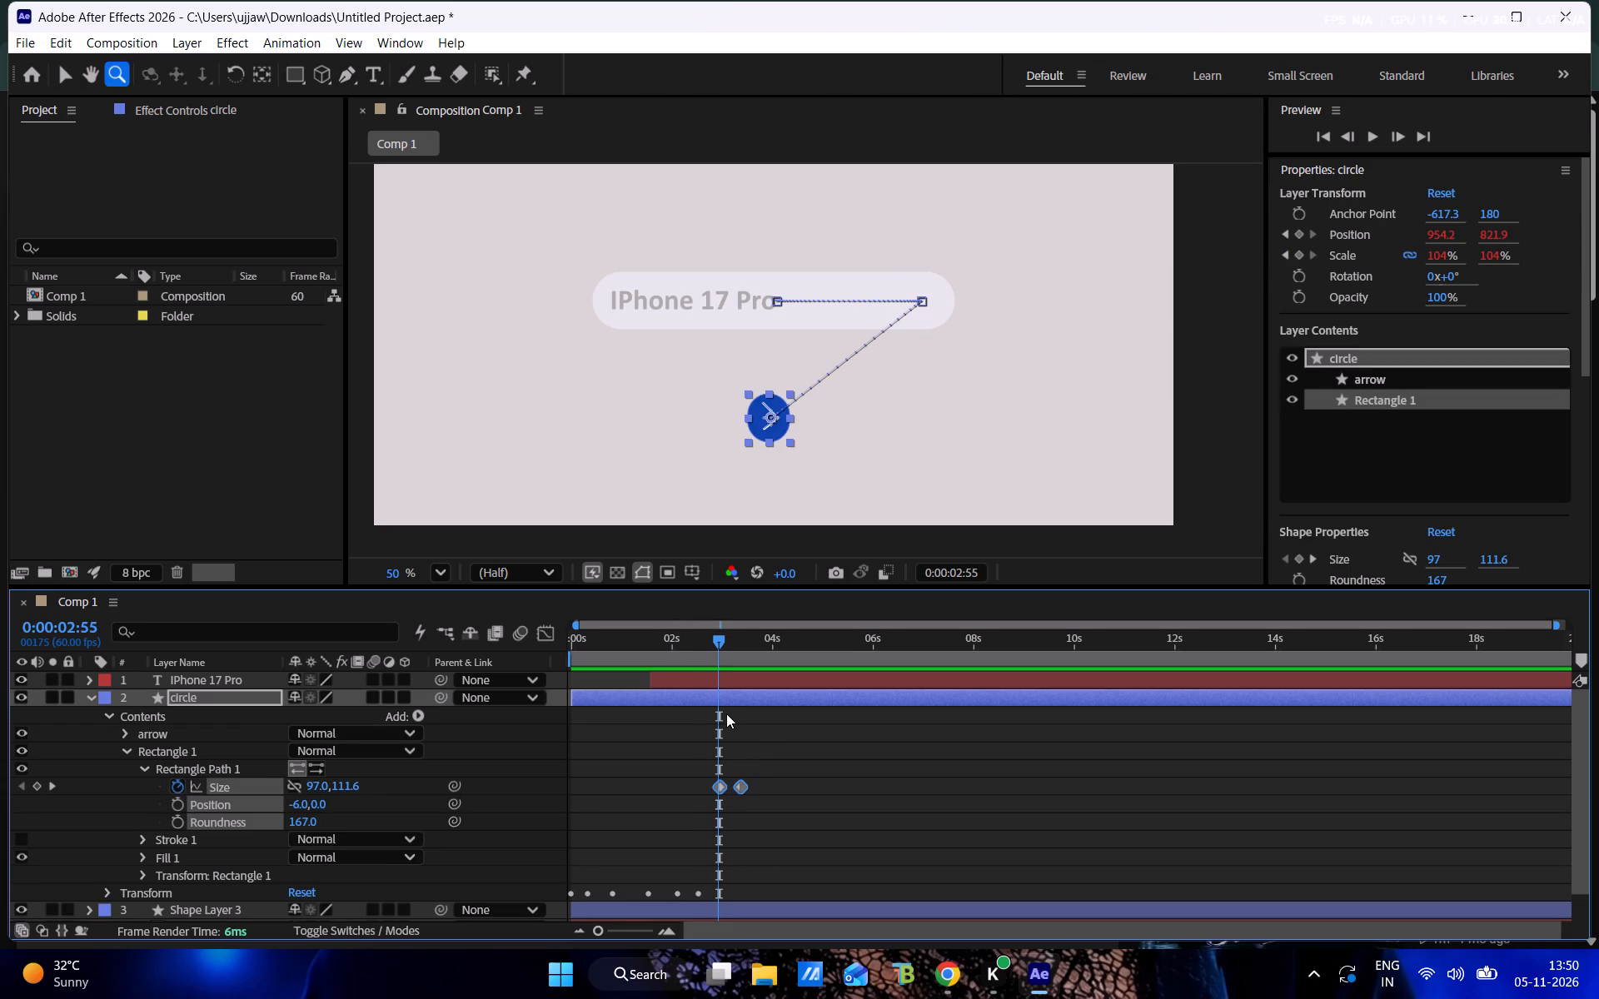
Preview the pill's size animation from 0:00:02:55 with its linear keyframes.
key("space")
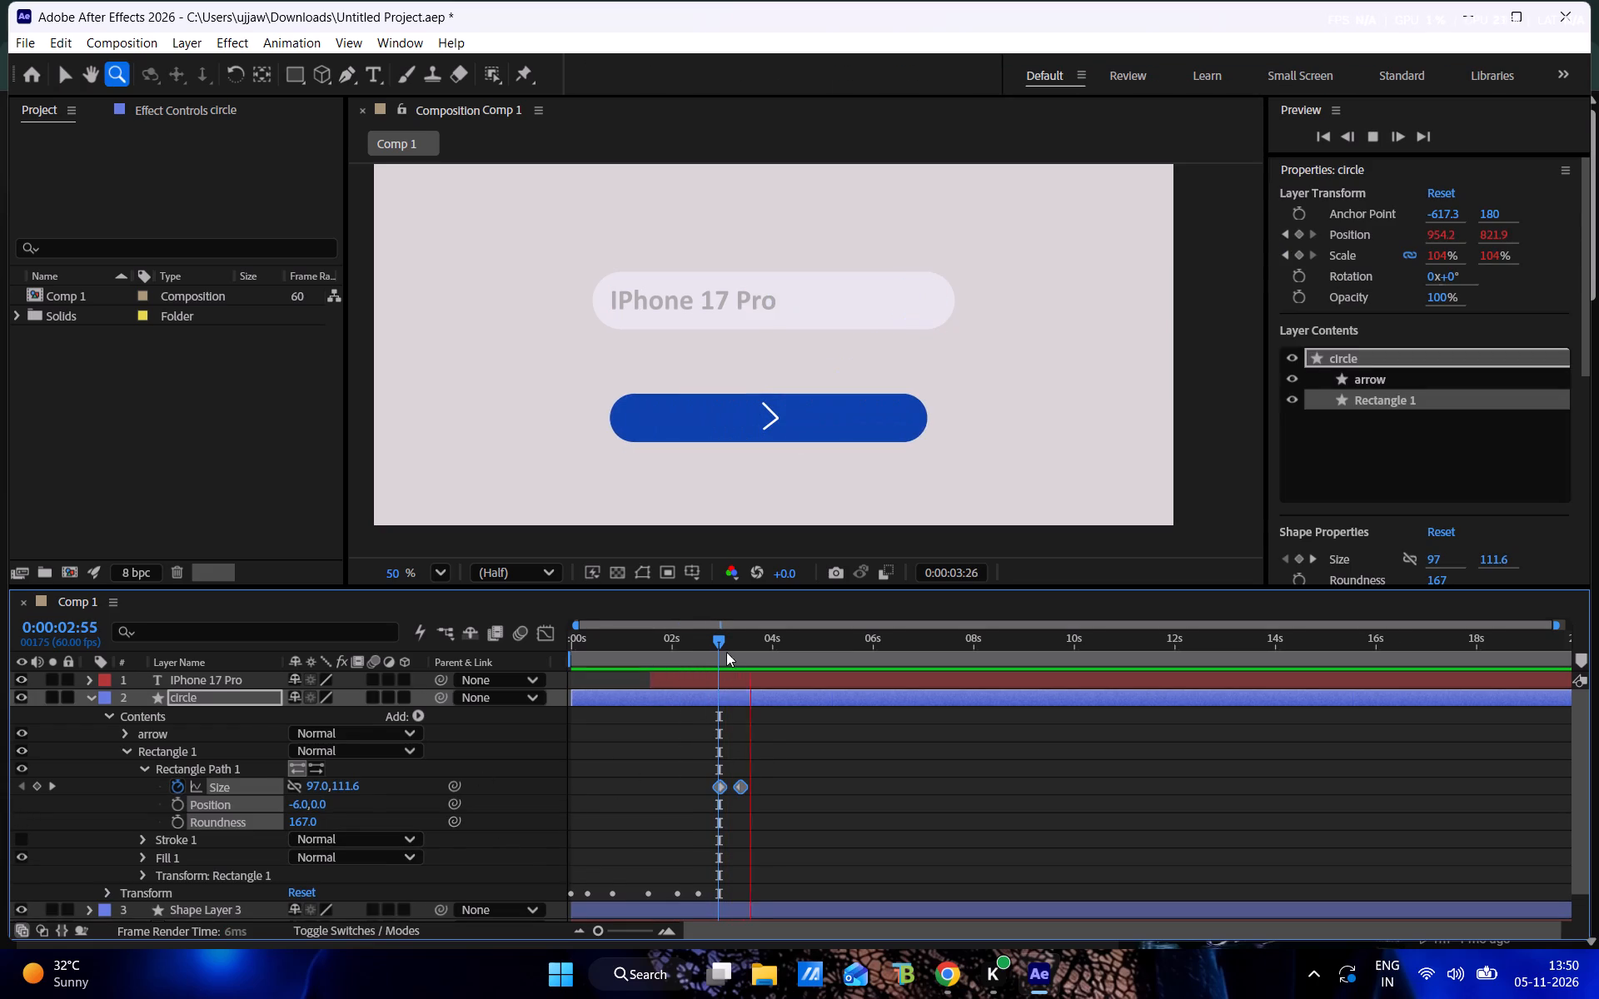
left_click_drag(735, 649, 711, 649)
Paste the copied velocity-based expression onto only the Size property of Rectangle Path 1.
left_click(402, 811)
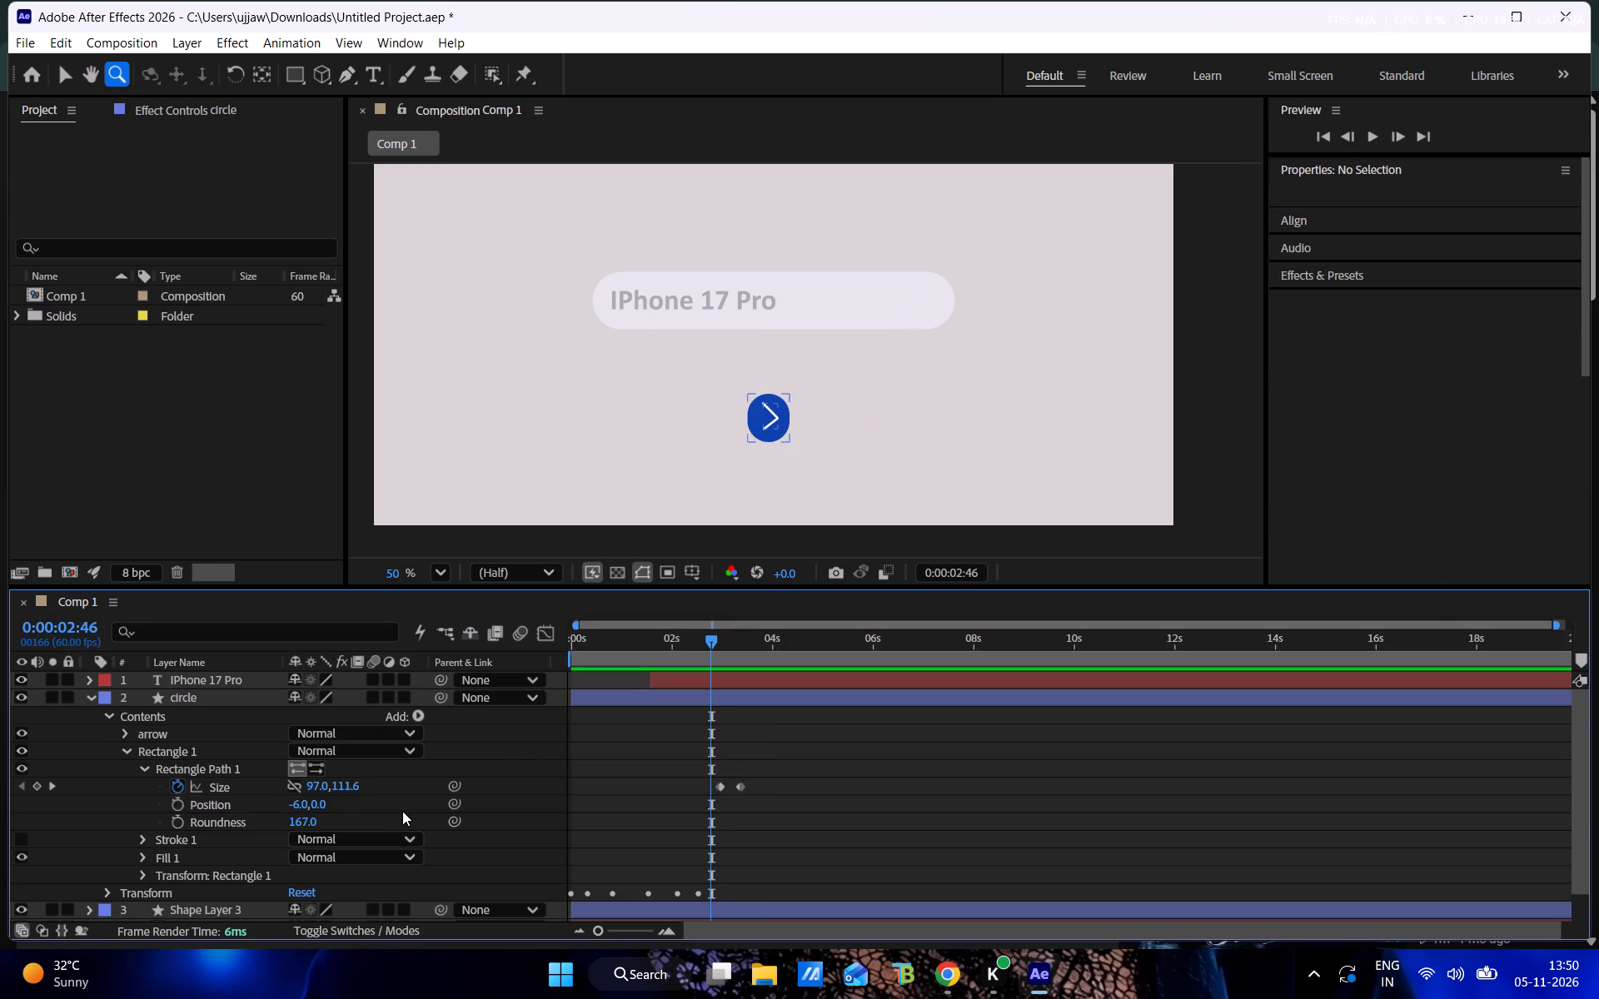
left_click(177, 789, "alt")
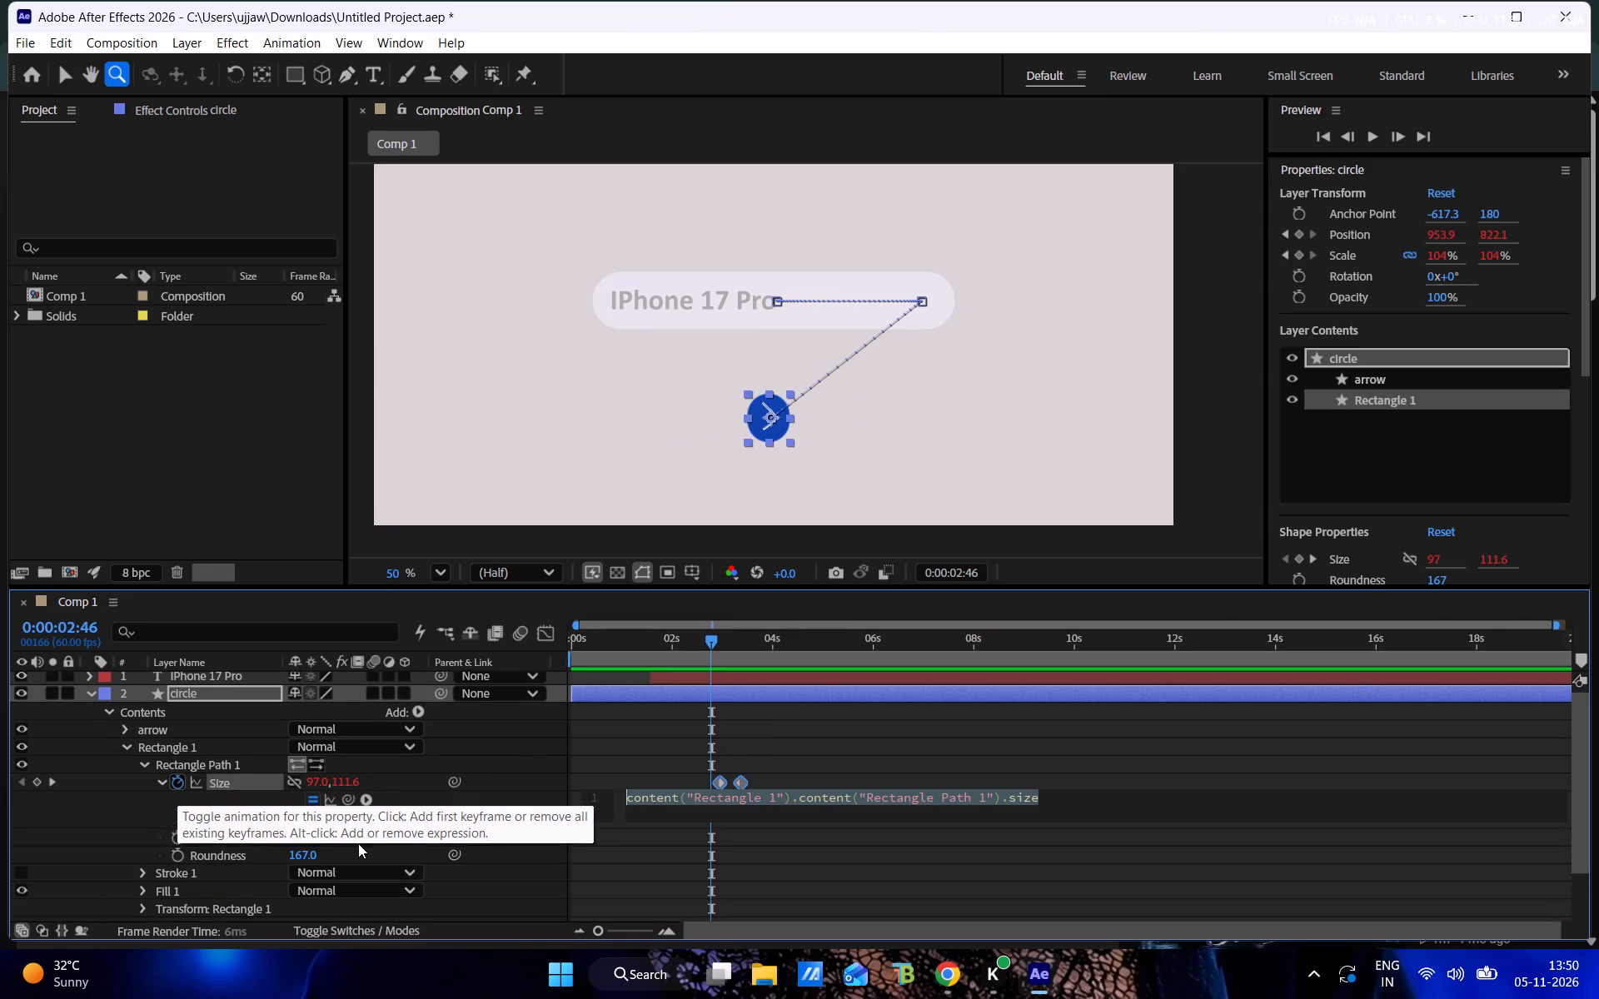
key("ctrl+v")
left_click(797, 734)
Preview the pill's expression-driven expansion from 0:00:02:22 and again from 0:00:02:02.
left_click_drag(700, 638, 700, 637)
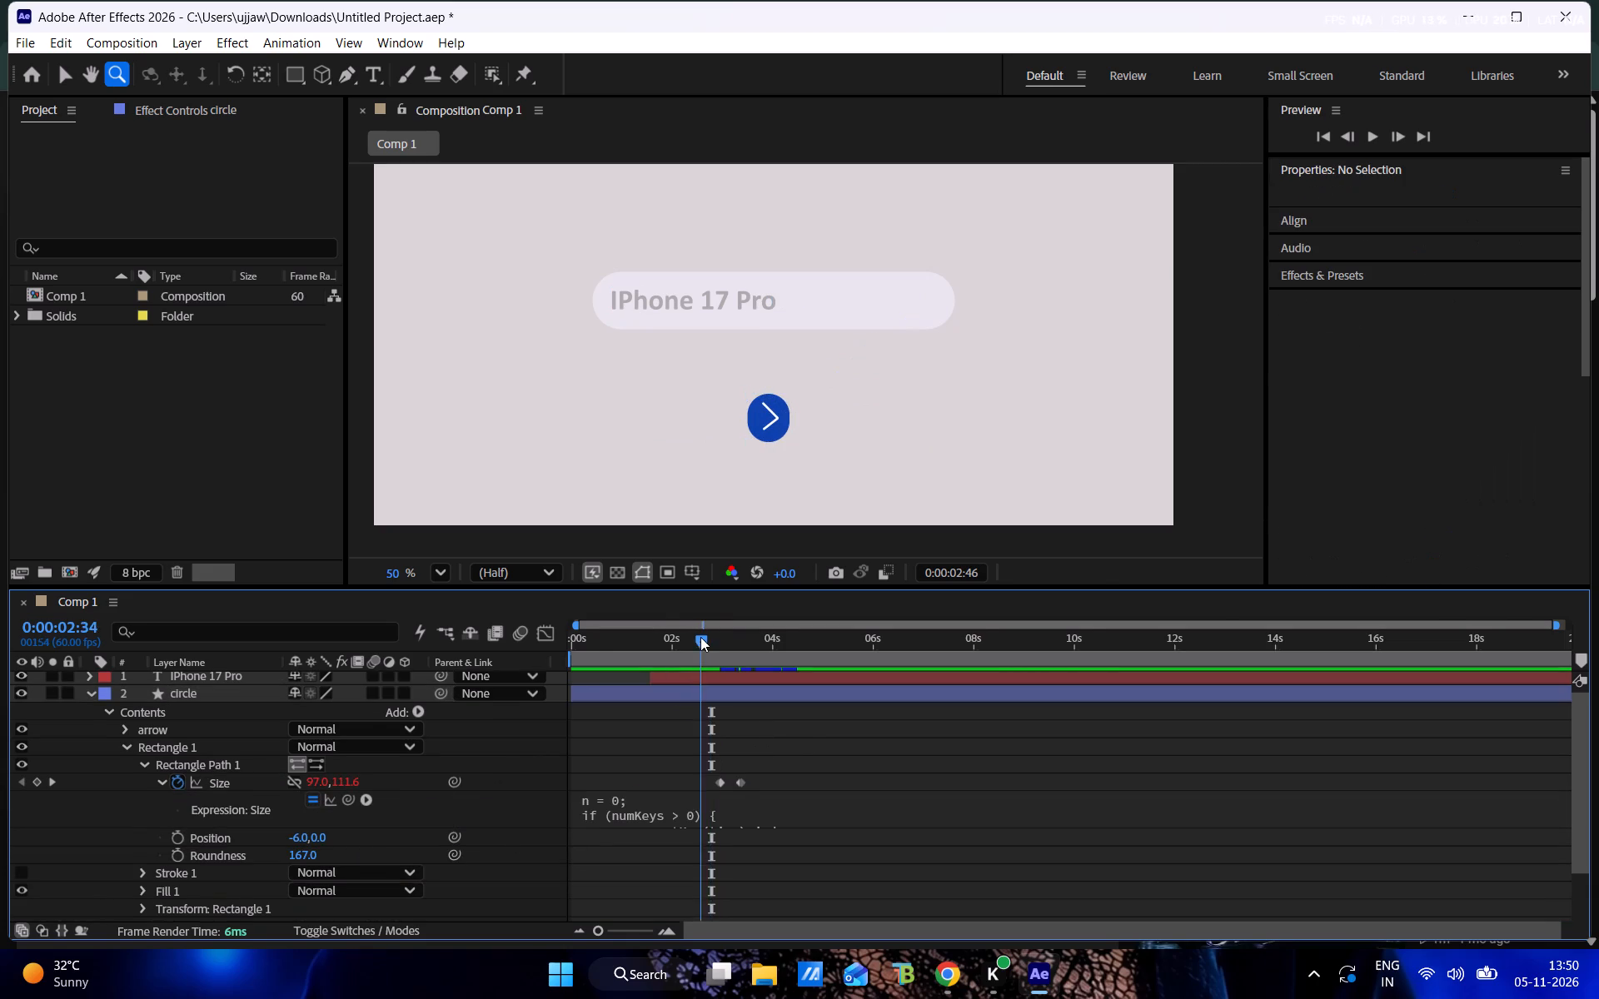
left_click_drag(700, 637, 690, 636)
key("space")
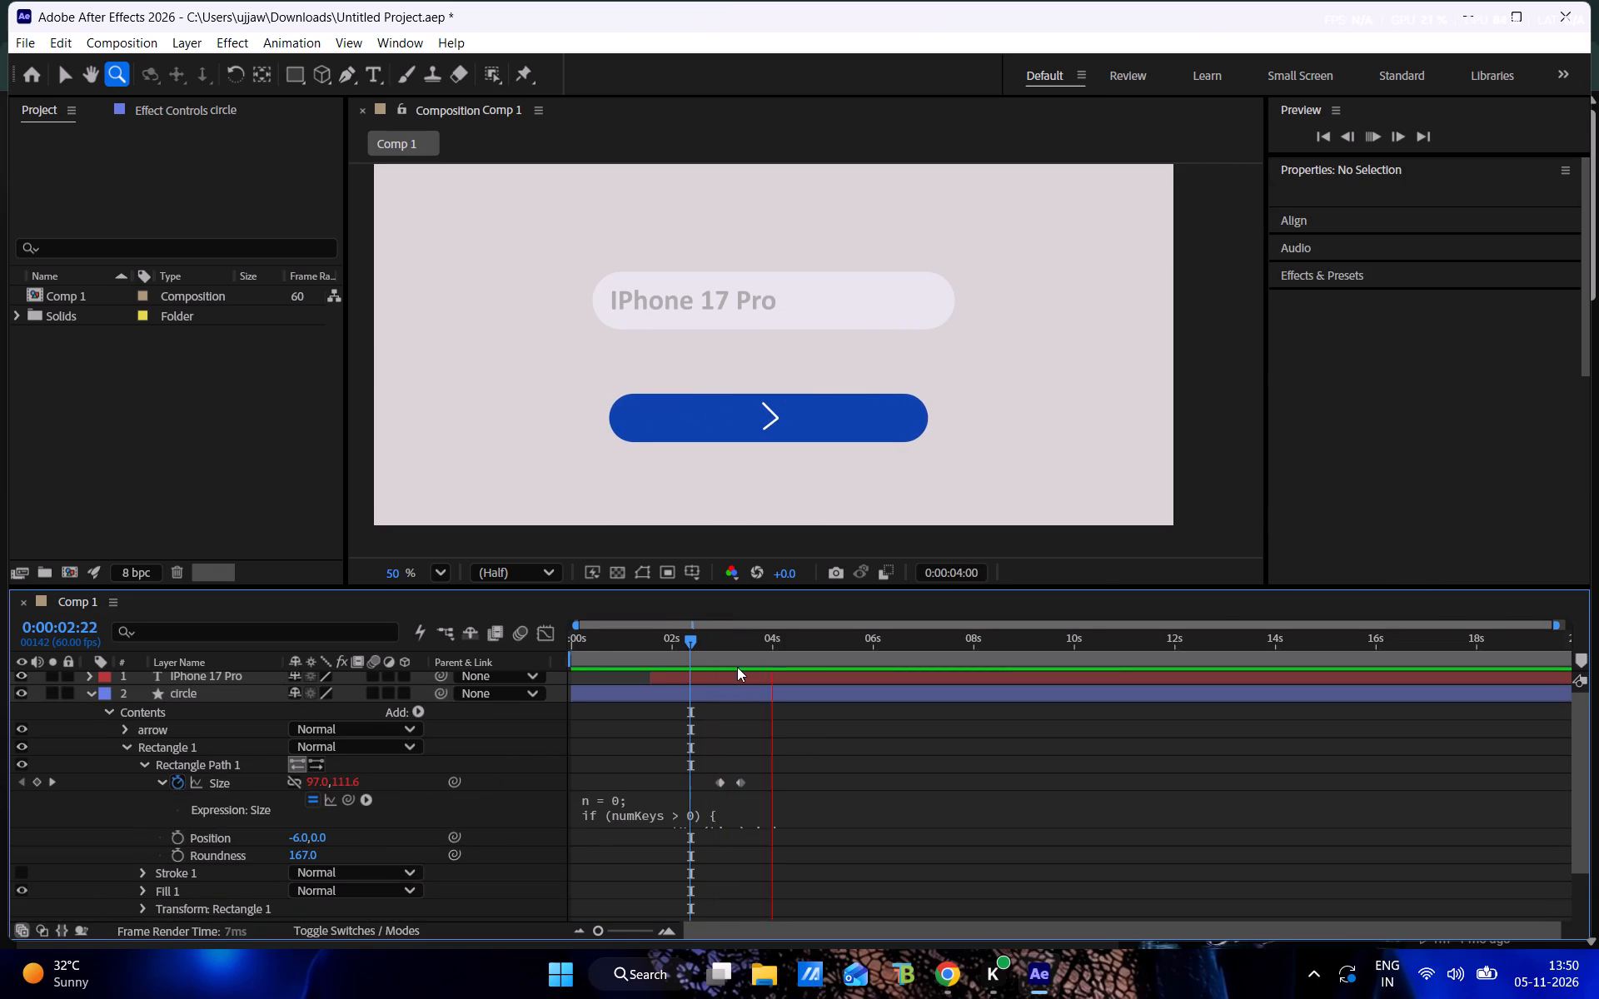
left_click_drag(758, 664, 674, 650)
key("space")
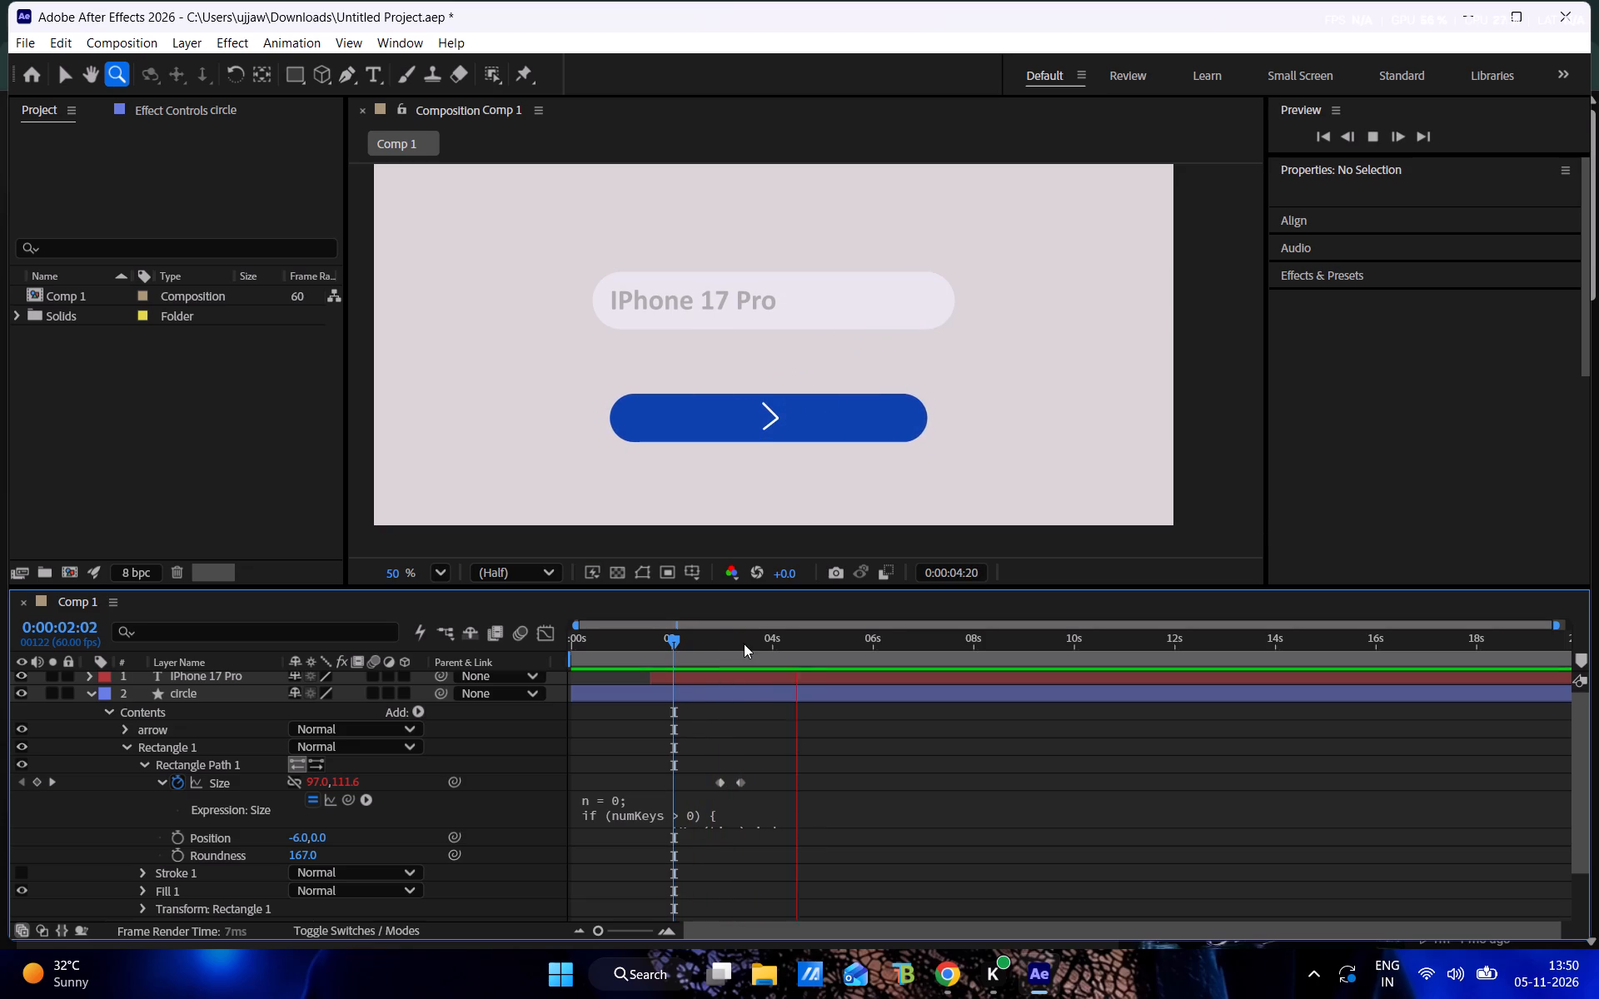
Collapse the circle layer, reveal Shape Layer 3's Rectangle Path 1 Size keyframes and select the last one at 0:00:01:33.
left_click_drag(735, 644, 704, 644)
left_click(91, 694)
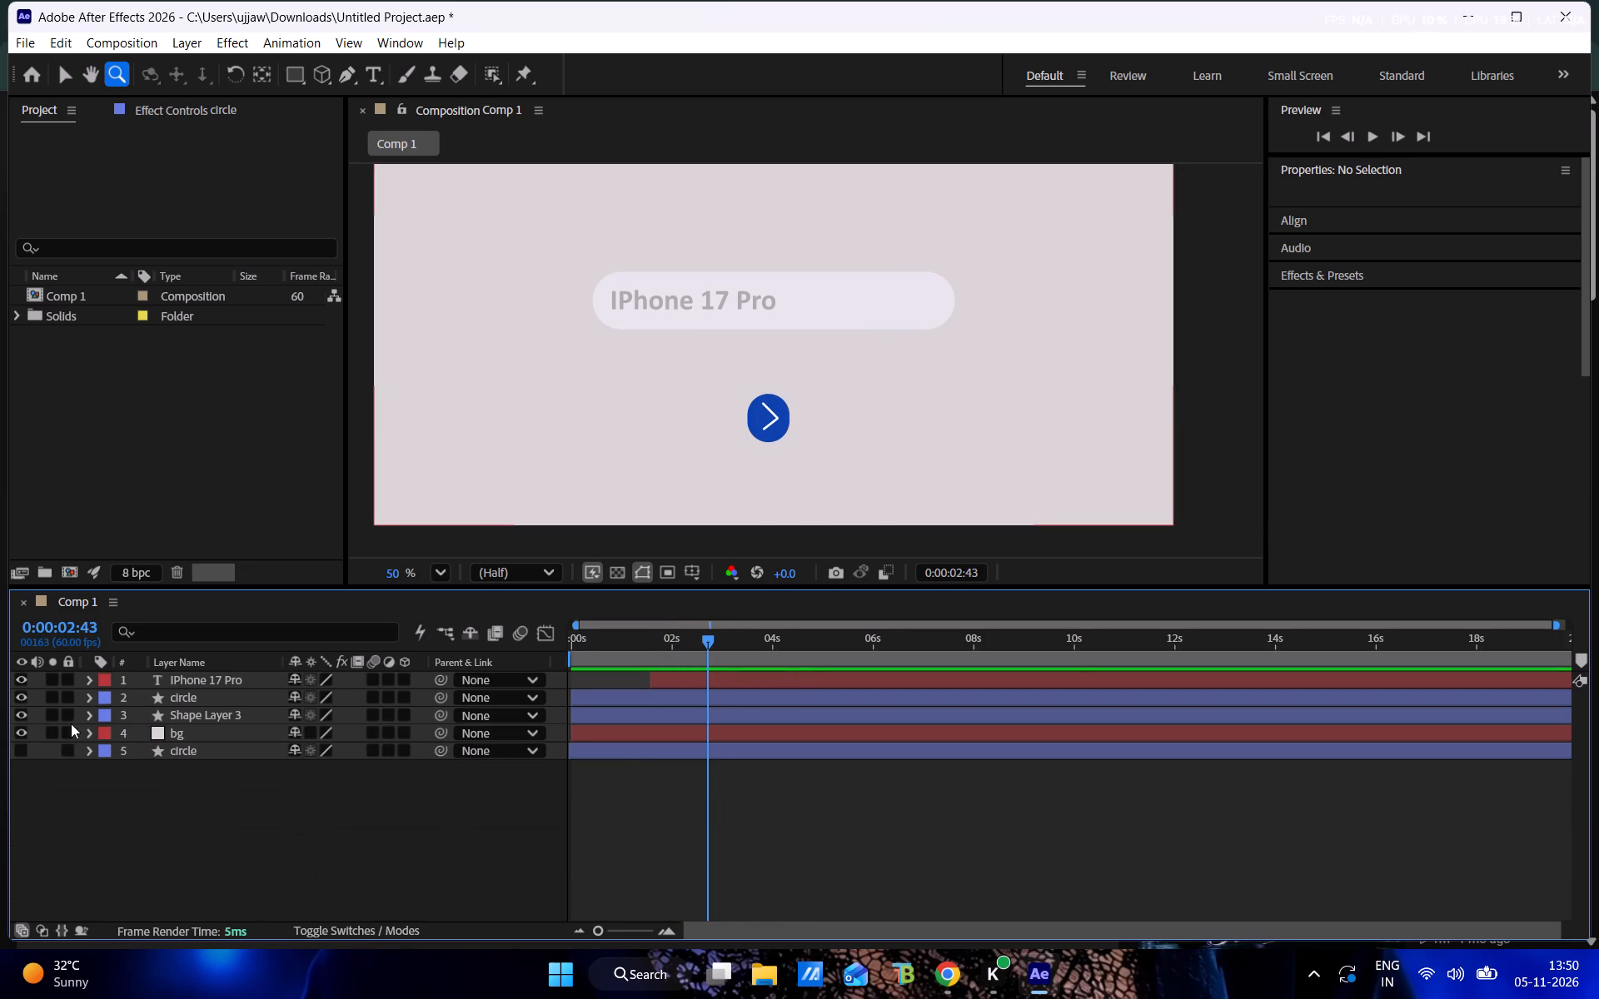
left_click(92, 733)
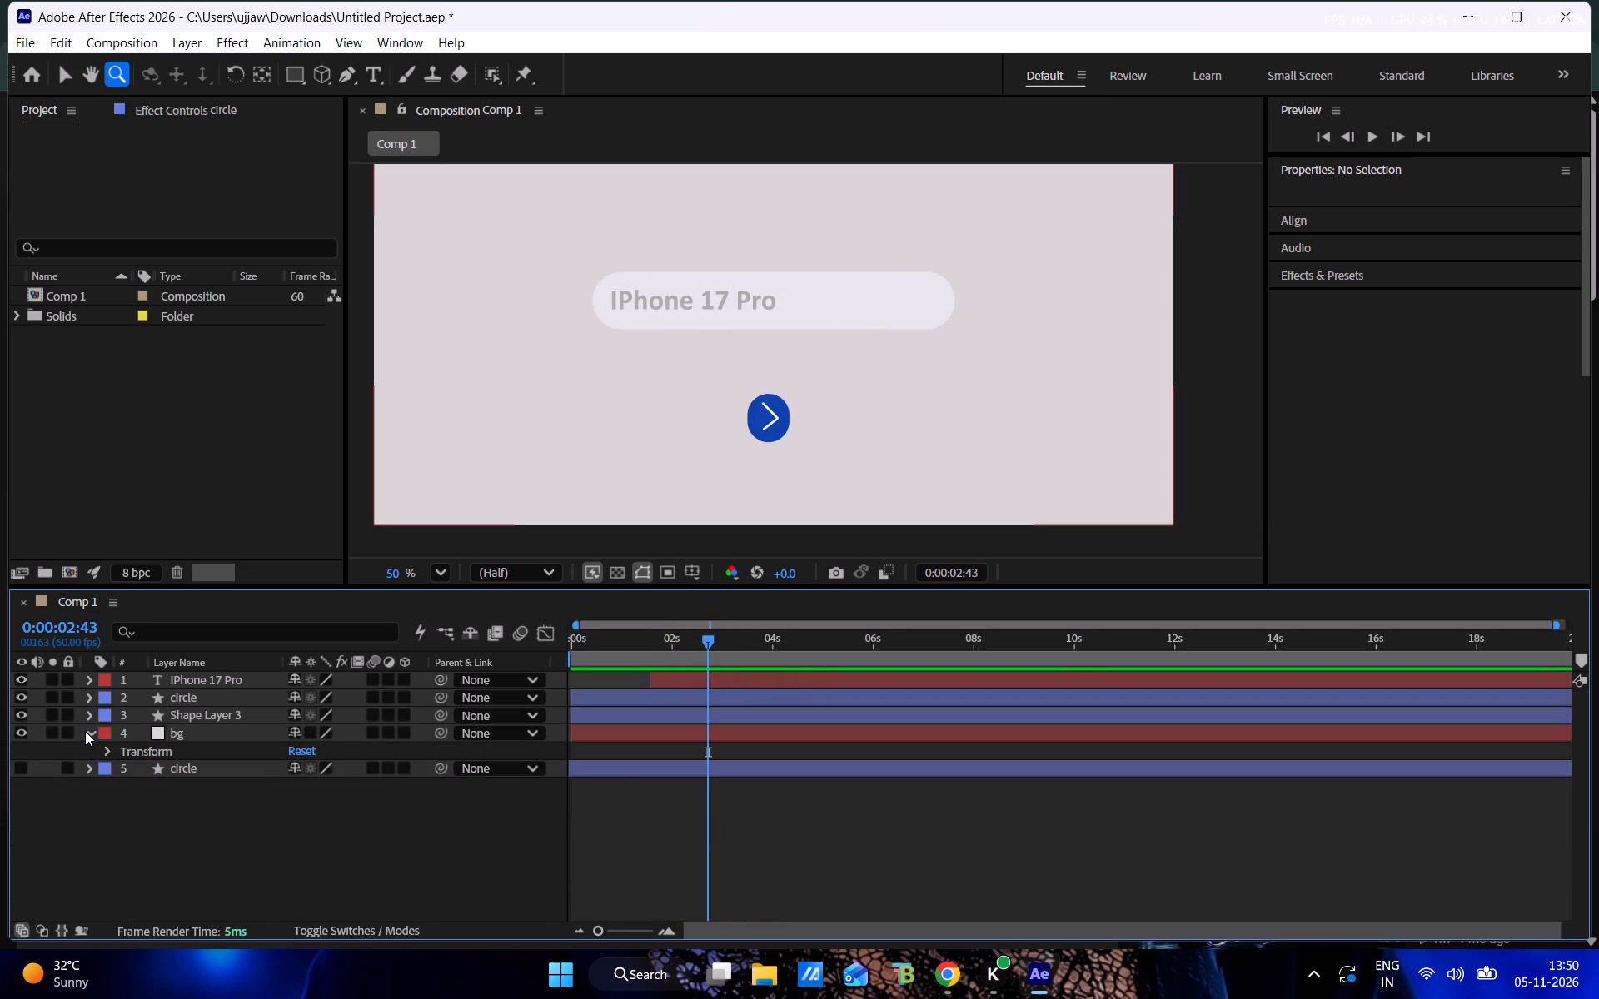
left_click(85, 736)
left_click(87, 718)
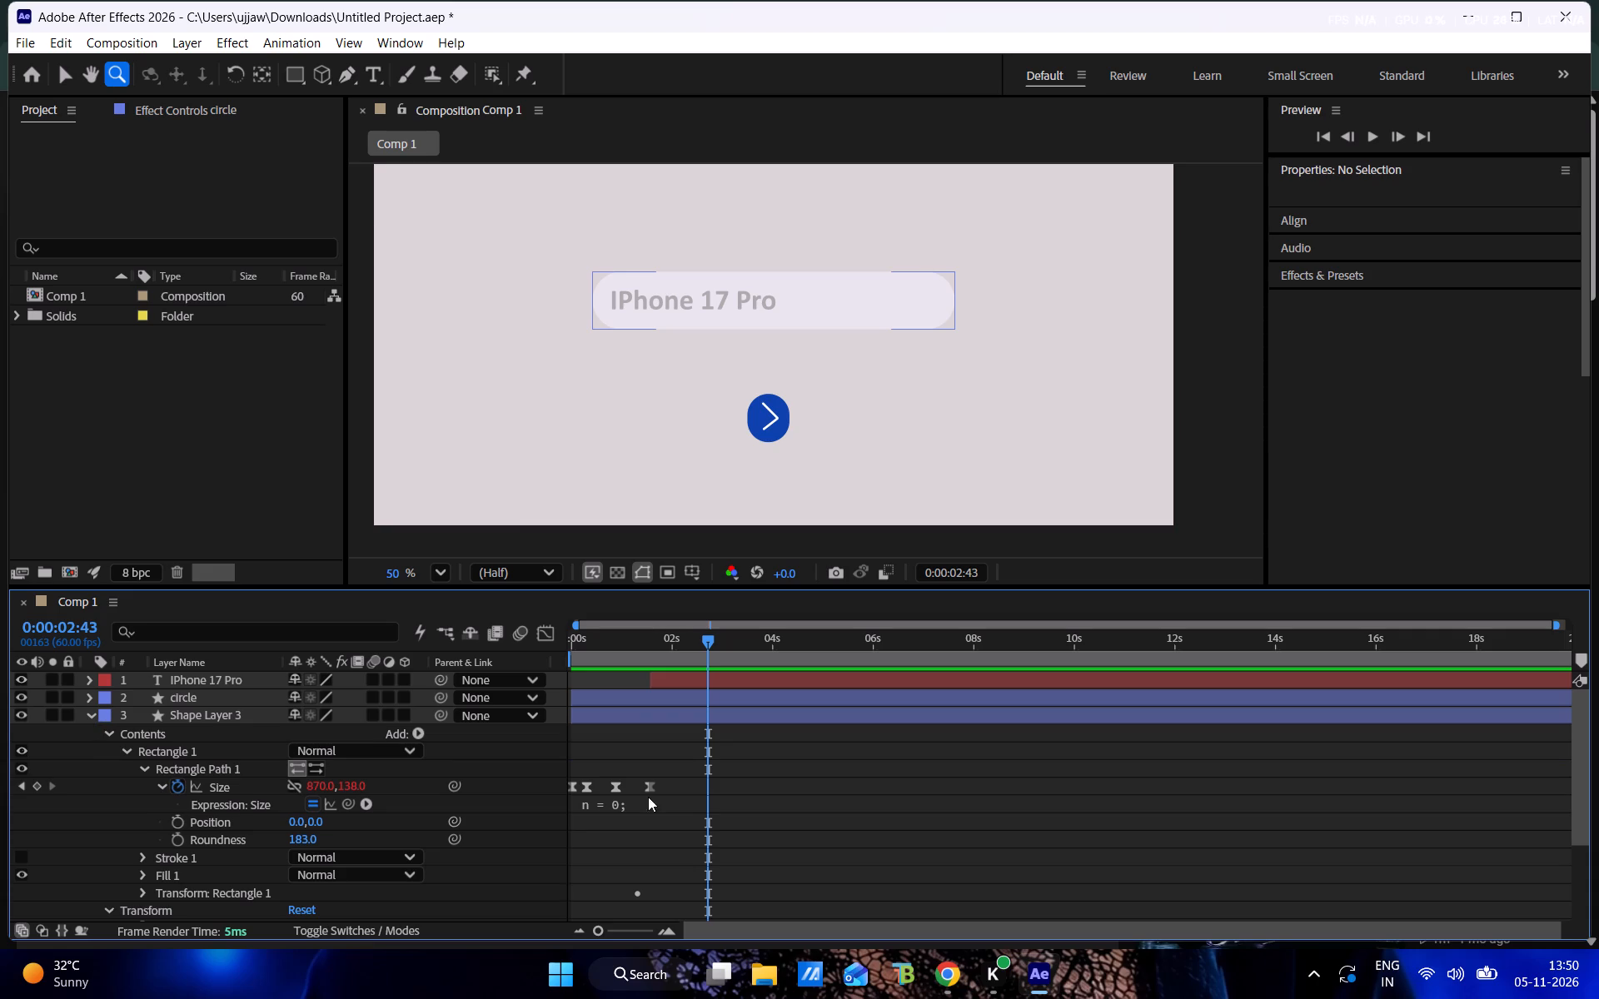
left_click(642, 659)
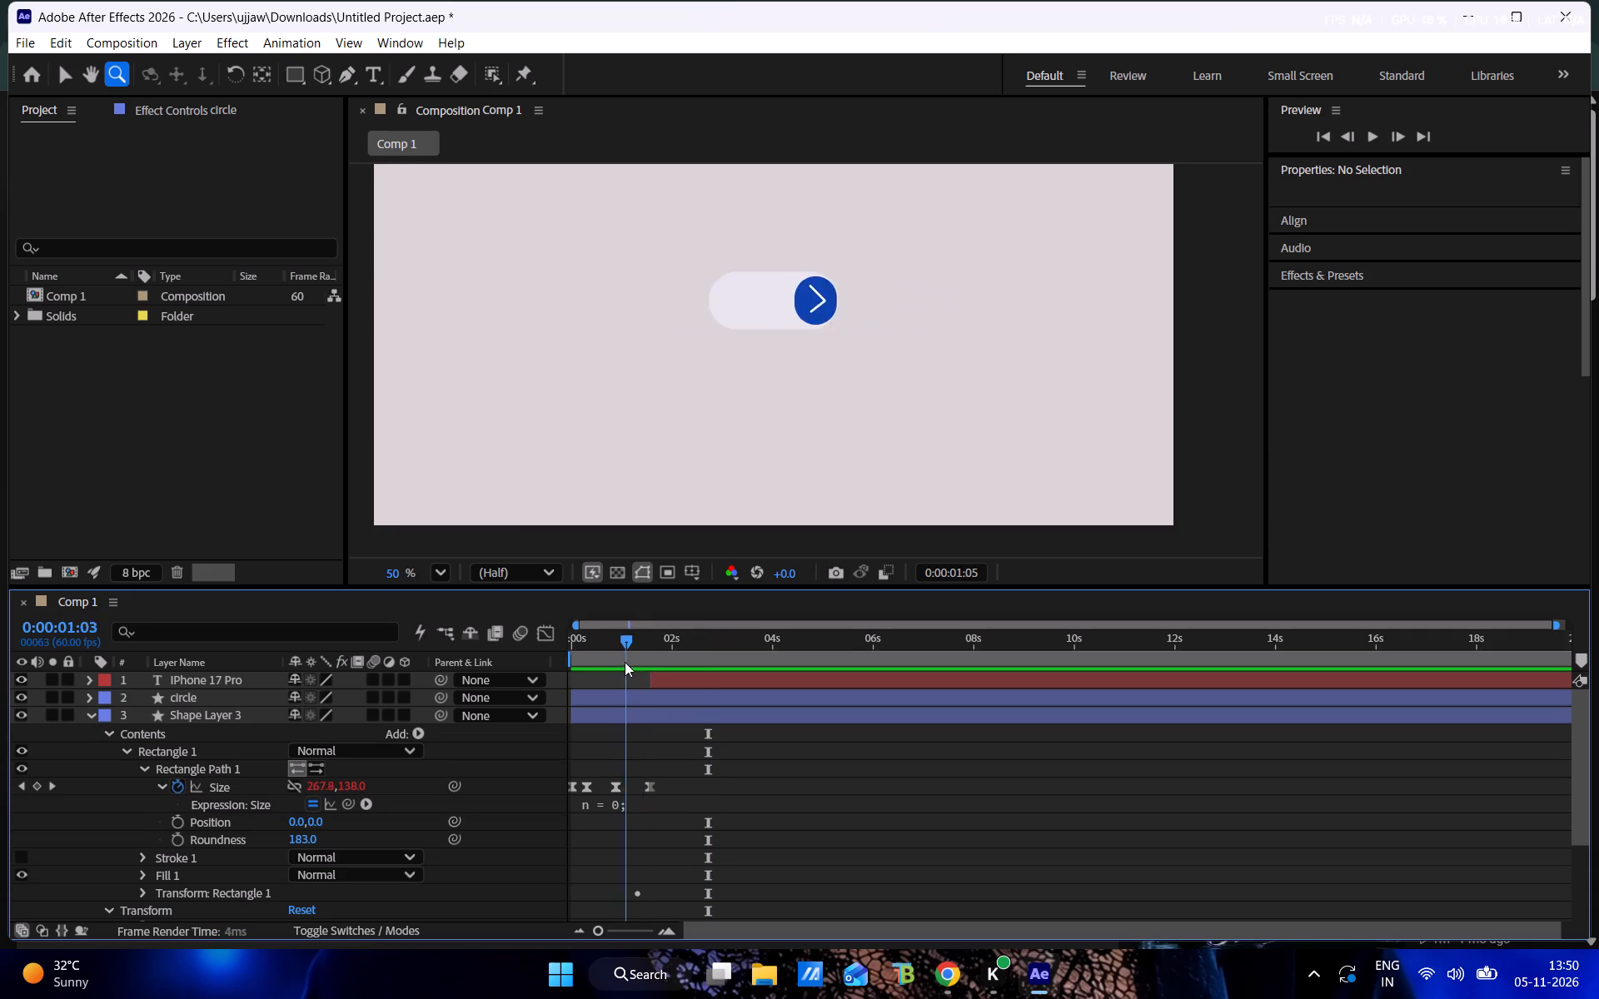
left_click(646, 659)
left_click(650, 659)
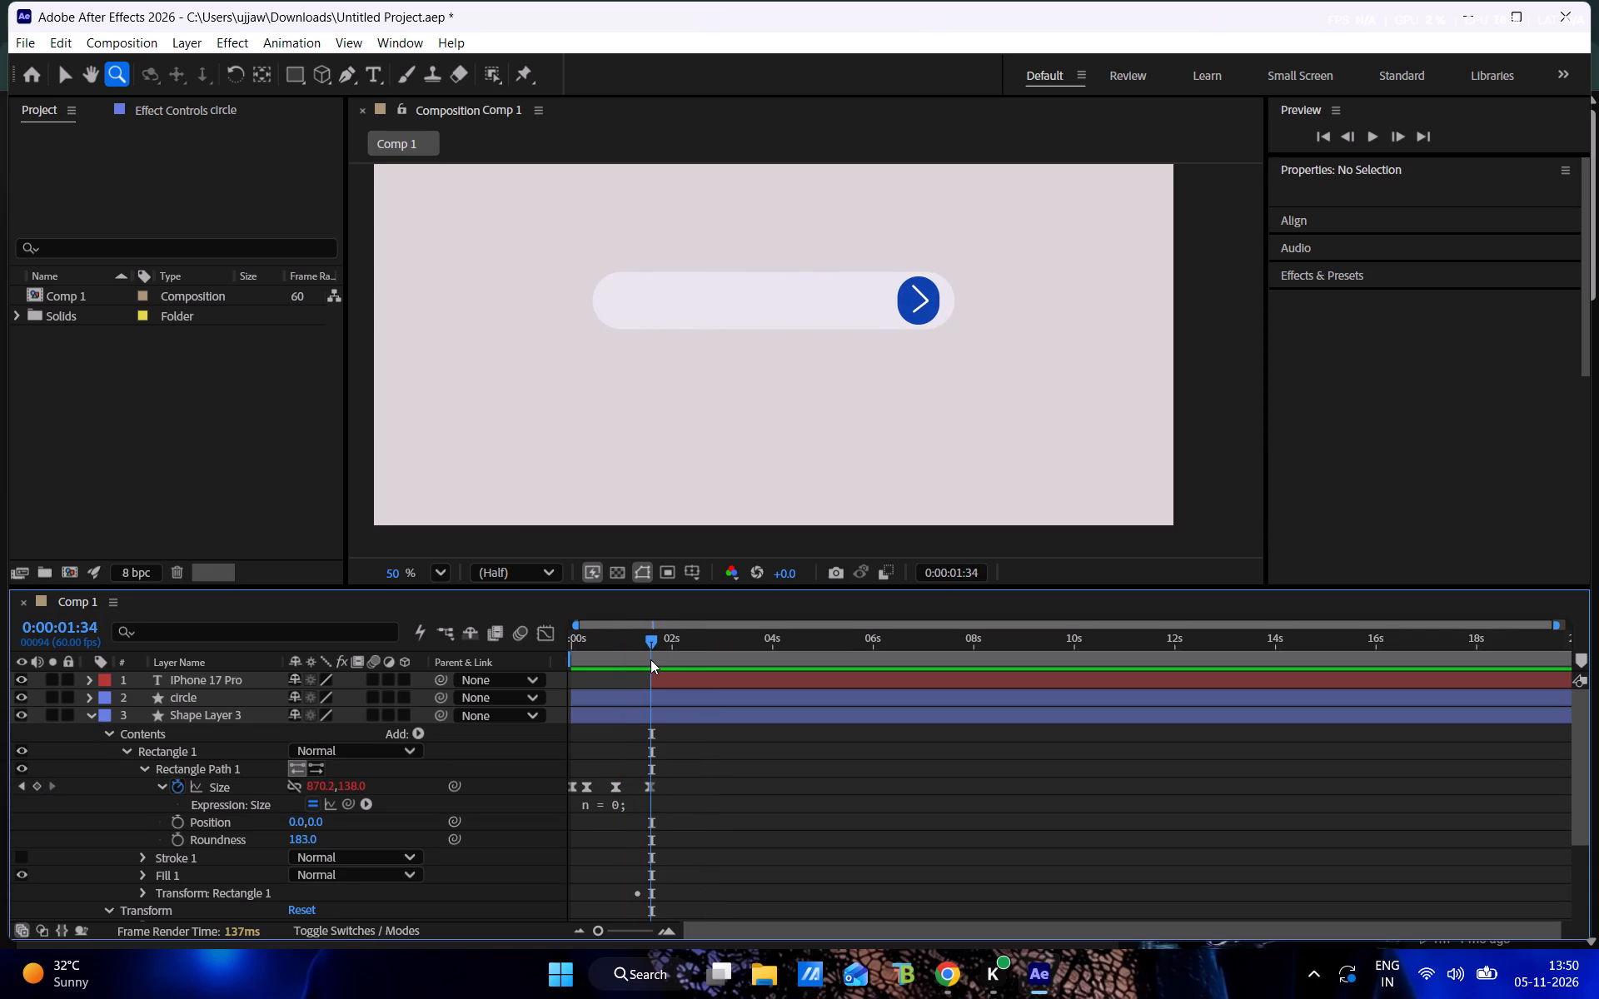
left_click(649, 783)
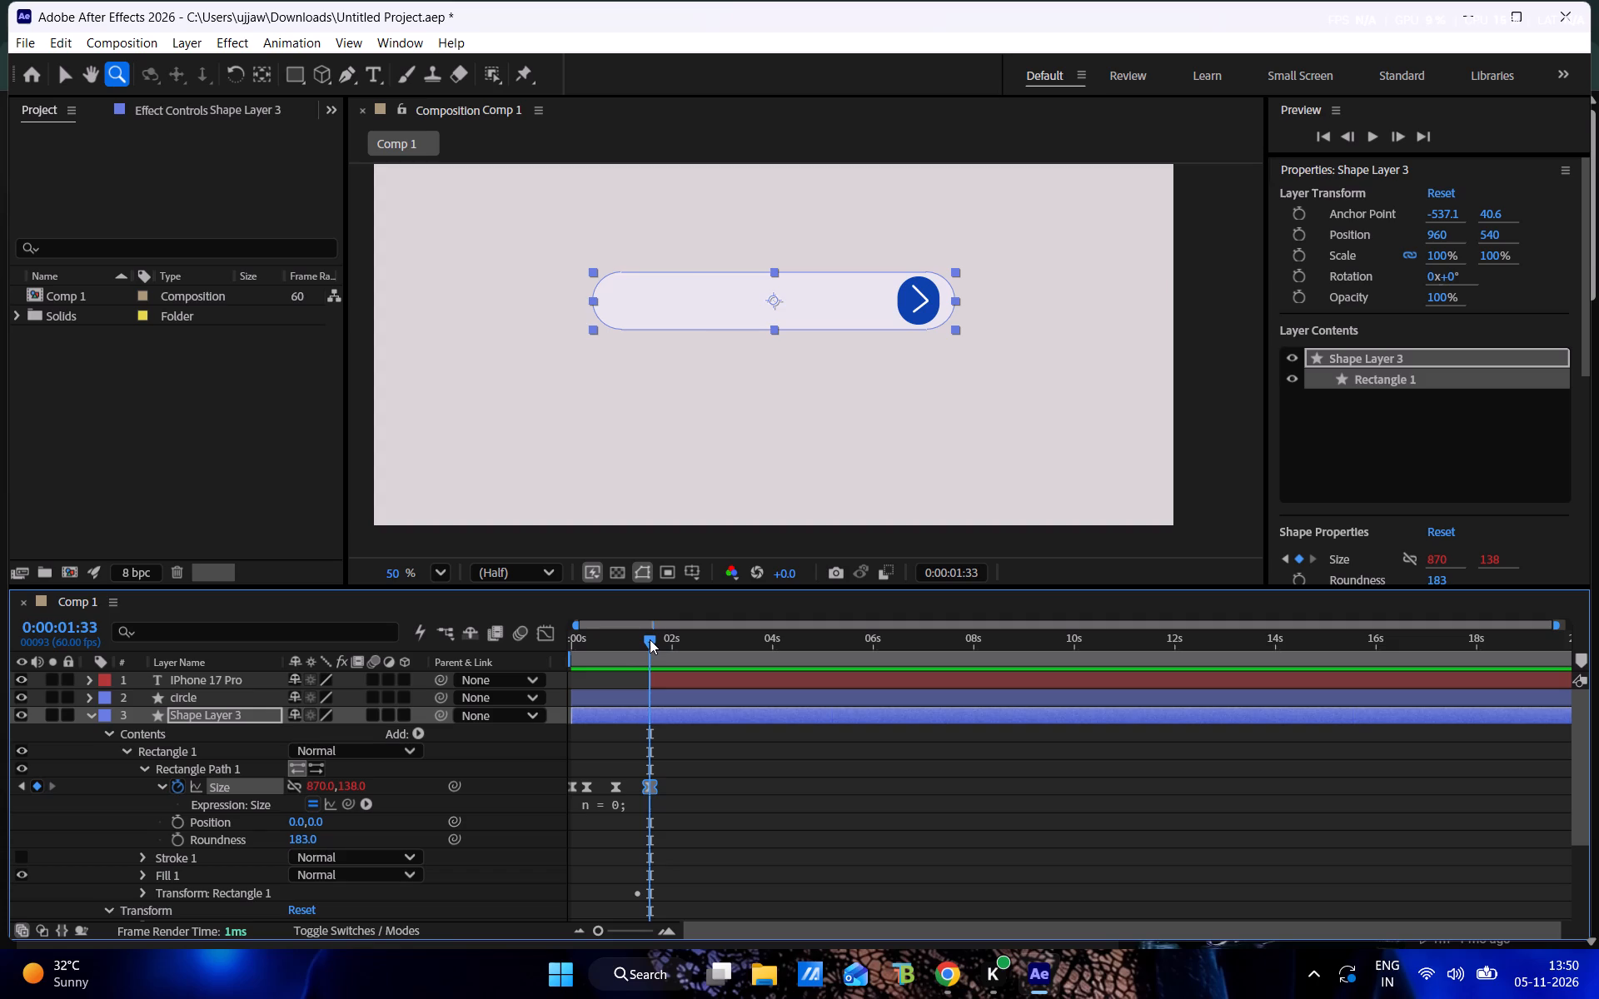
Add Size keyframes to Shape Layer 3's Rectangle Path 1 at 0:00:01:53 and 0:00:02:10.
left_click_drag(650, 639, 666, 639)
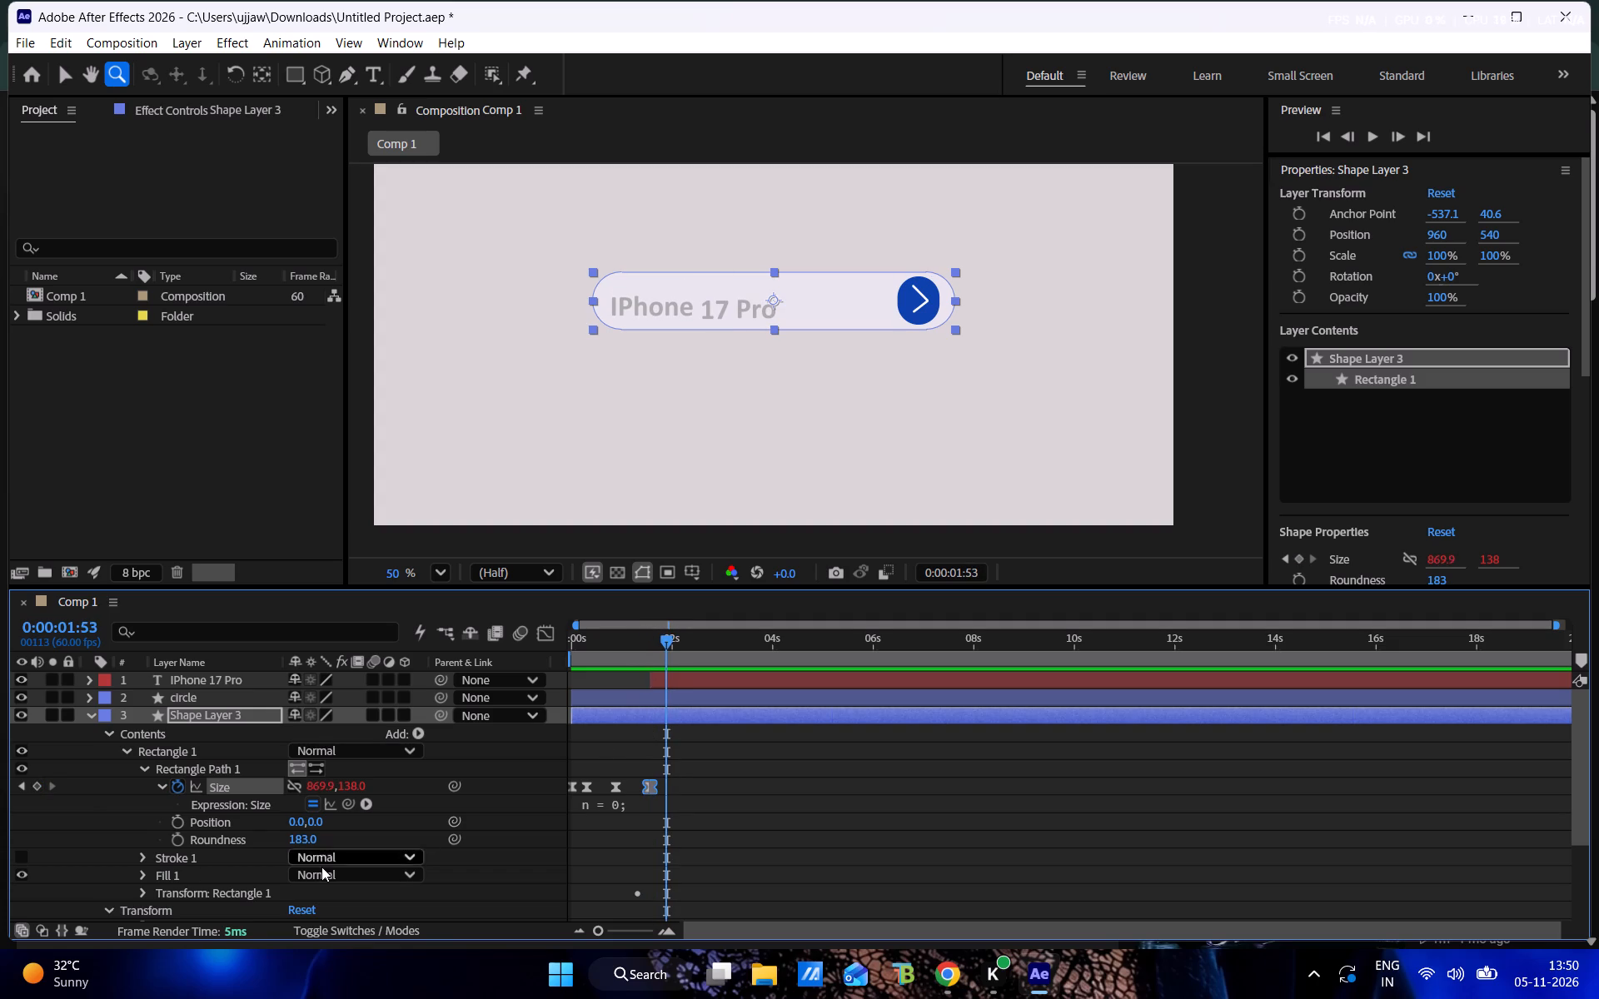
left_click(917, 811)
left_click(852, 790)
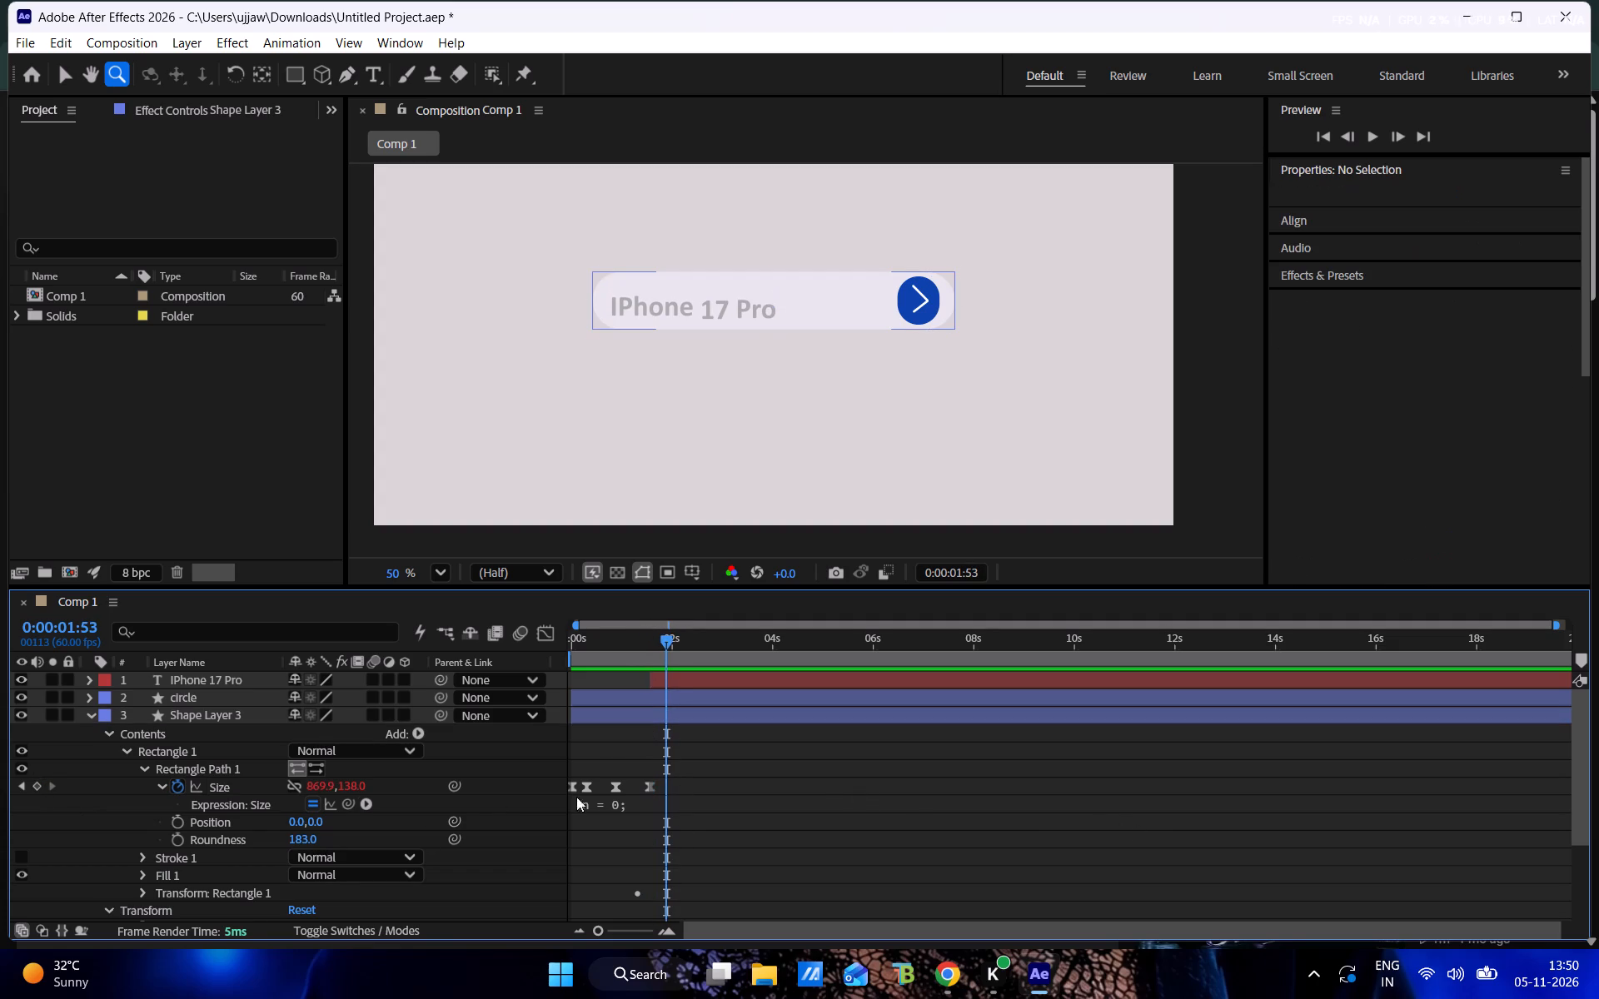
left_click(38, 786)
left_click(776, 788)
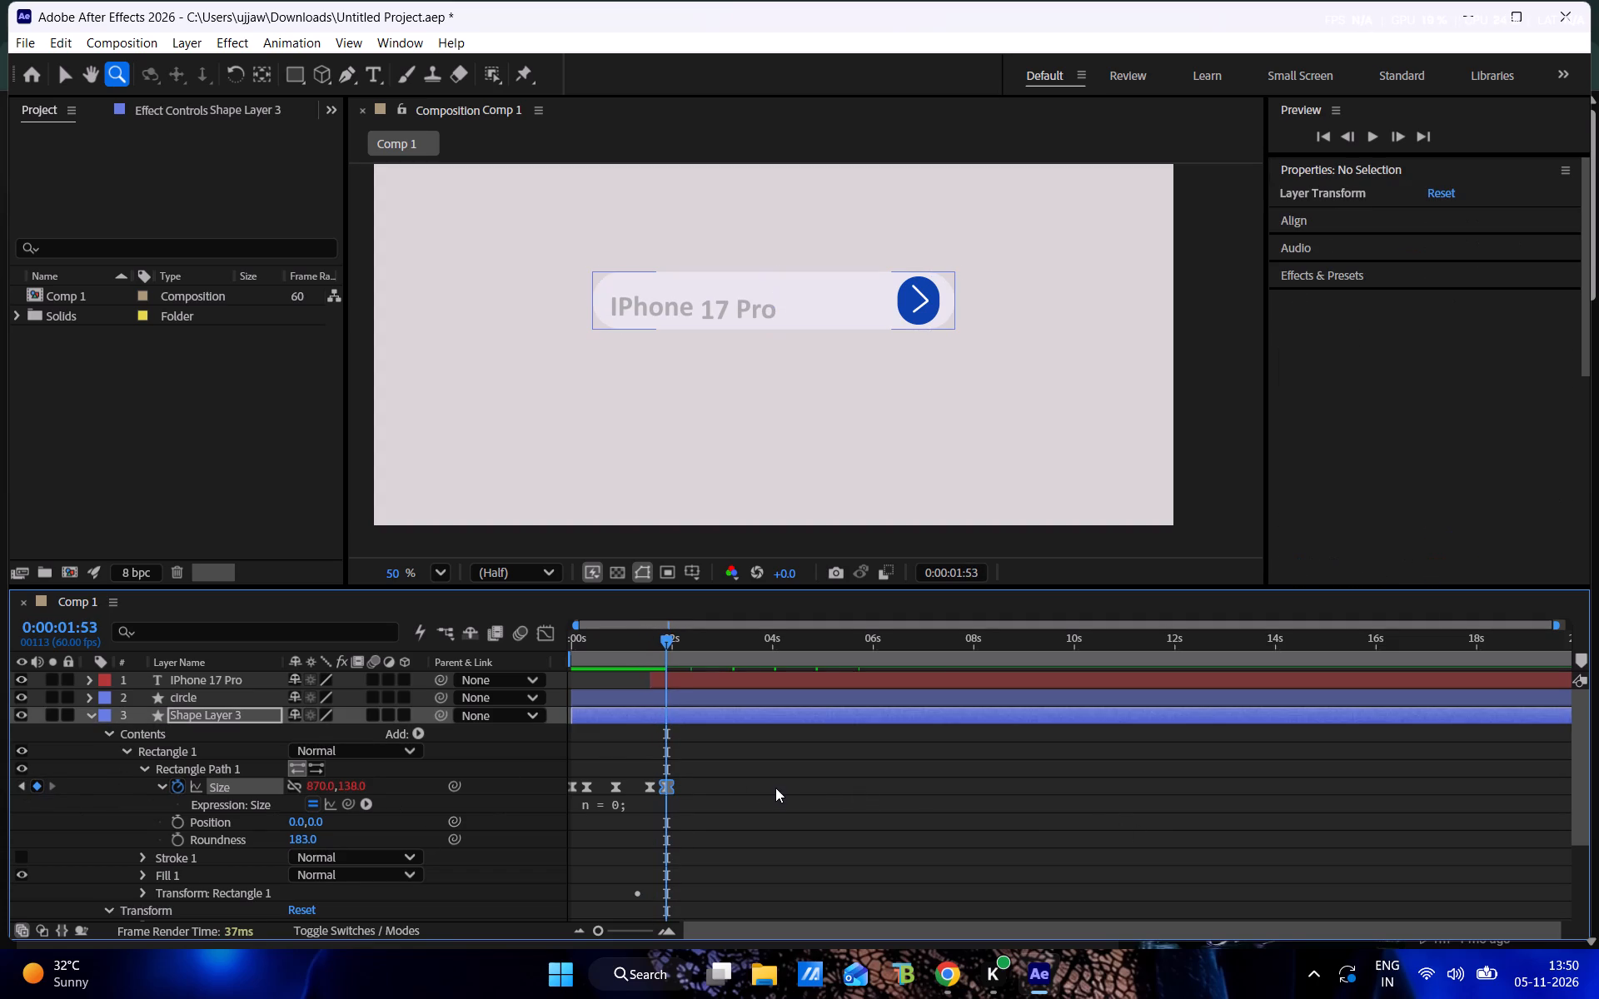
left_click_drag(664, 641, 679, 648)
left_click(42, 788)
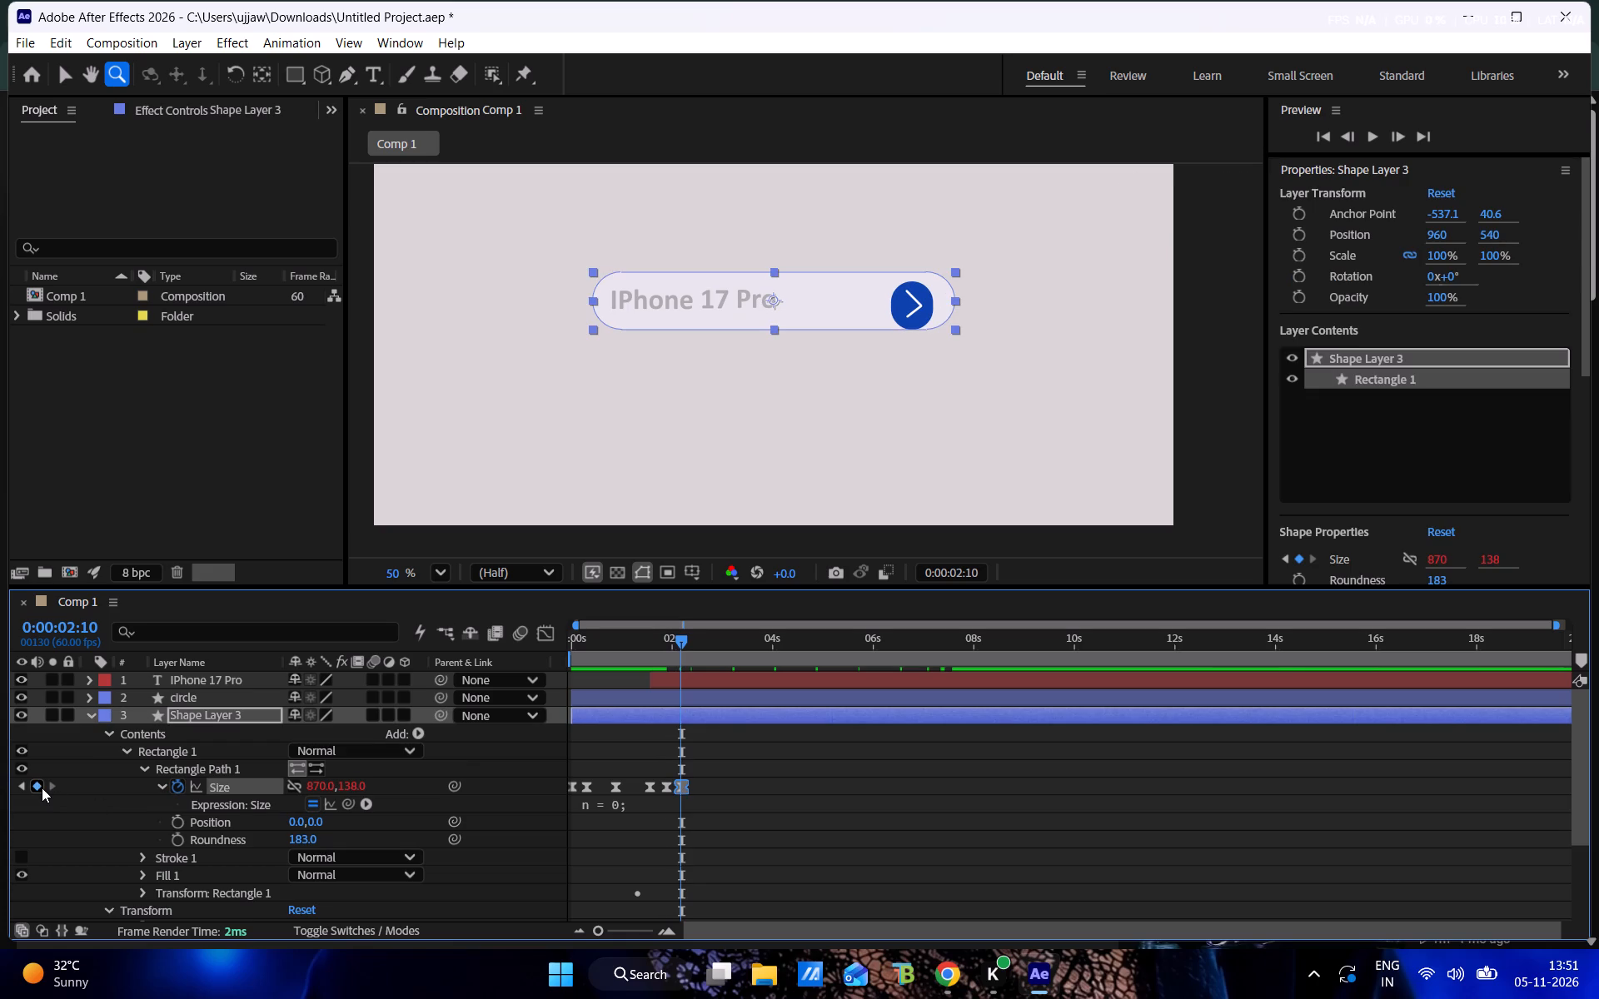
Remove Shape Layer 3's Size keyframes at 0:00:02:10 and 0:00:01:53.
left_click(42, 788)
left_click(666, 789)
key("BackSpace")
Check the frame layer's Size keyframes in the YouTube tutorial in Chrome and return to After Effects.
left_click(953, 976)
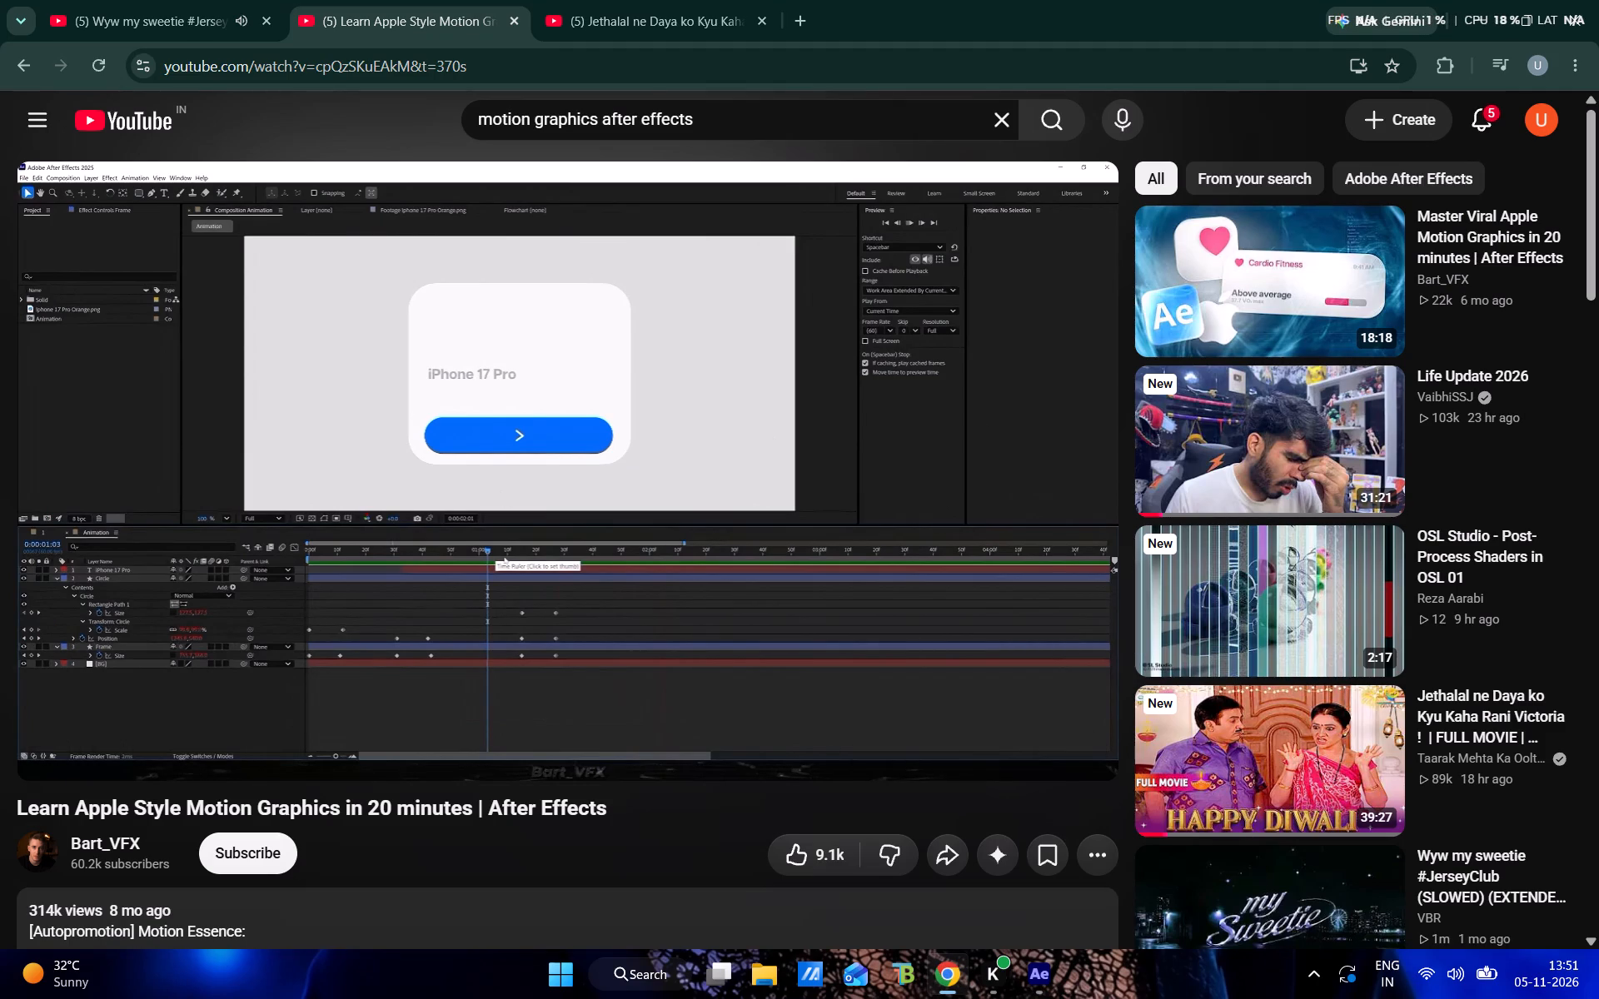
left_click(1047, 982)
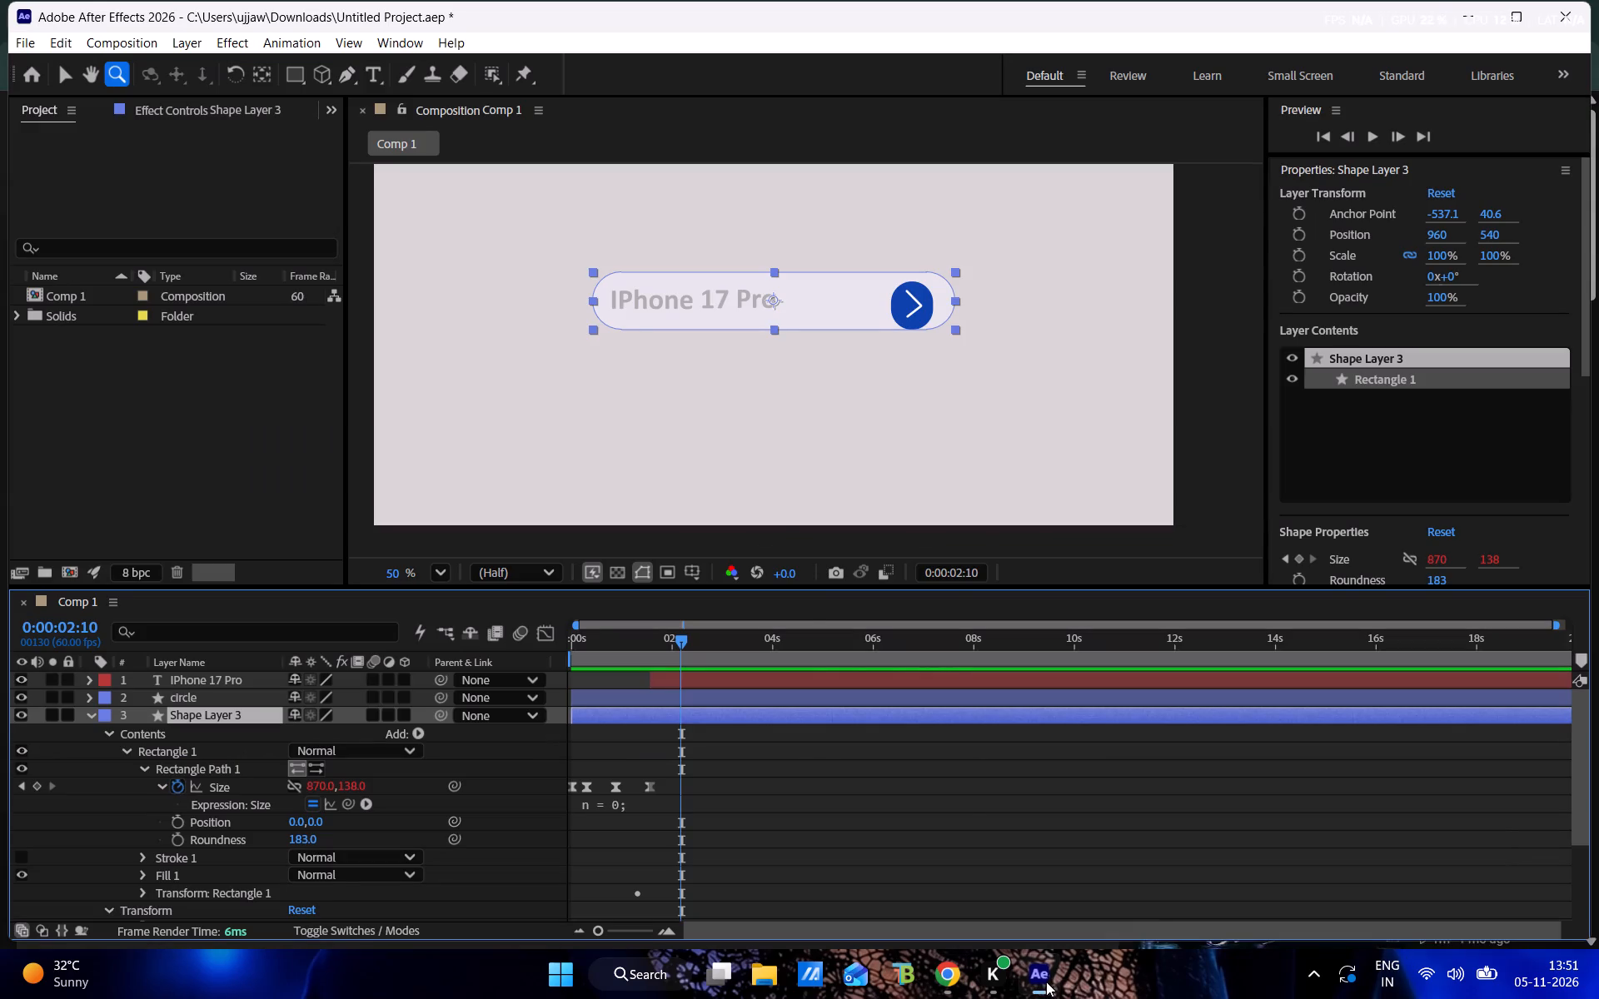
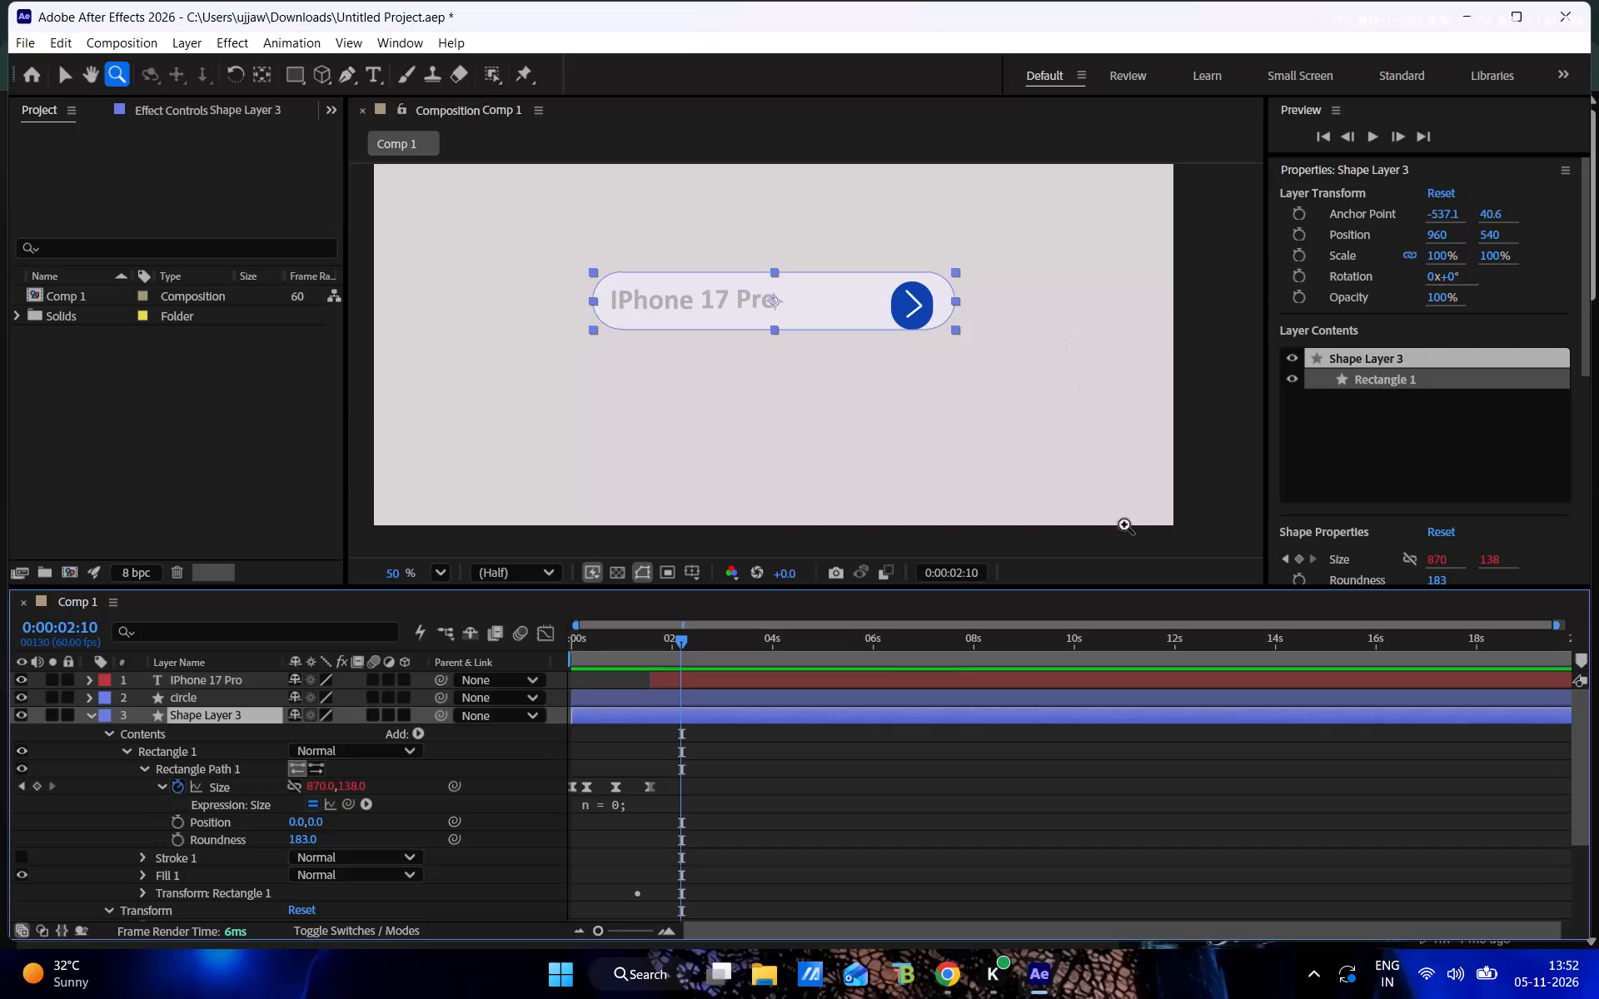
Switch to Chrome, advance the YouTube music mix to the next video past its ads, and return to After Effects.
left_click(947, 972)
left_click(92, 0)
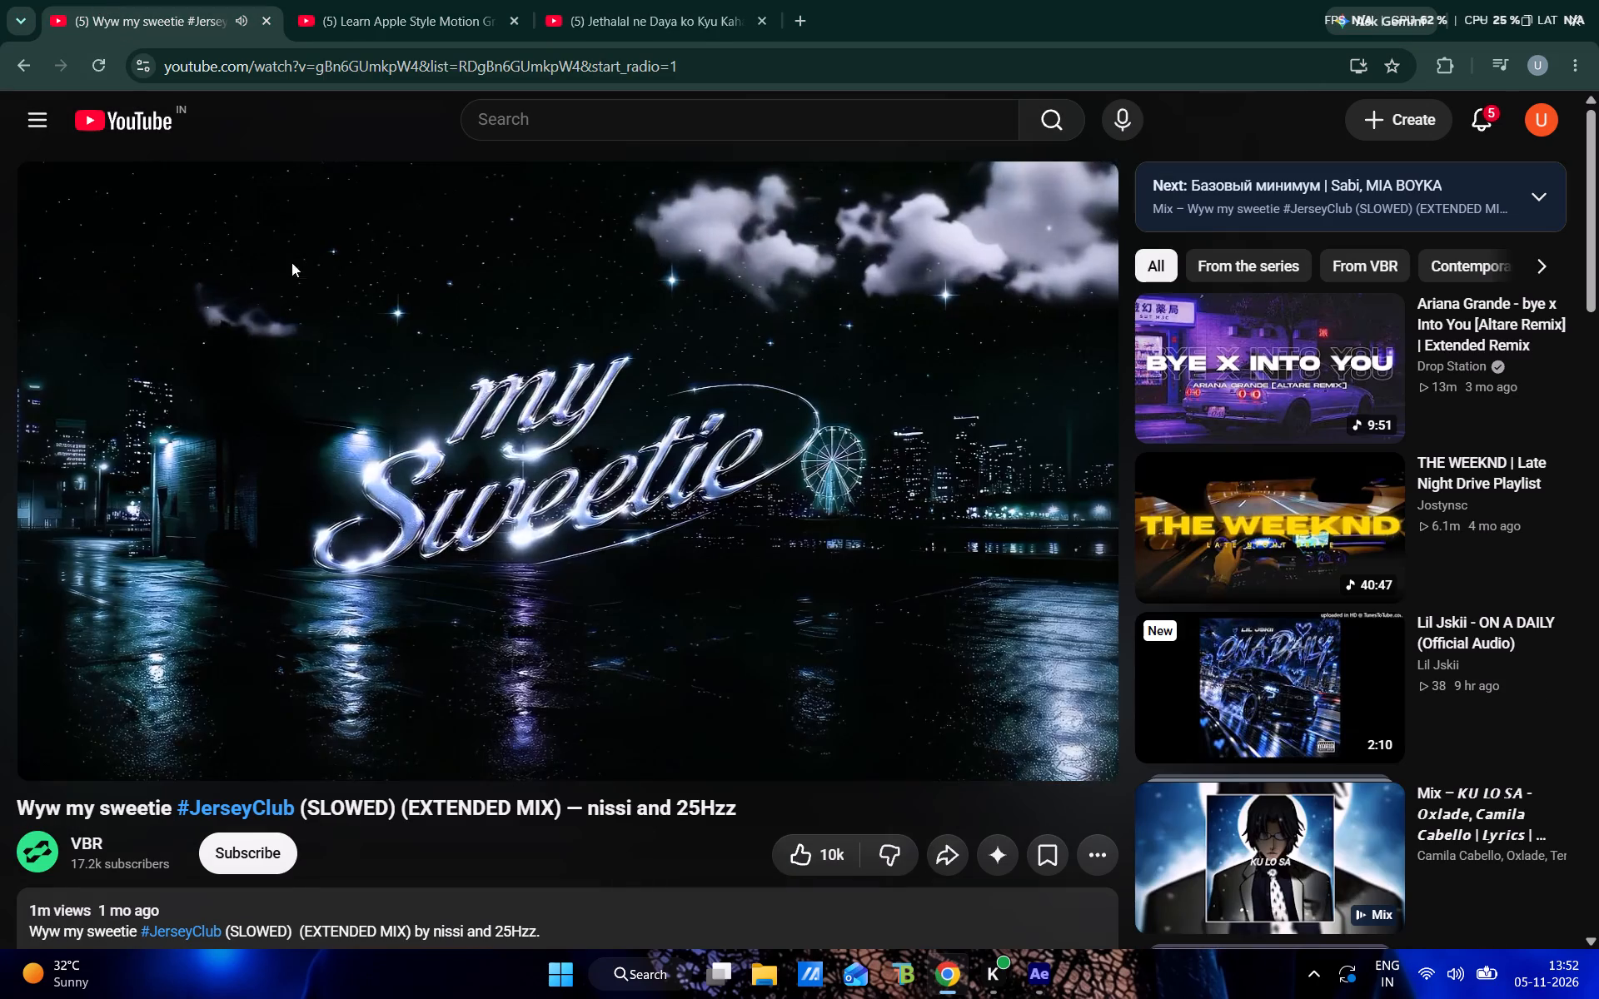
left_click(156, 758)
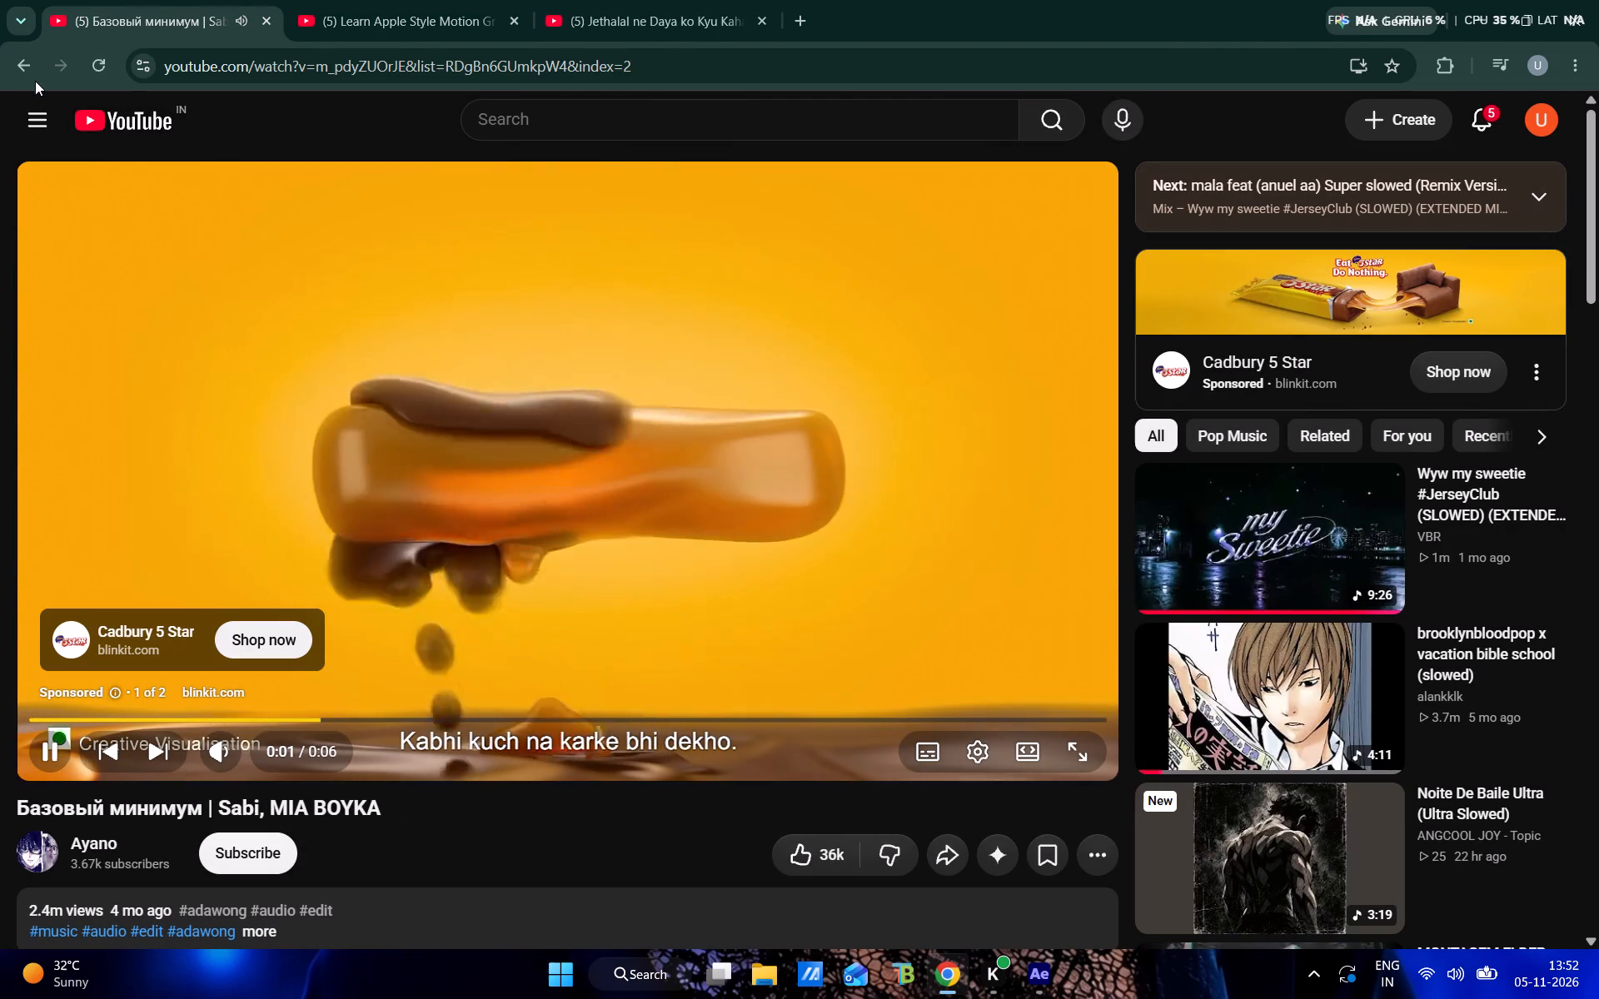
left_click(16, 69)
left_click(70, 66)
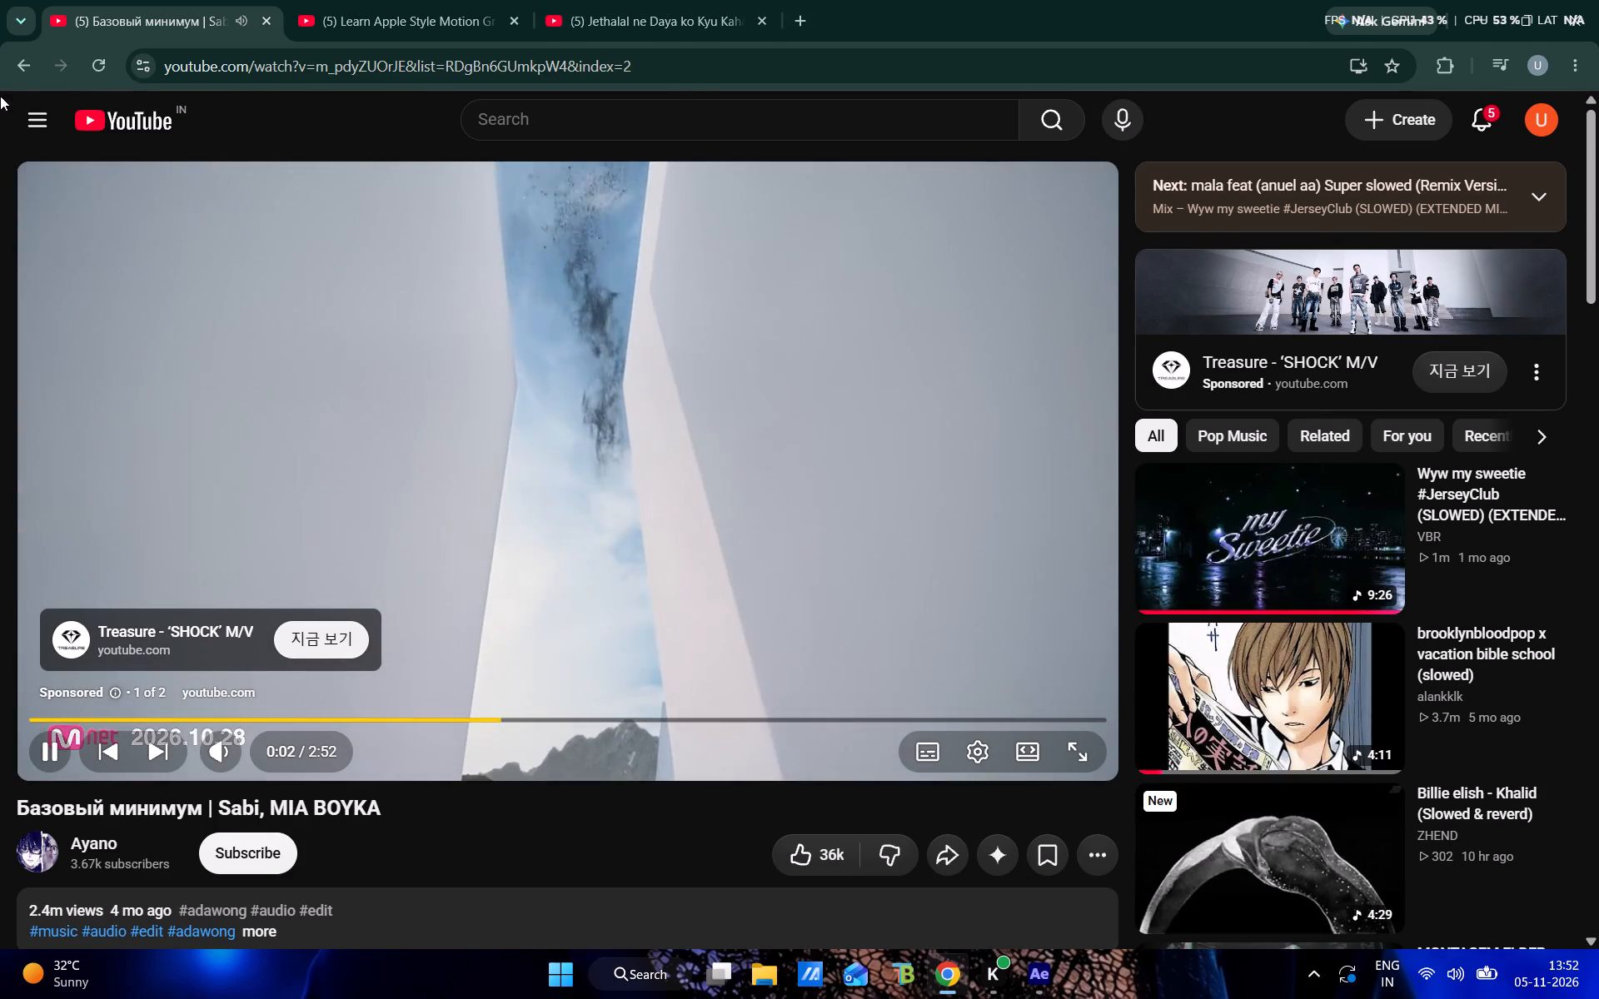
left_click(26, 70)
left_click(70, 73)
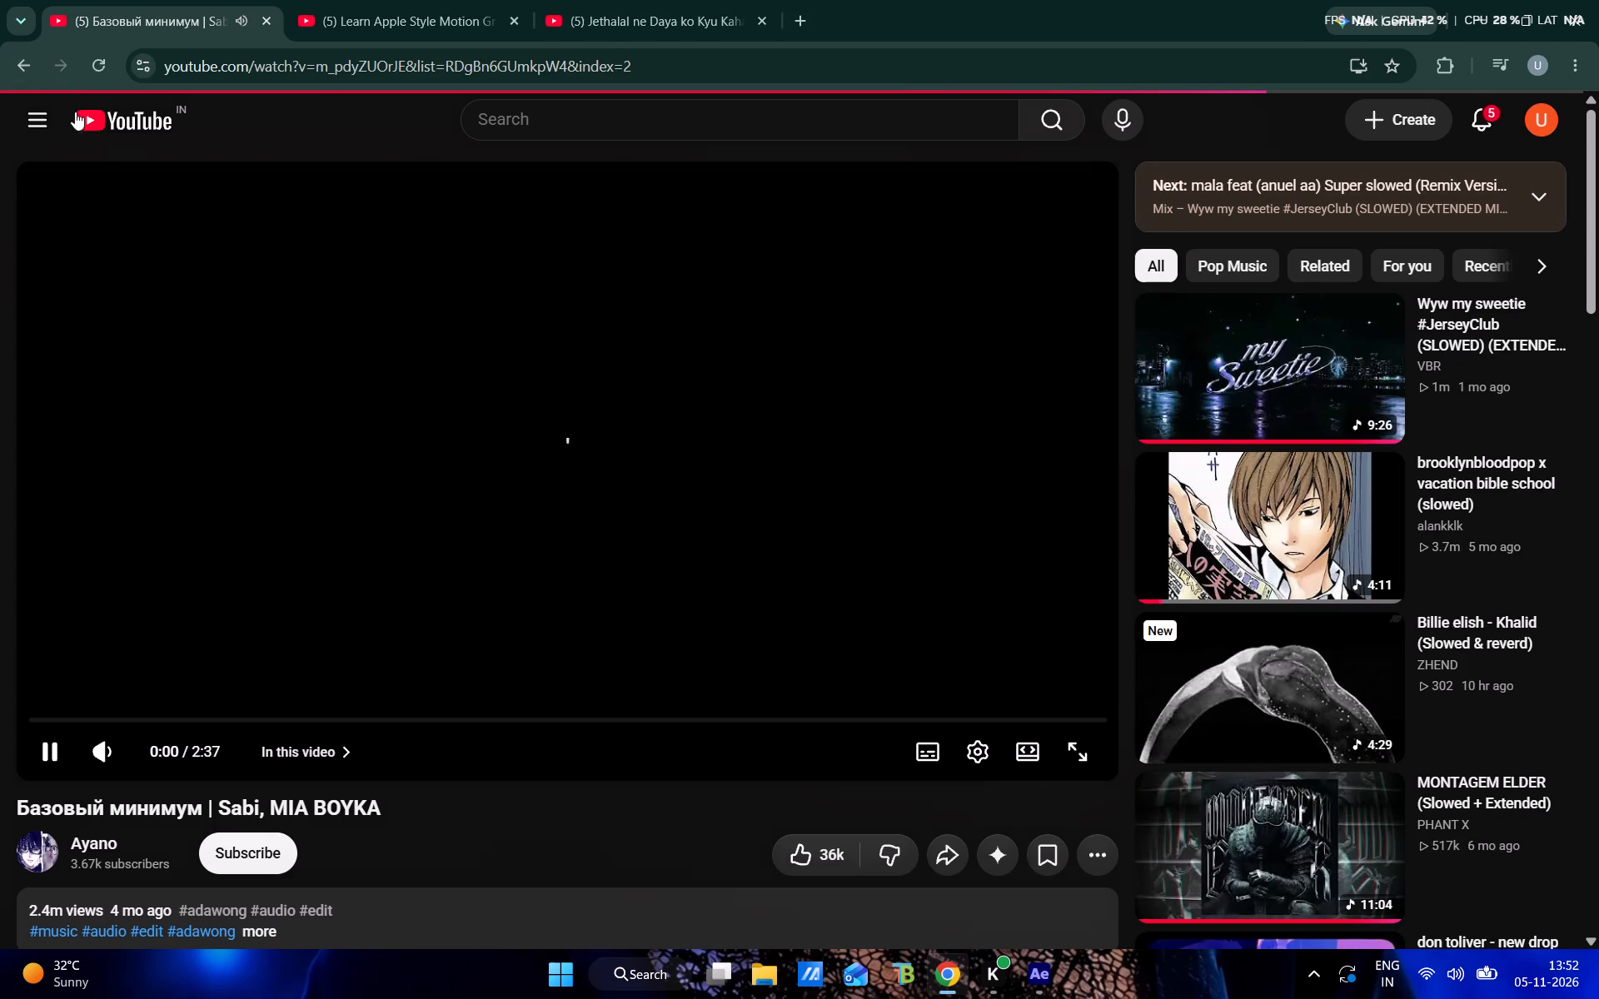
left_click(1457, 18)
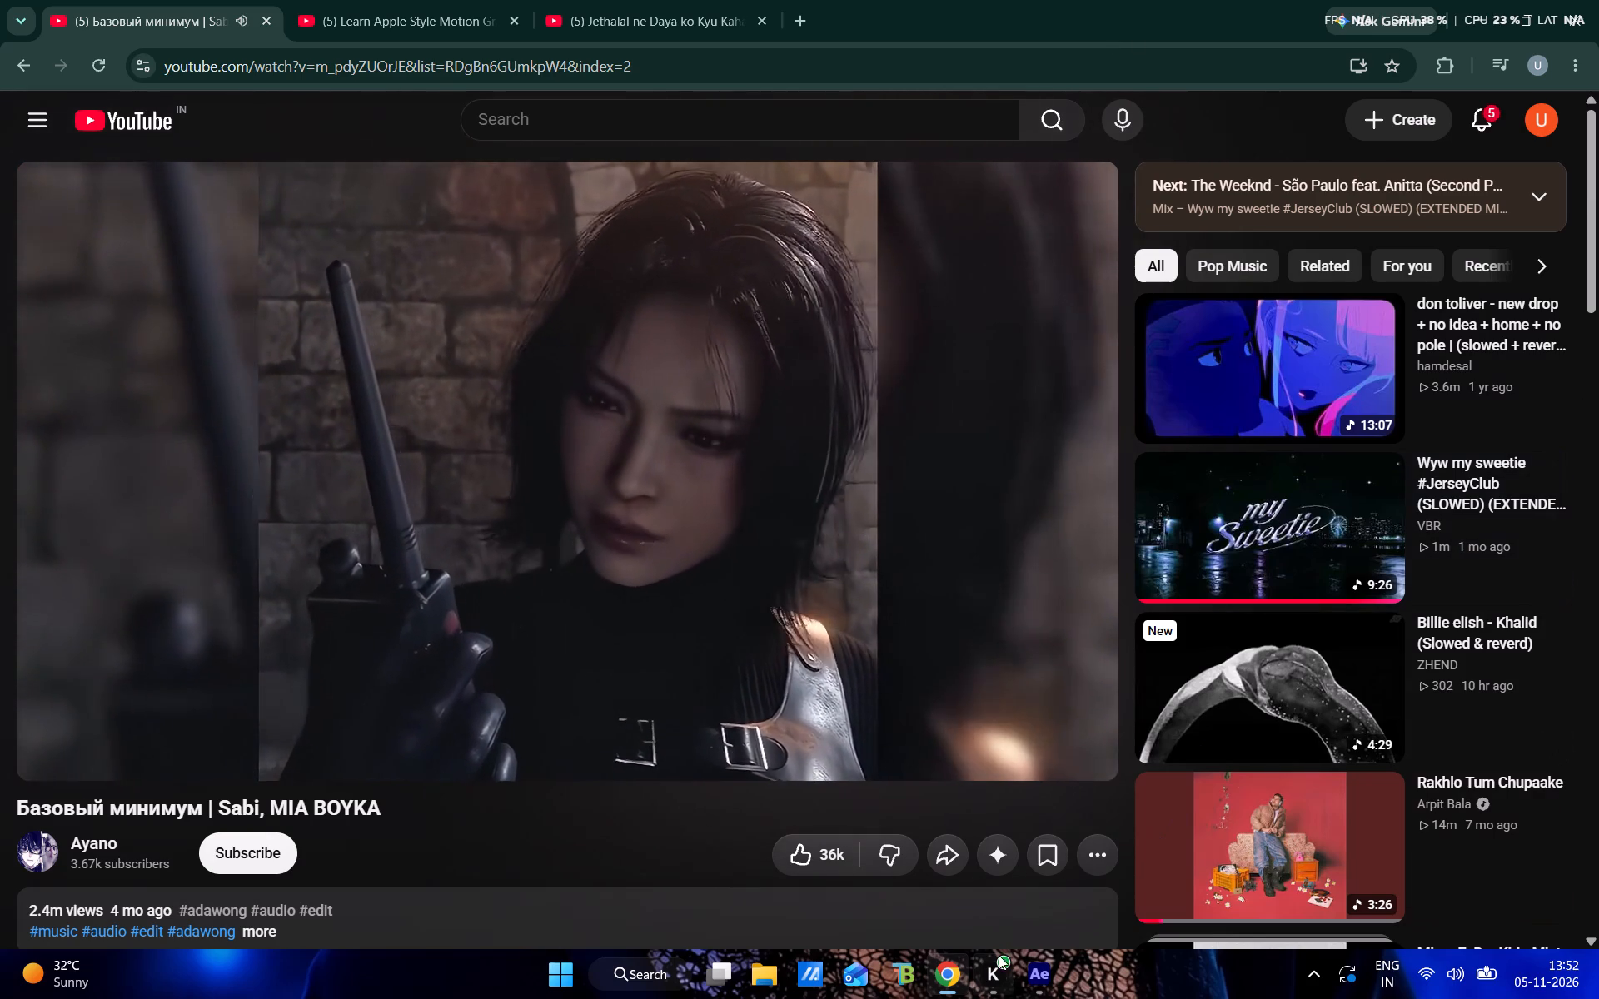
left_click(1039, 977)
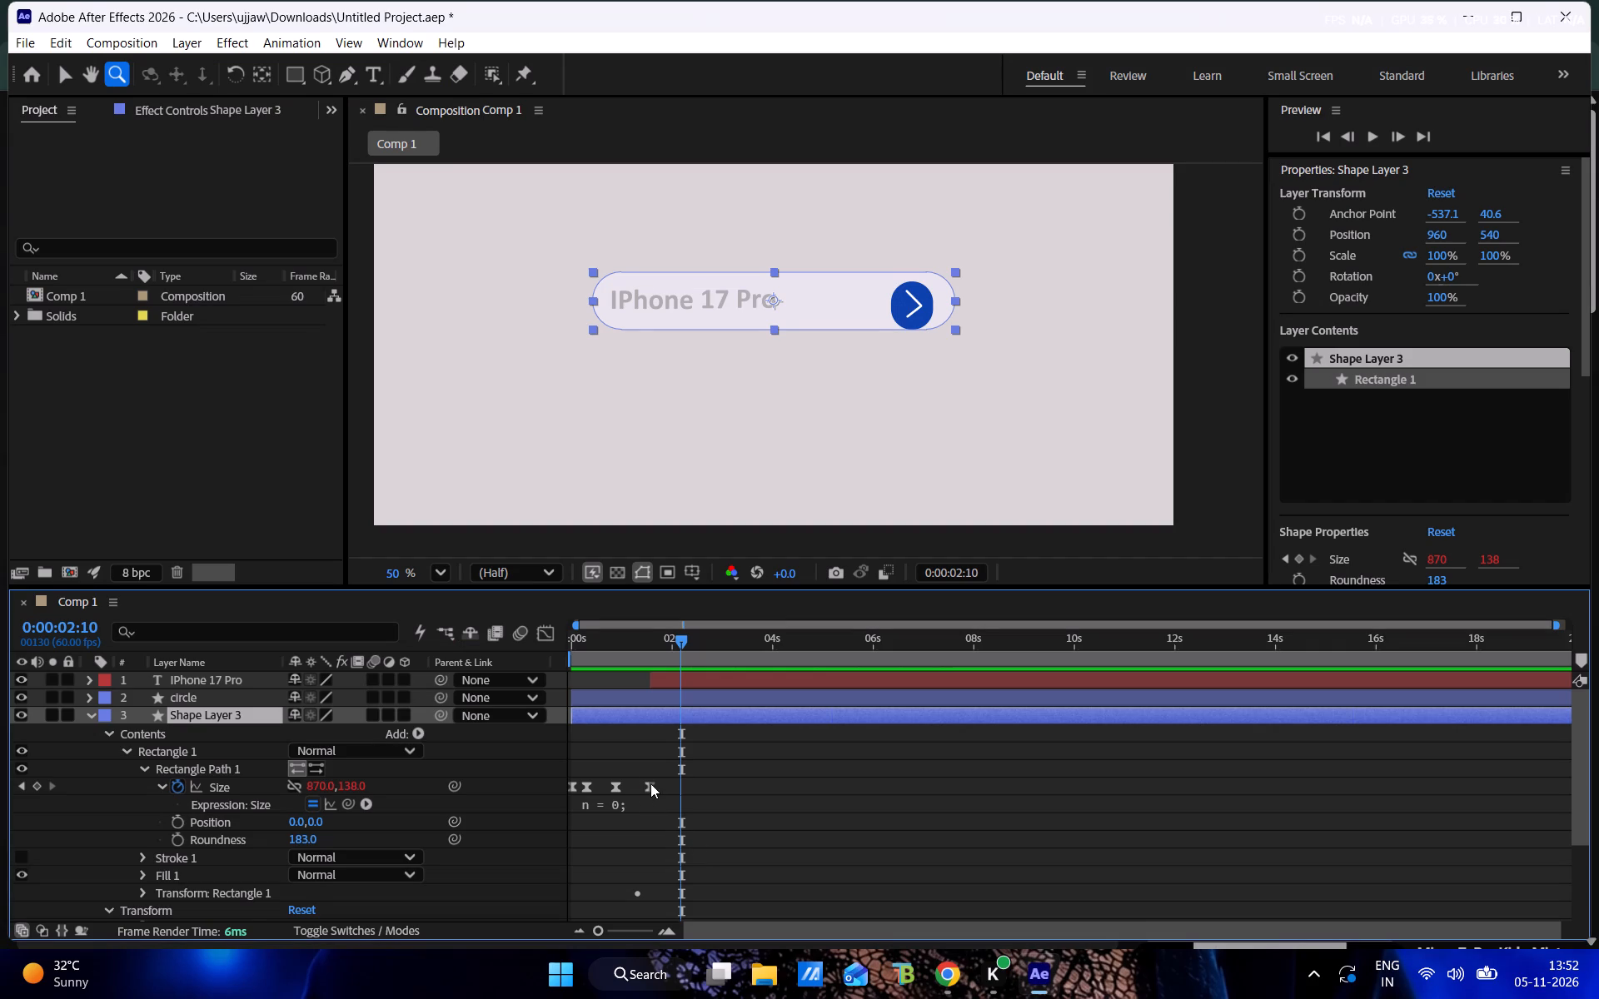
Convert Shape Layer 3's four Rectangle Path 1 Size keyframes to linear interpolation and preview the animation from the start.
left_click(650, 783, "ctrl")
left_click_drag(626, 780, 540, 784, "ctrl")
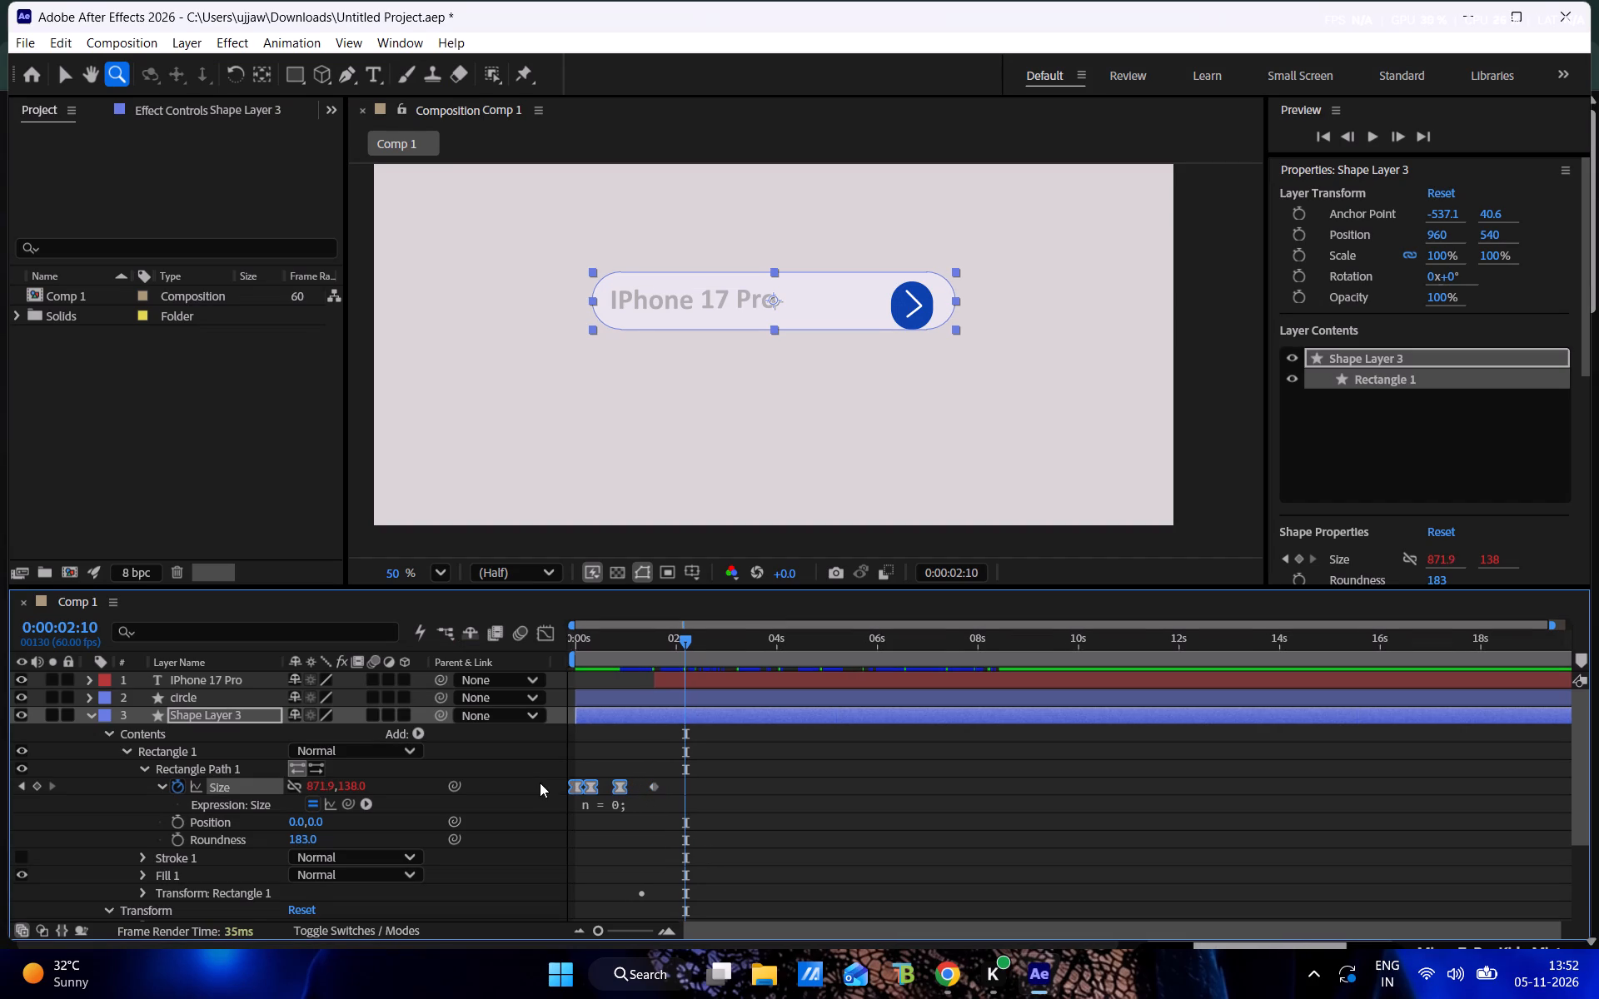
left_click(767, 769)
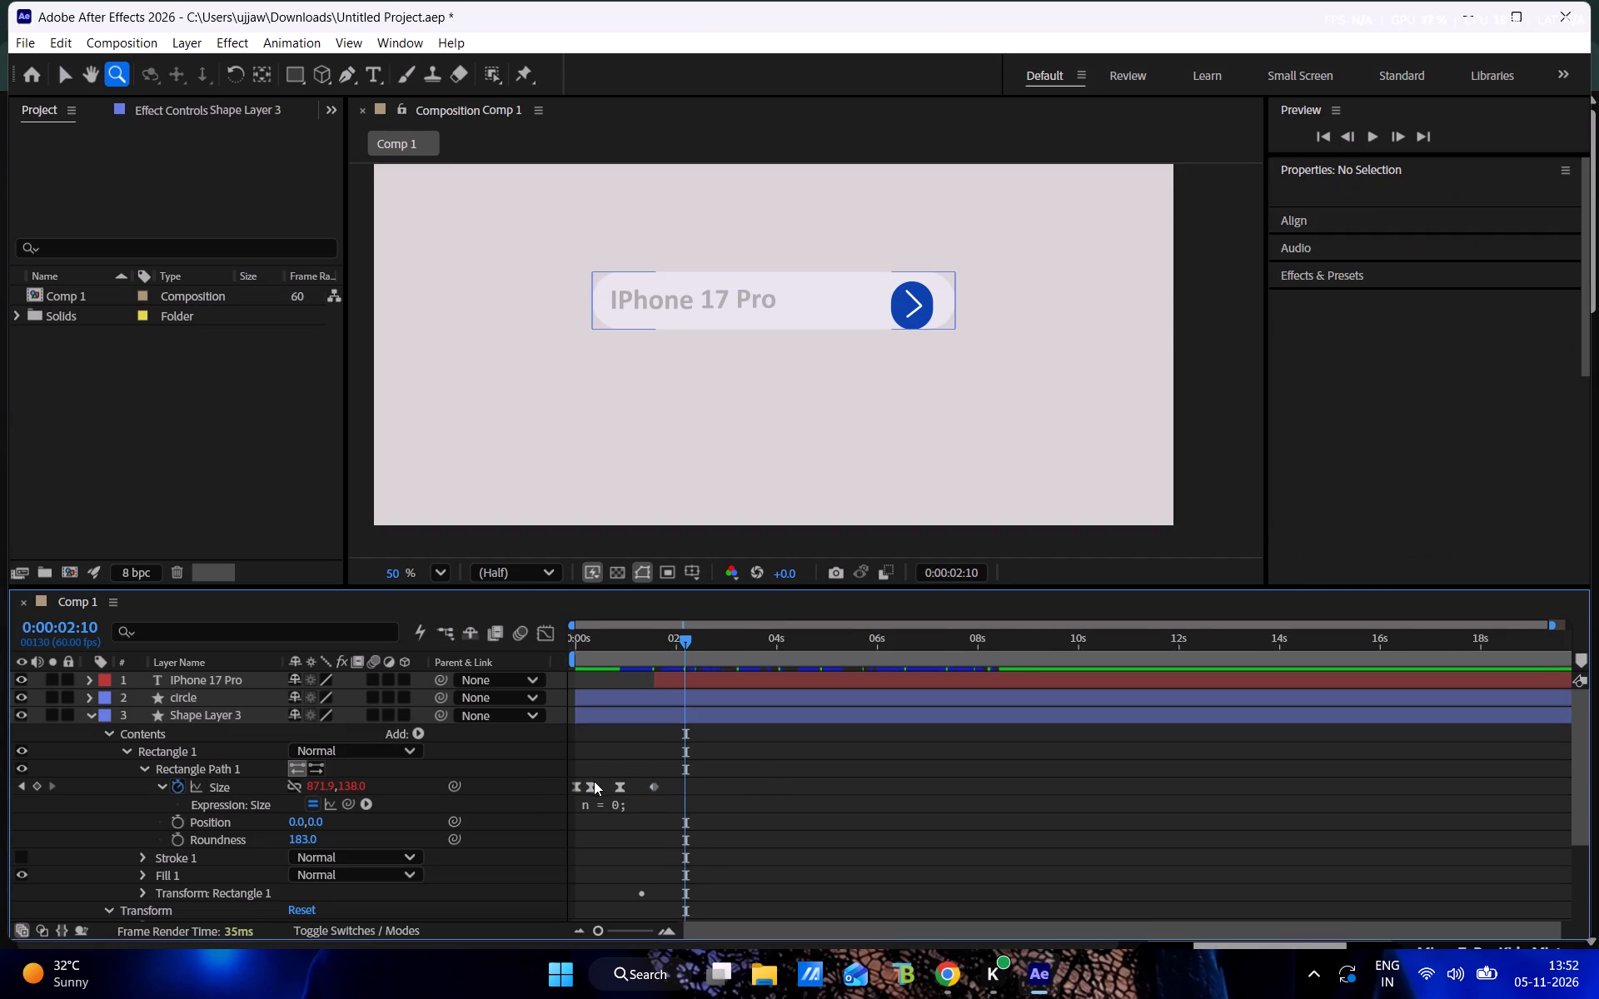
left_click(619, 789, "ctrl")
left_click(590, 787, "ctrl")
left_click(578, 787, "ctrl")
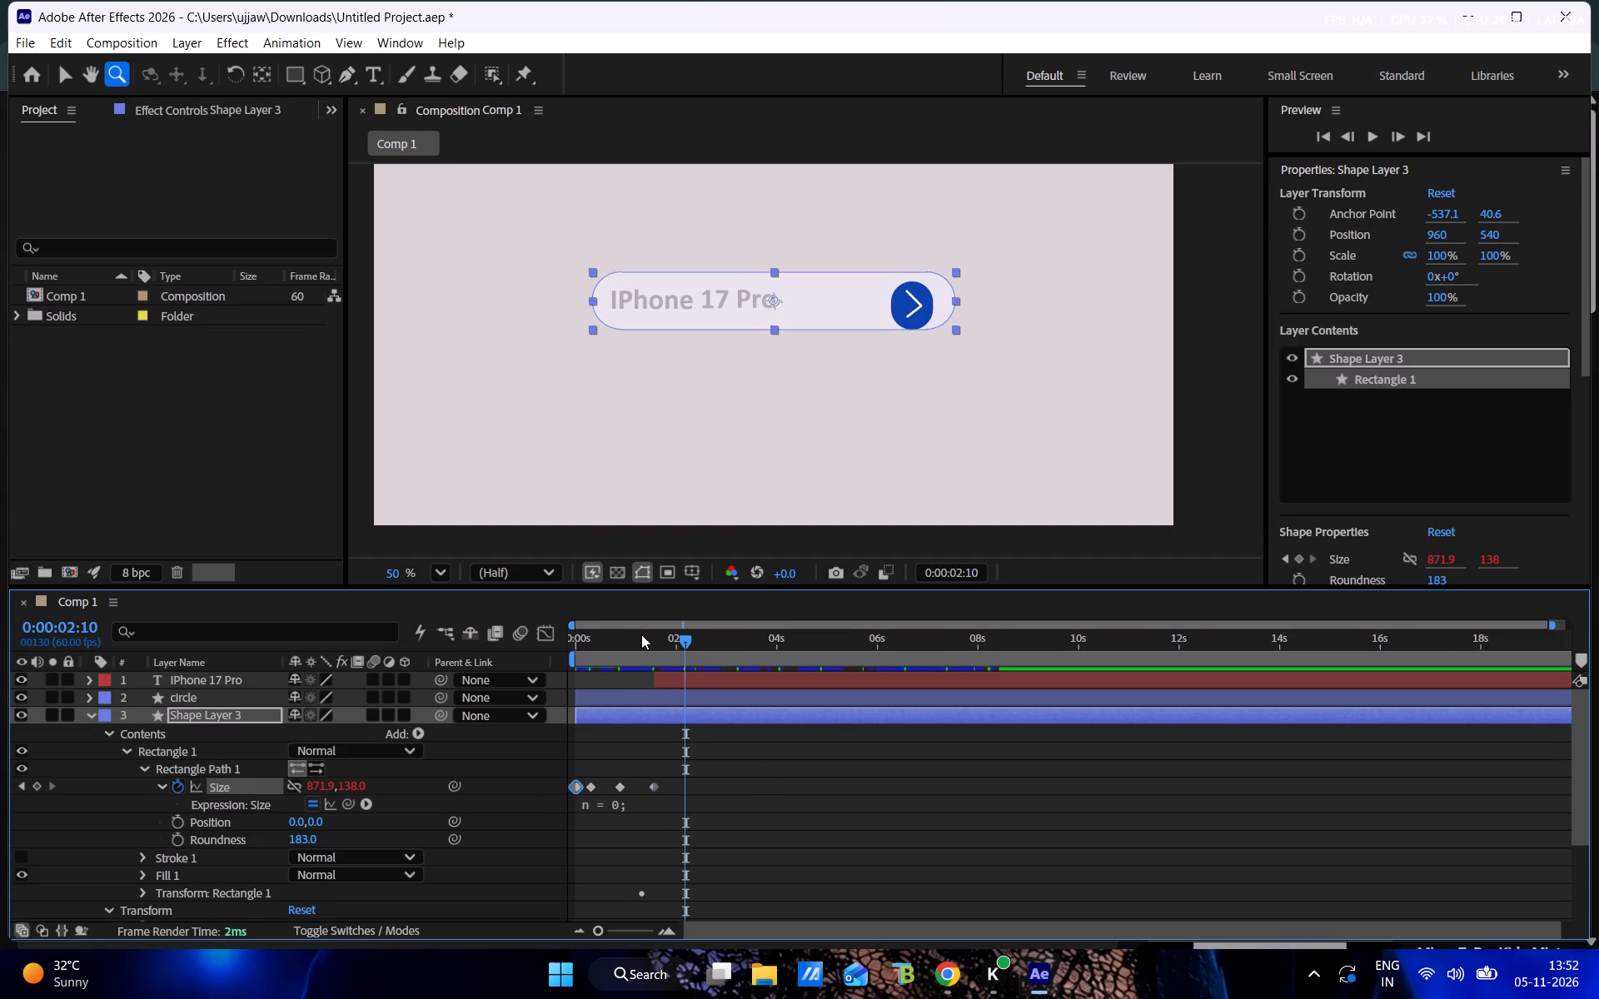
left_click_drag(639, 634, 535, 640)
key("space")
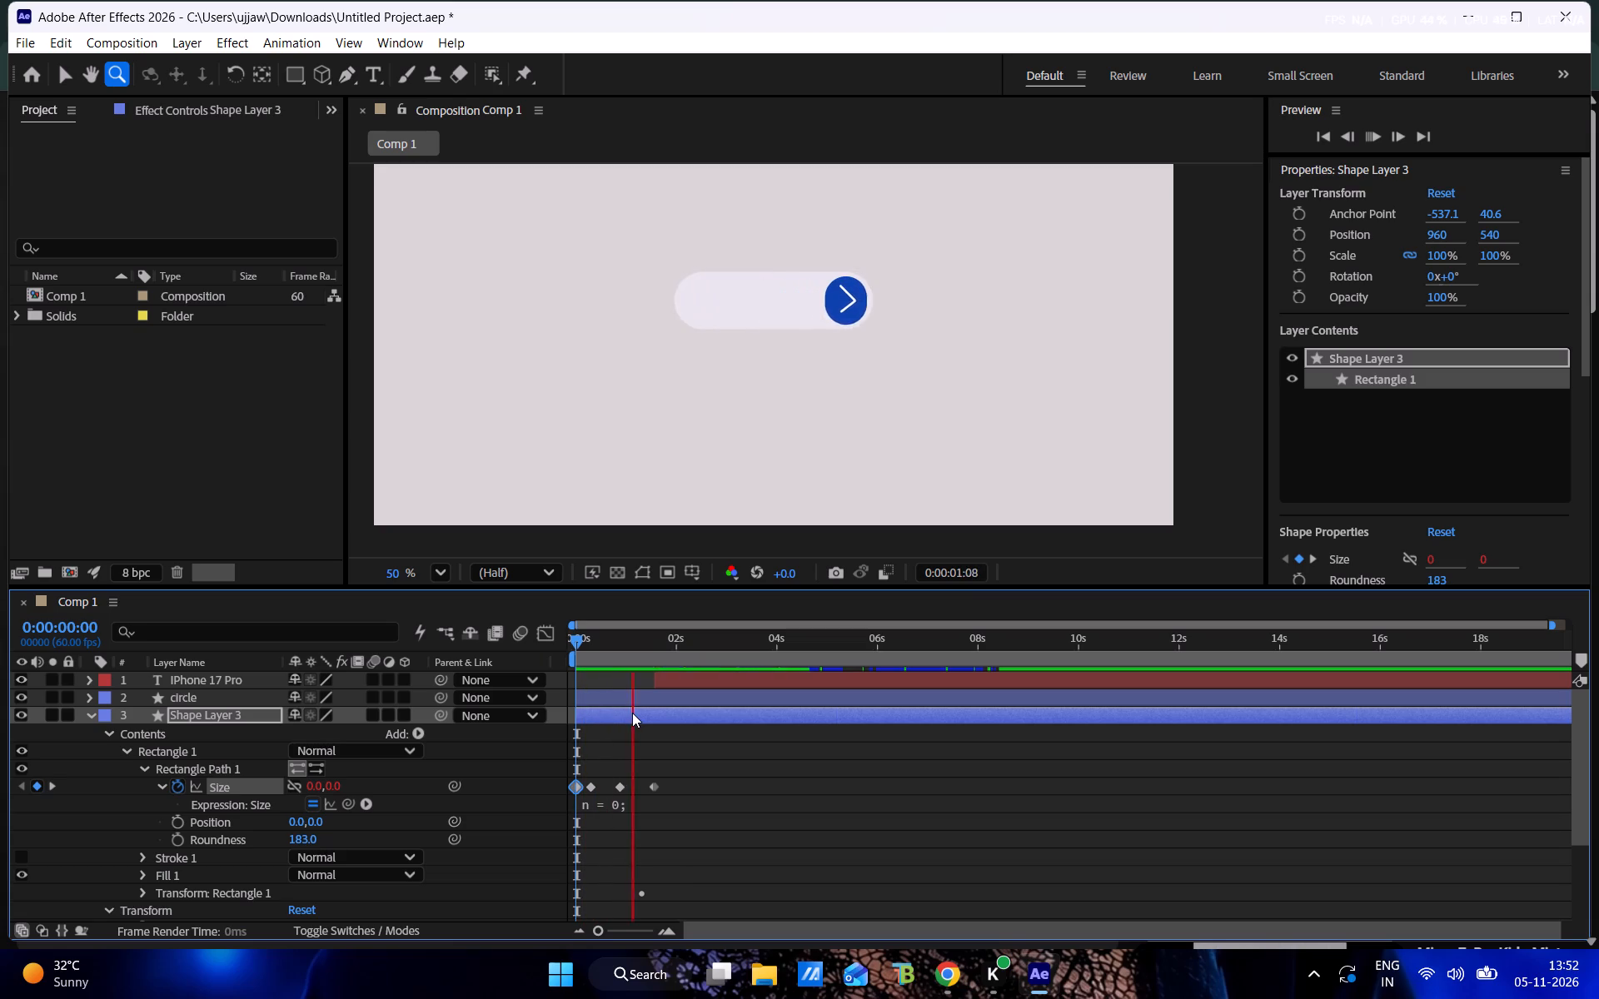
left_click_drag(647, 645, 427, 664)
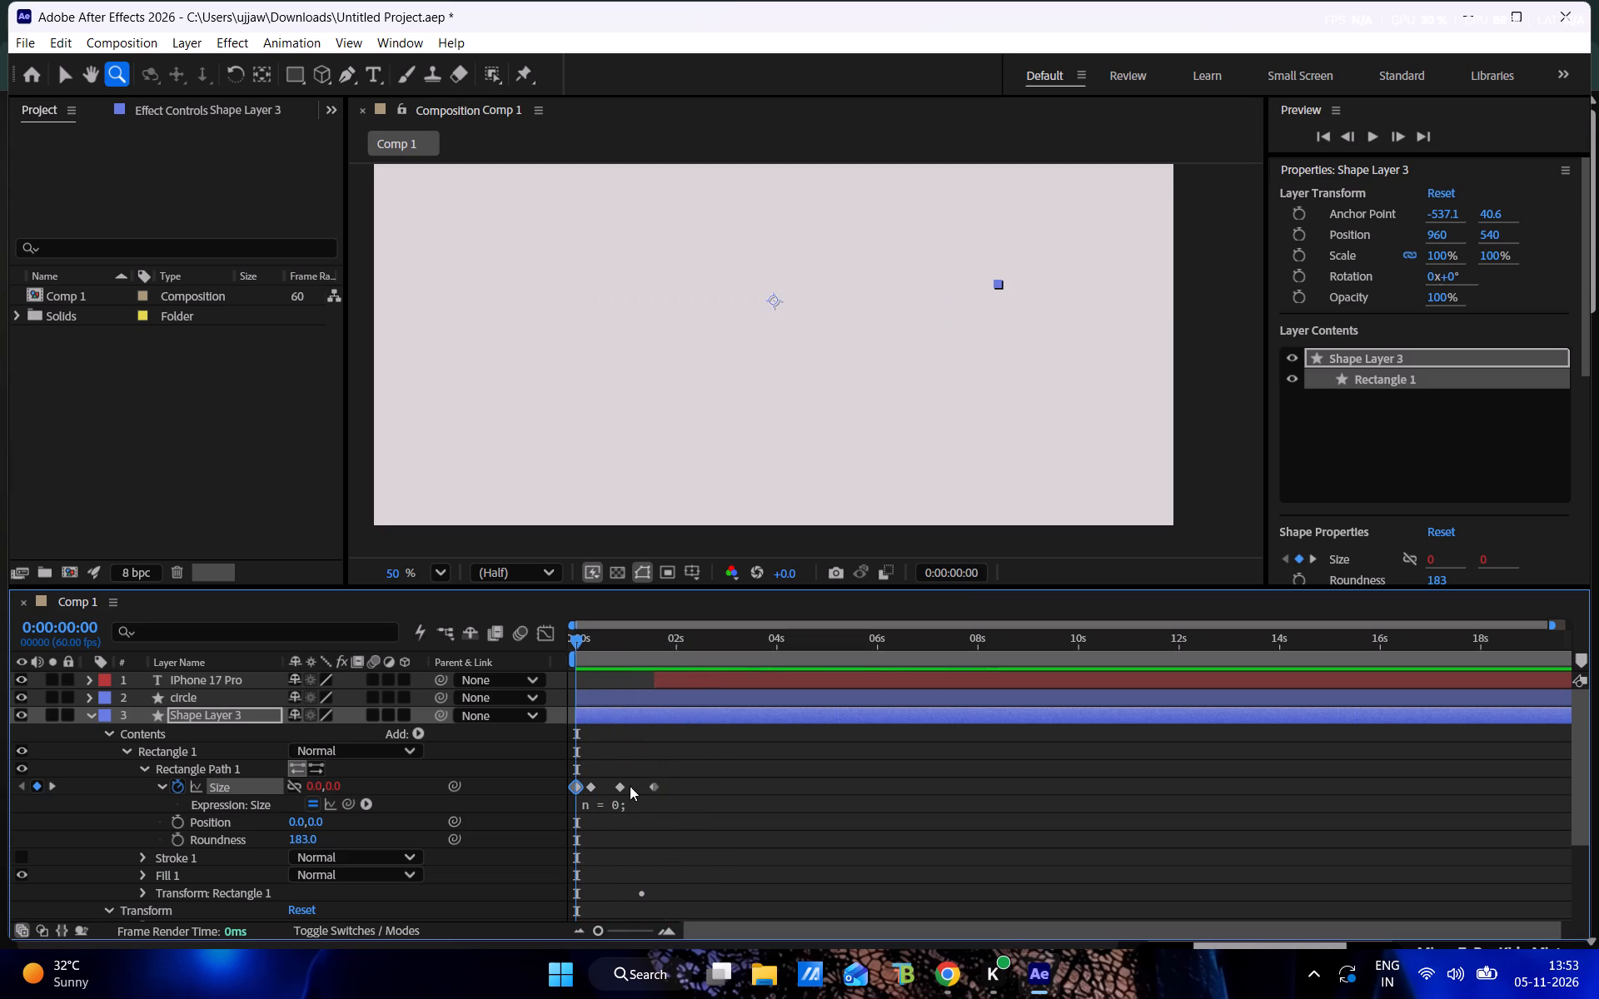
Inspect the Scale keyframe in Shape Layer 3's Transform: Rectangle 1 group and collapse the layer.
scroll(655, 789, "down", 4)
left_click(139, 773)
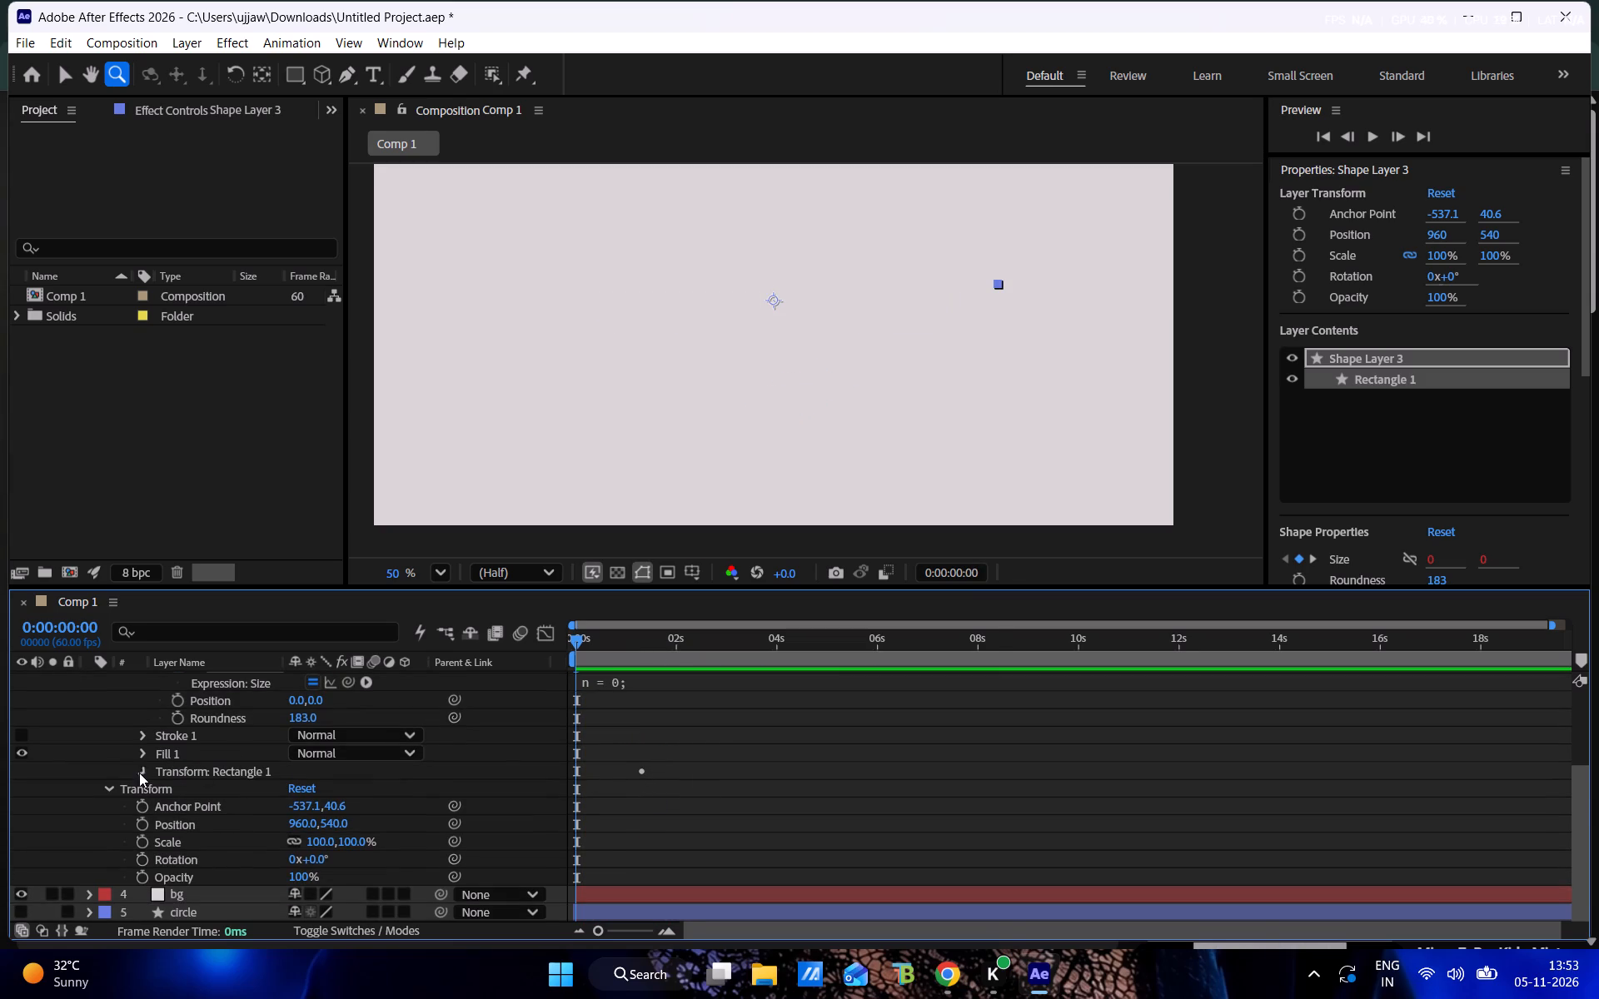
left_click(639, 822)
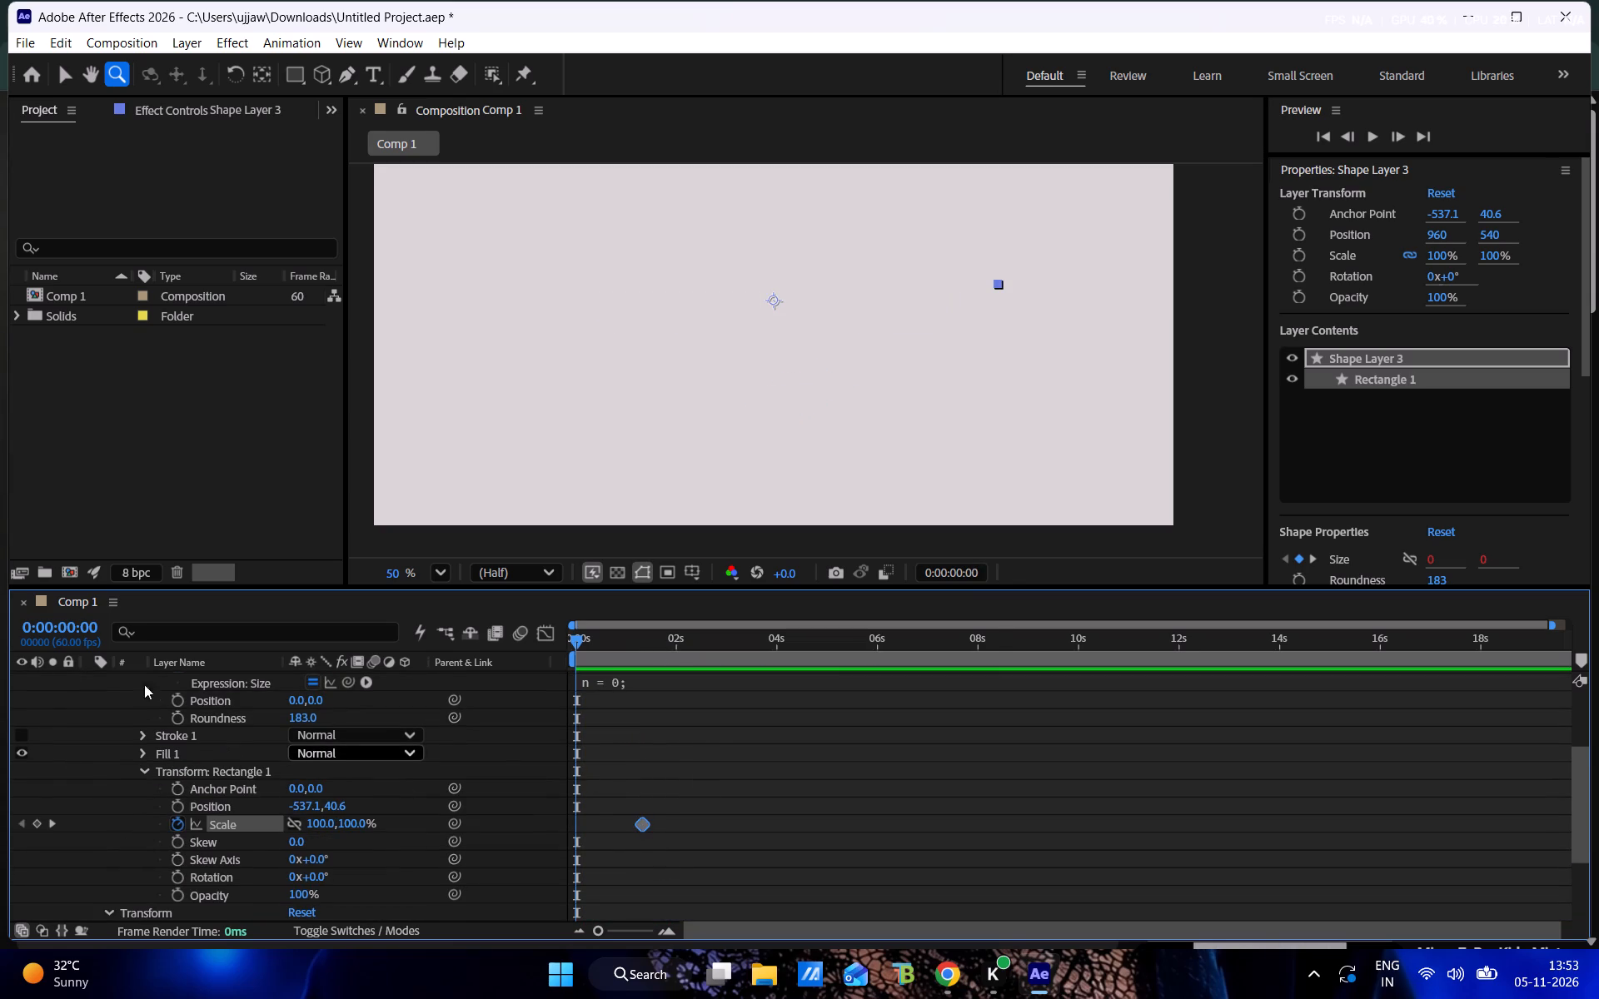
scroll(149, 748, "up", 3)
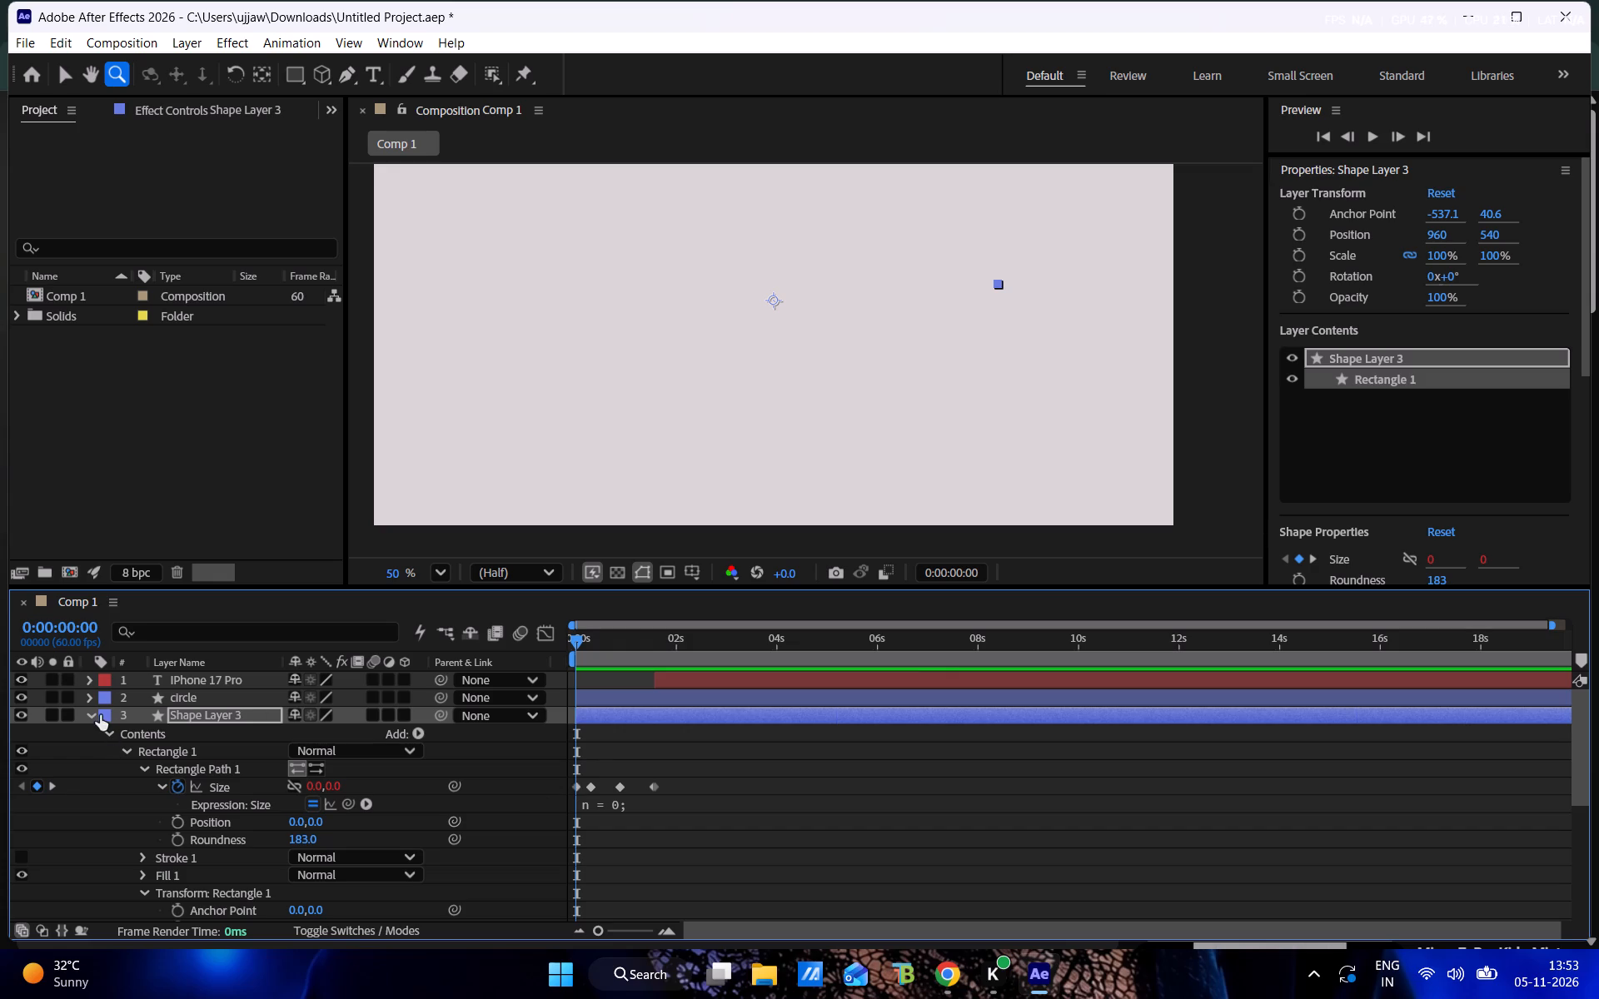
left_click(102, 728)
left_click(104, 737)
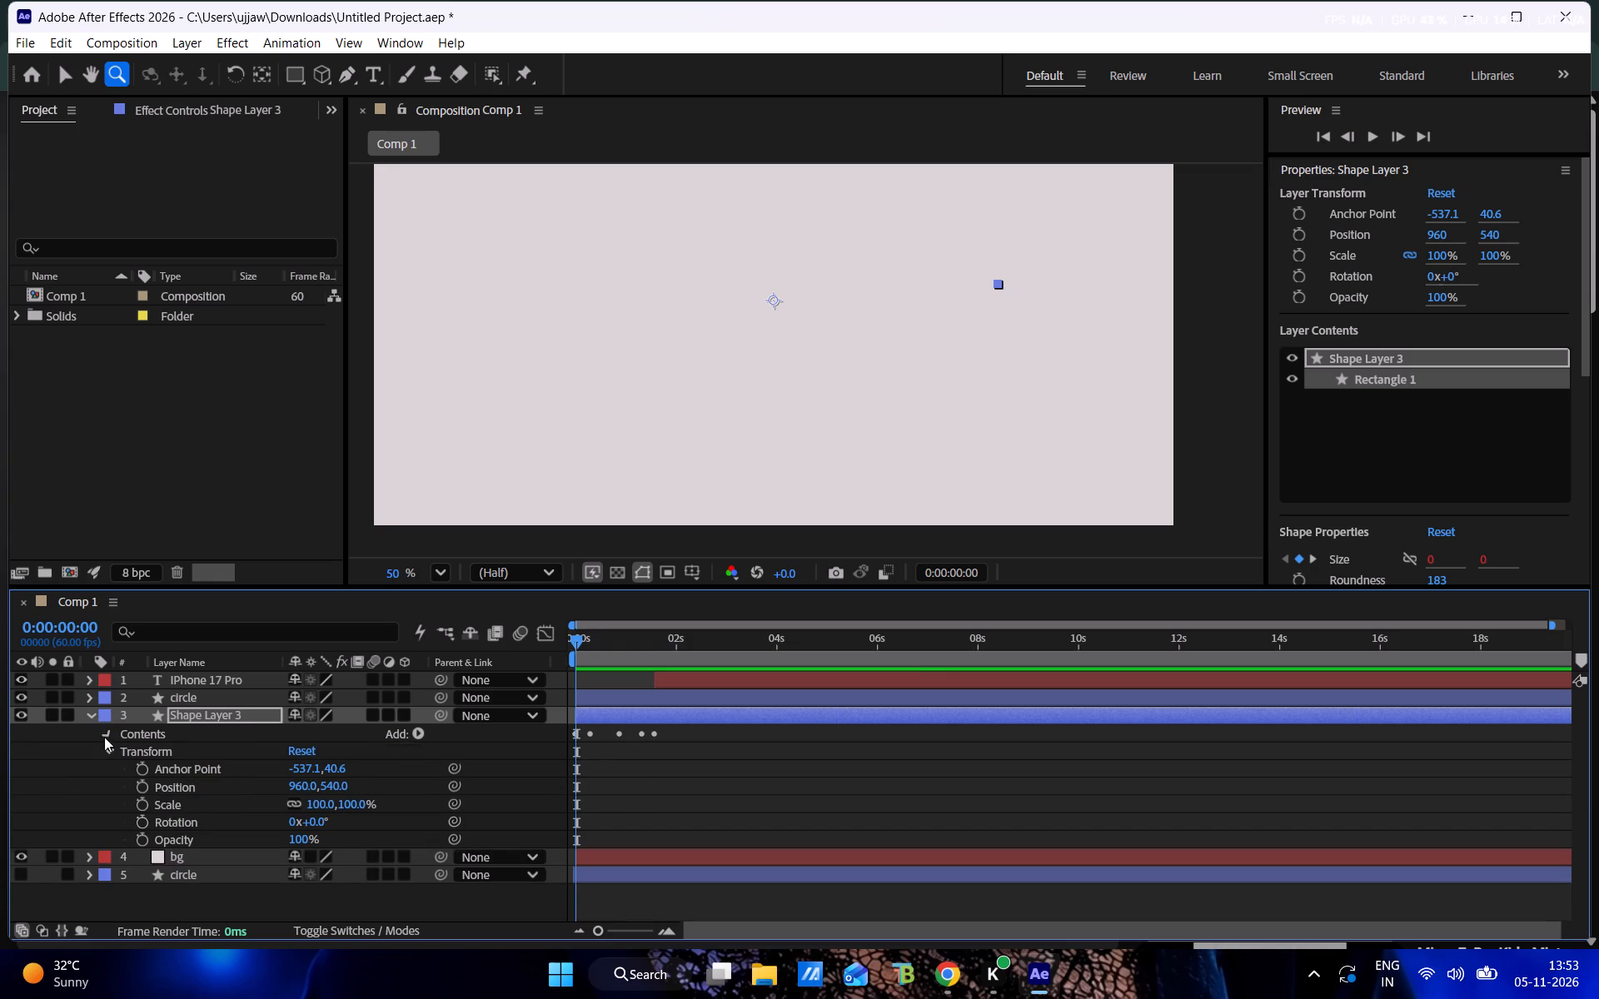
left_click(90, 709)
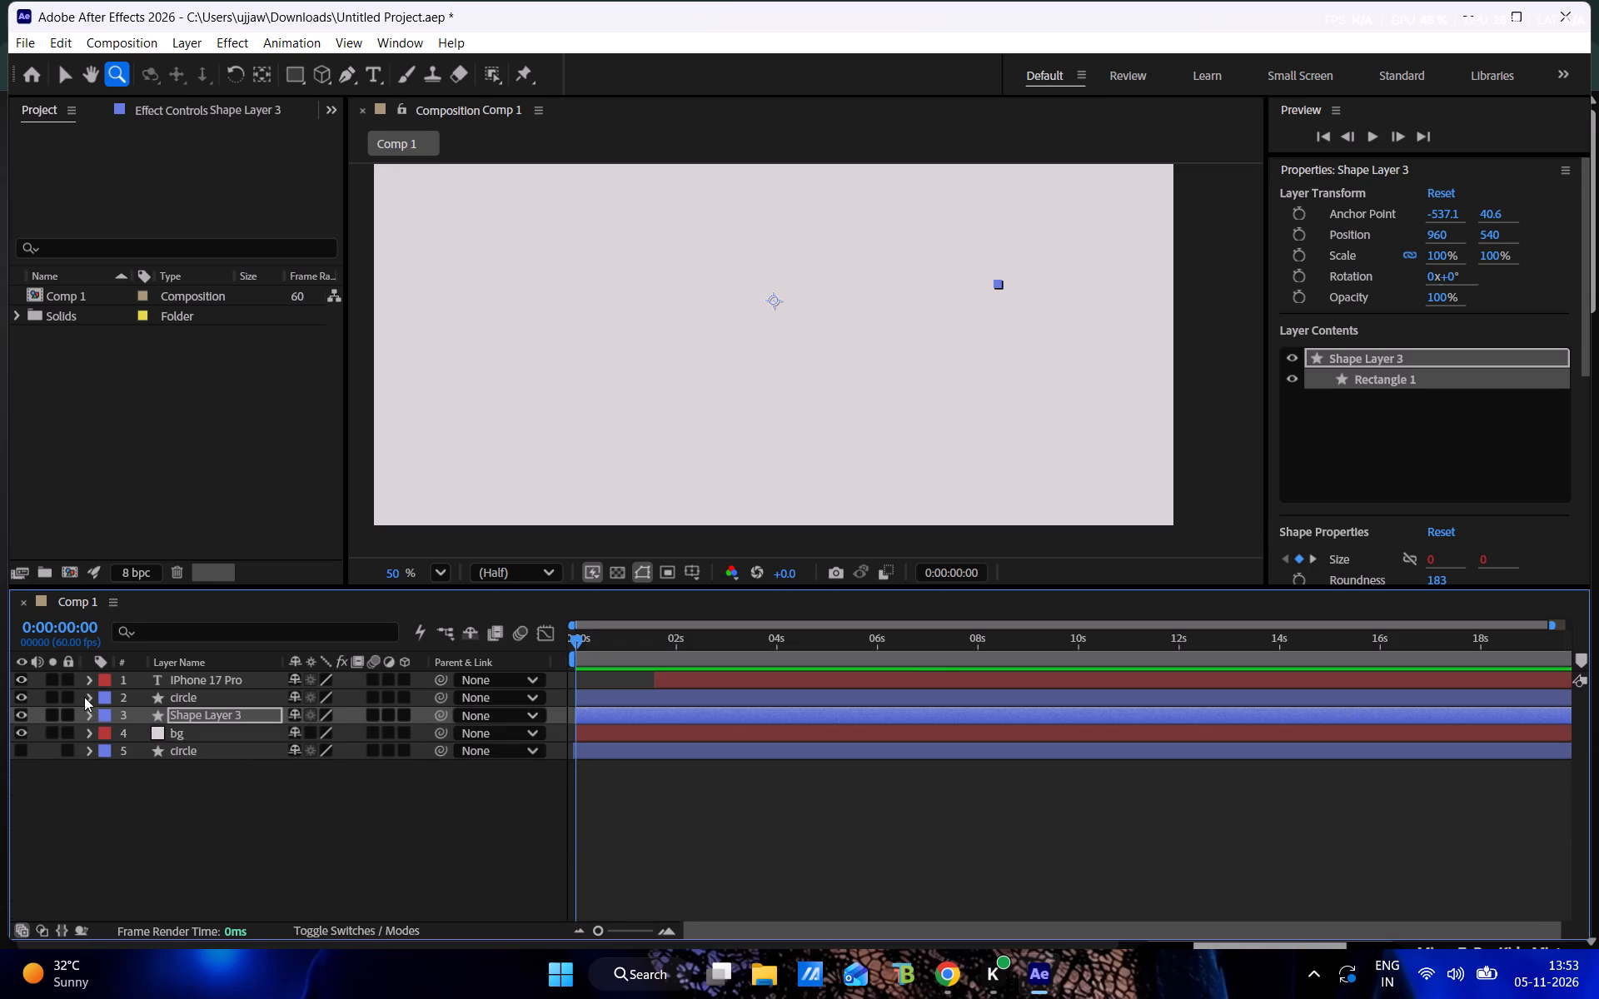
Reveal the upper circle layer's Transform properties and convert its five Position keyframes to linear interpolation.
left_click(84, 697)
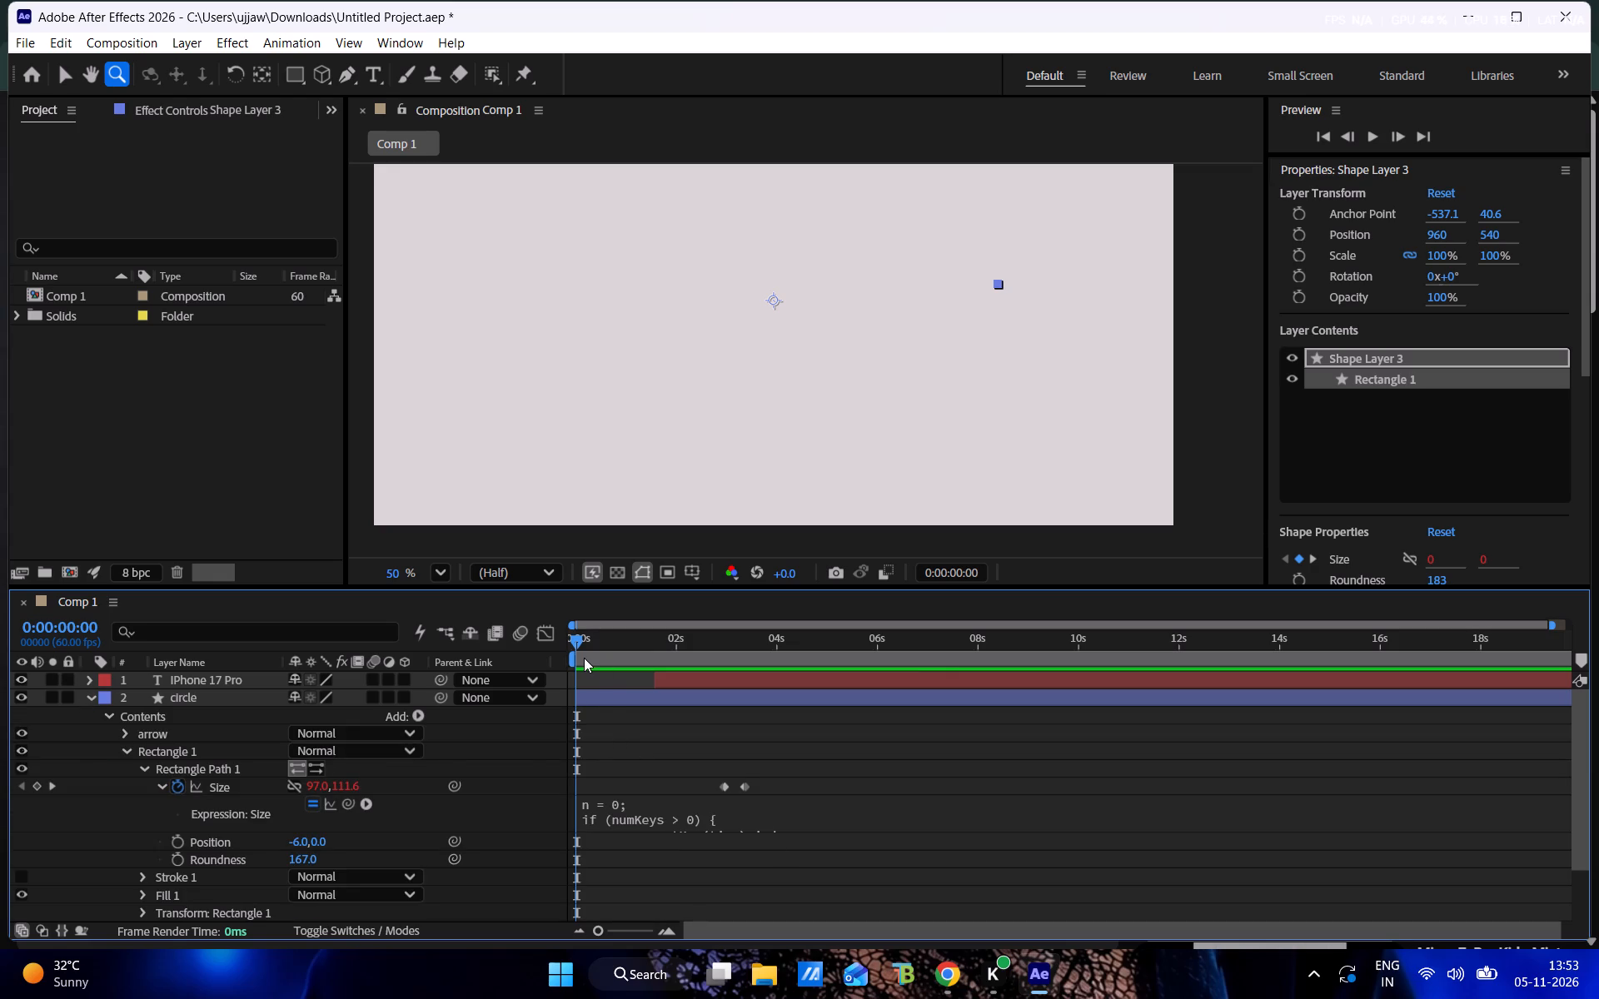
key("space")
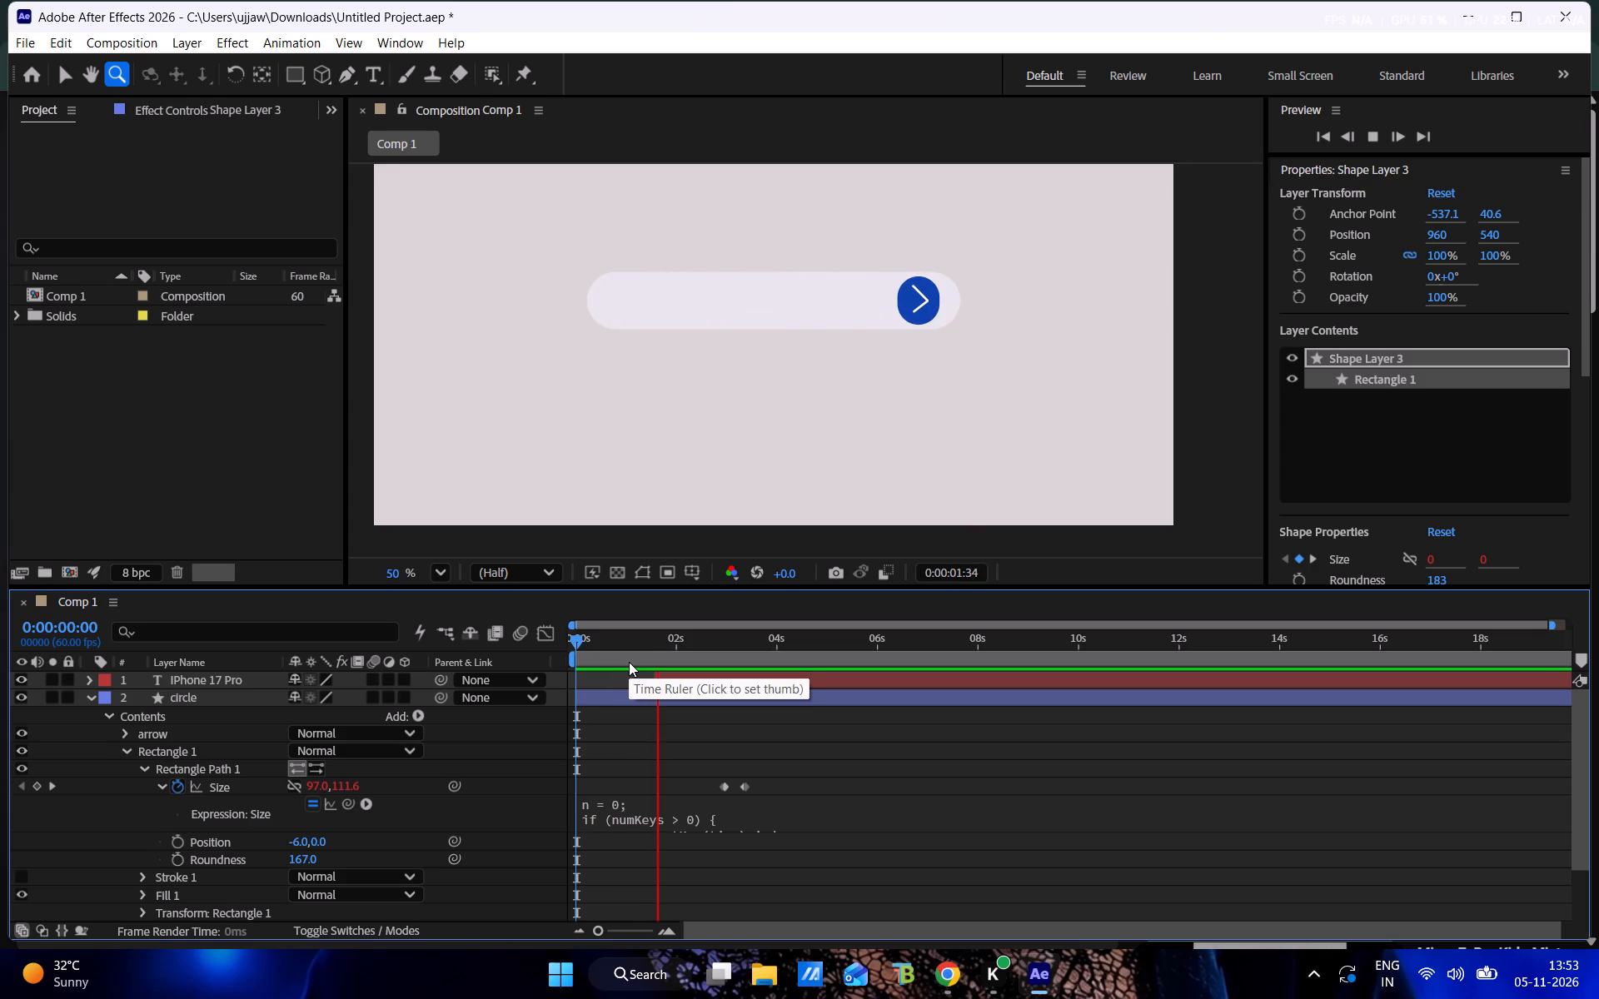
left_click_drag(685, 645, 630, 645)
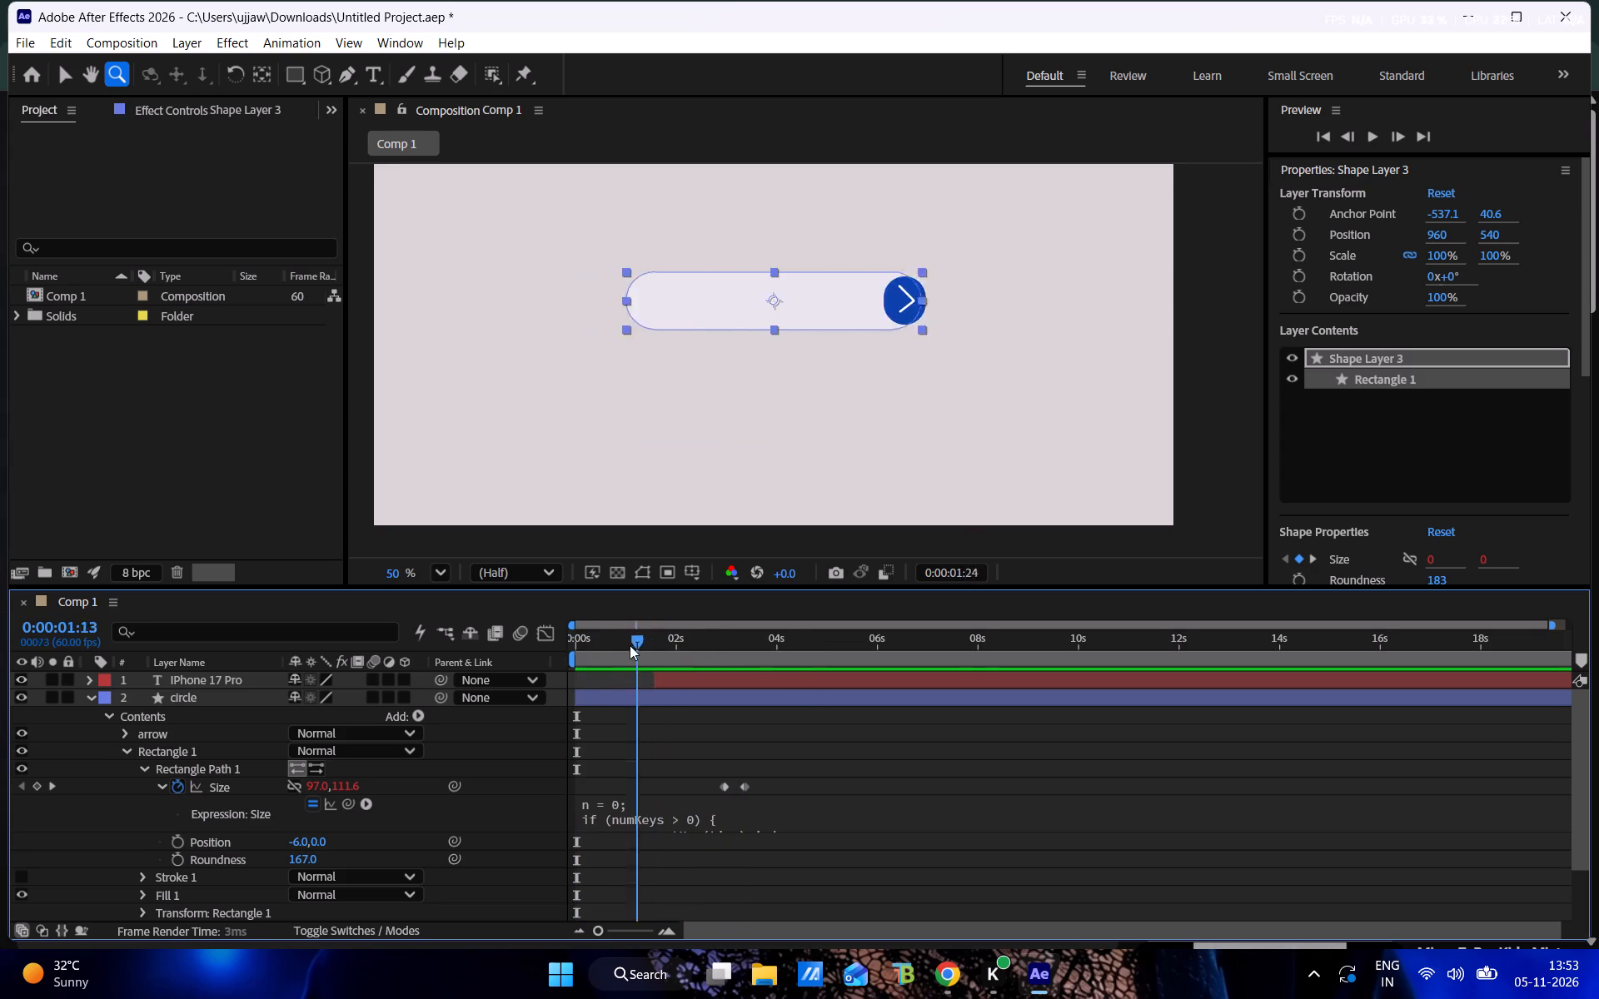
left_click_drag(630, 645, 576, 644)
scroll(610, 754, "down", 3)
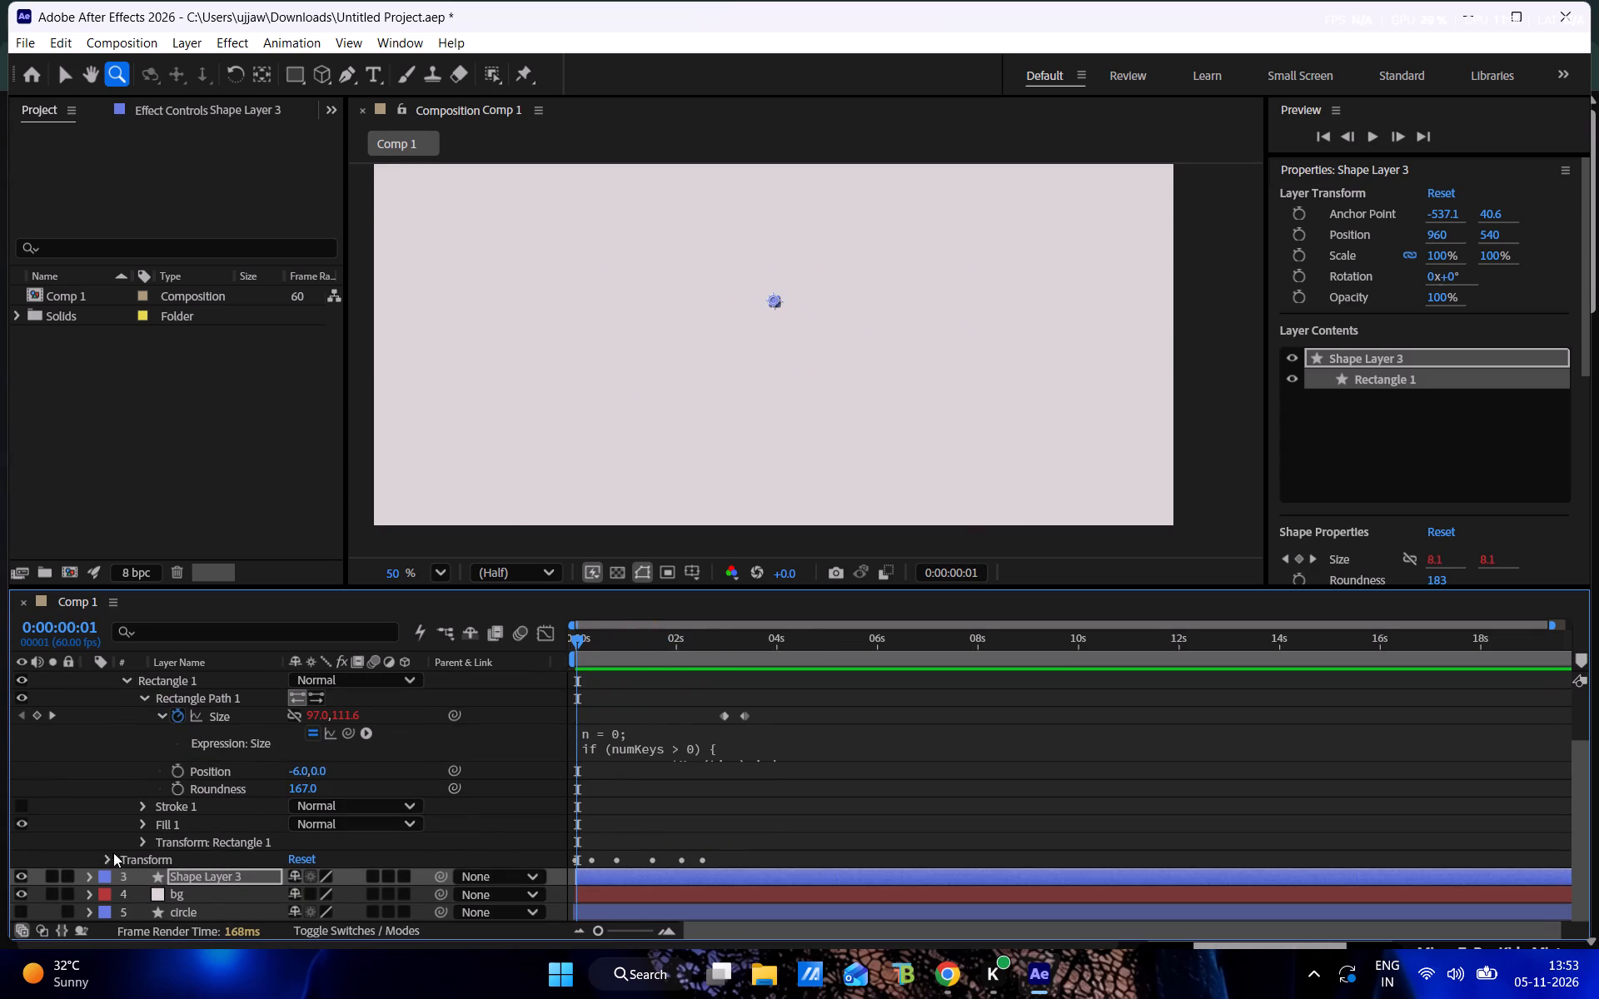
left_click(109, 855)
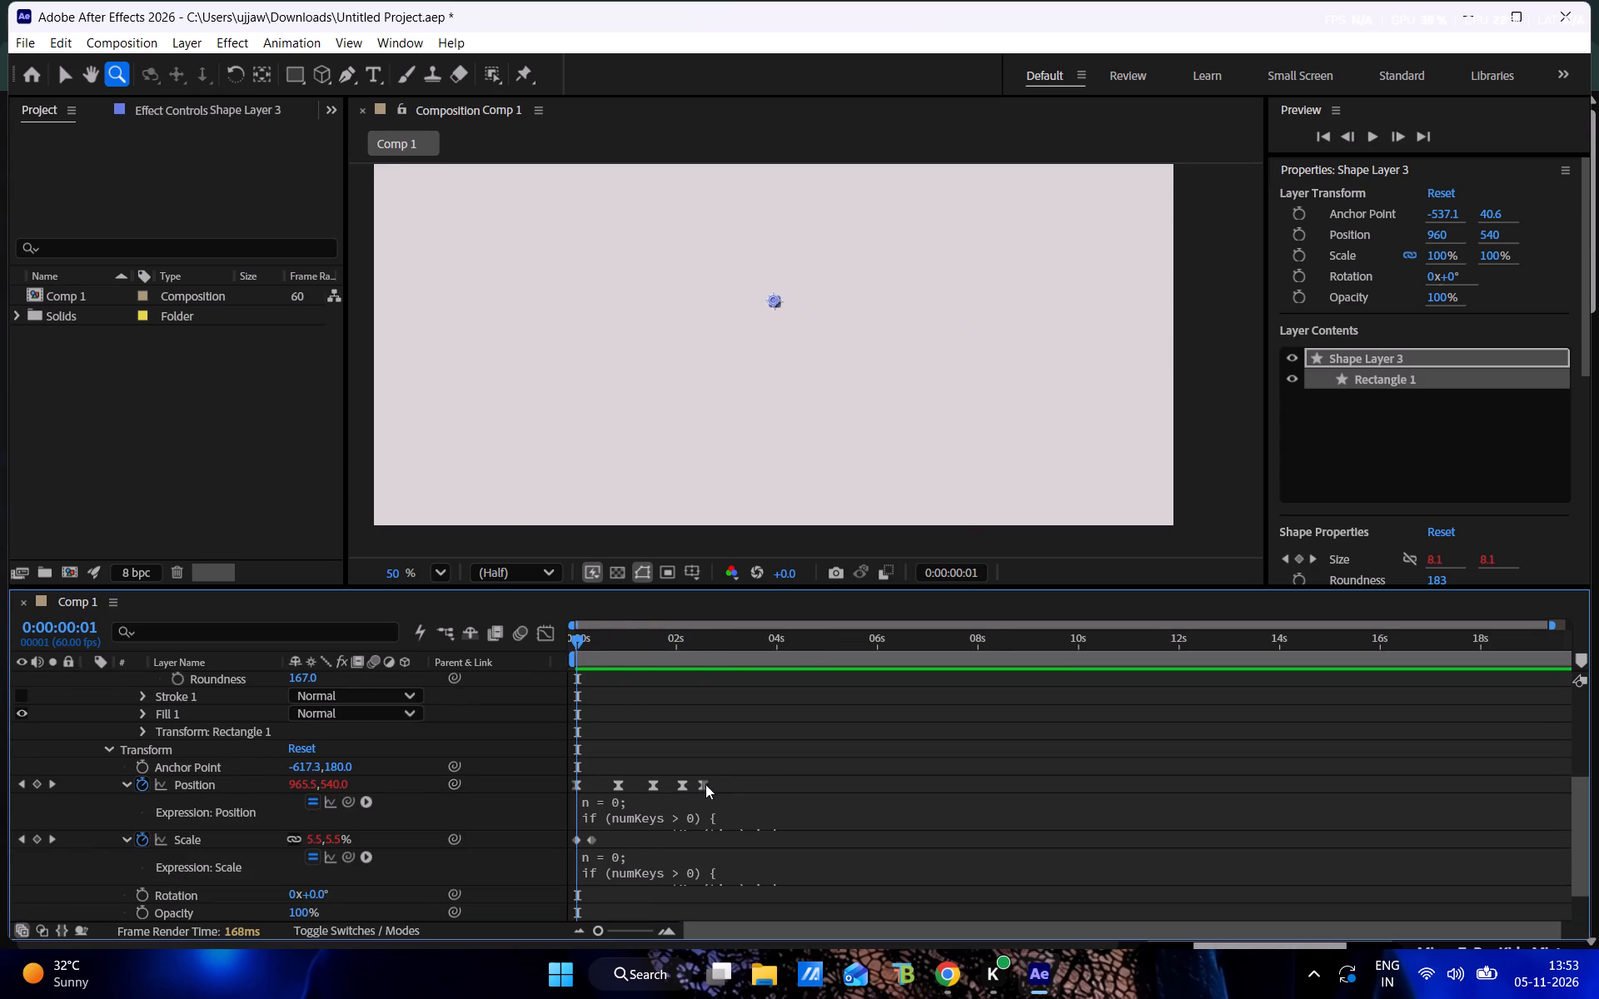
left_click(700, 782, "ctrl")
left_click(678, 788, "ctrl")
left_click(658, 785, "ctrl")
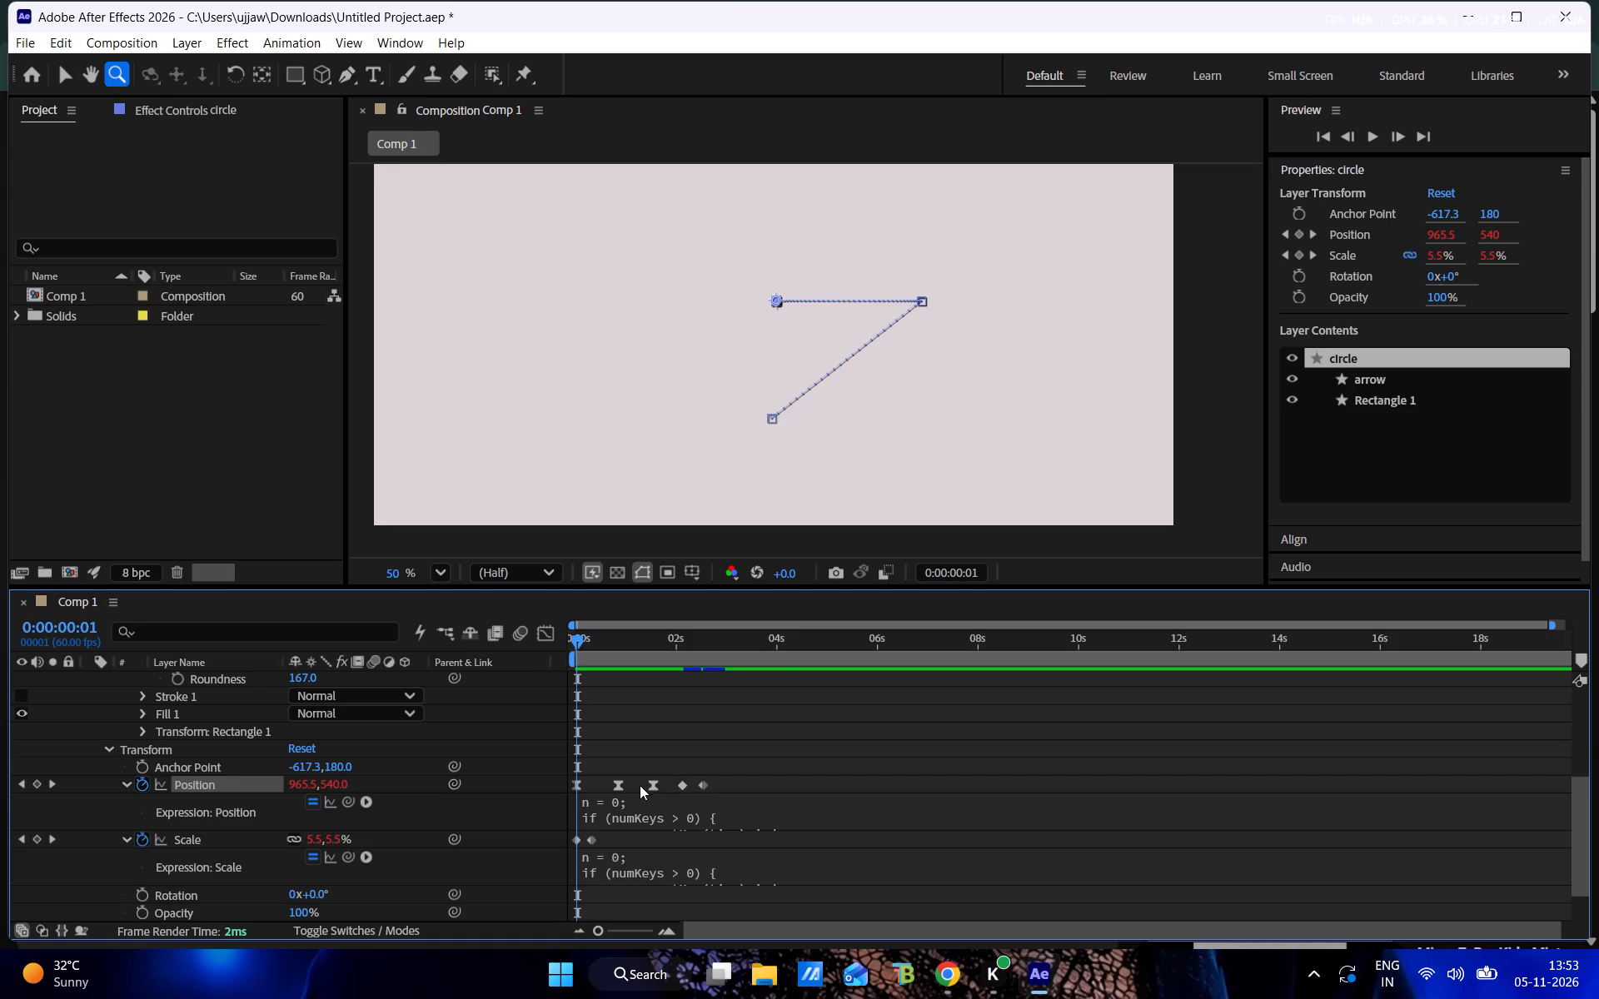
left_click(610, 779, "ctrl")
left_click(619, 782, "ctrl")
left_click(649, 787, "ctrl")
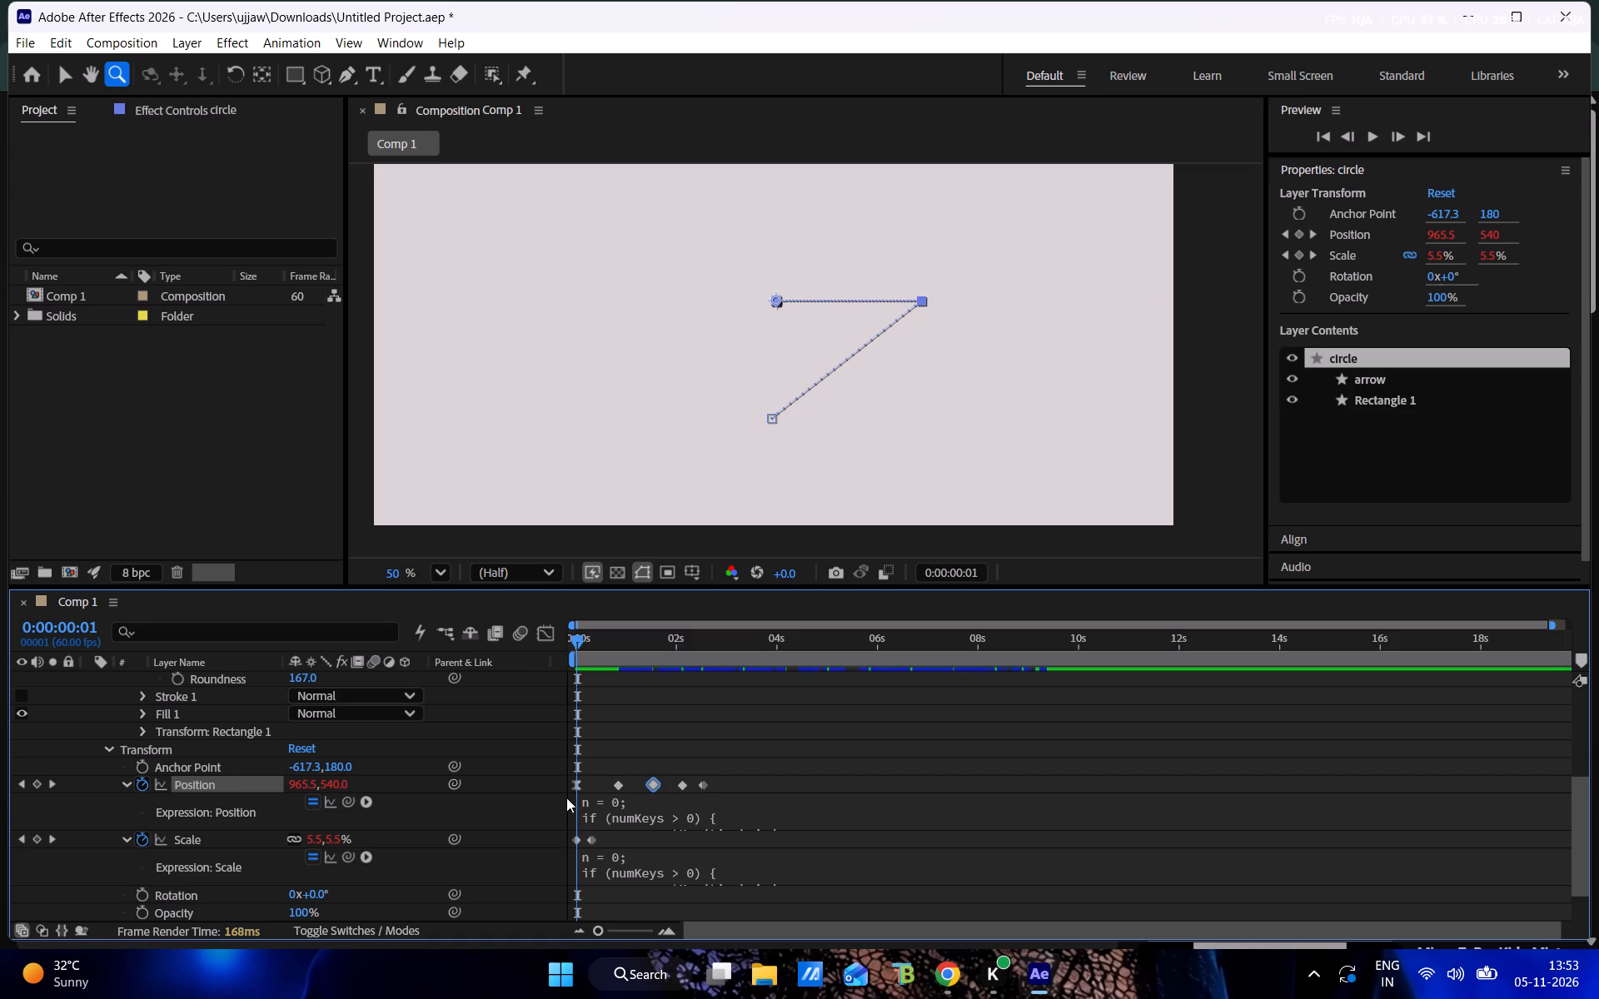
left_click(574, 784, "ctrl")
Play the animation from the start to check the circle's movement and its expansion into the wide button.
key("space")
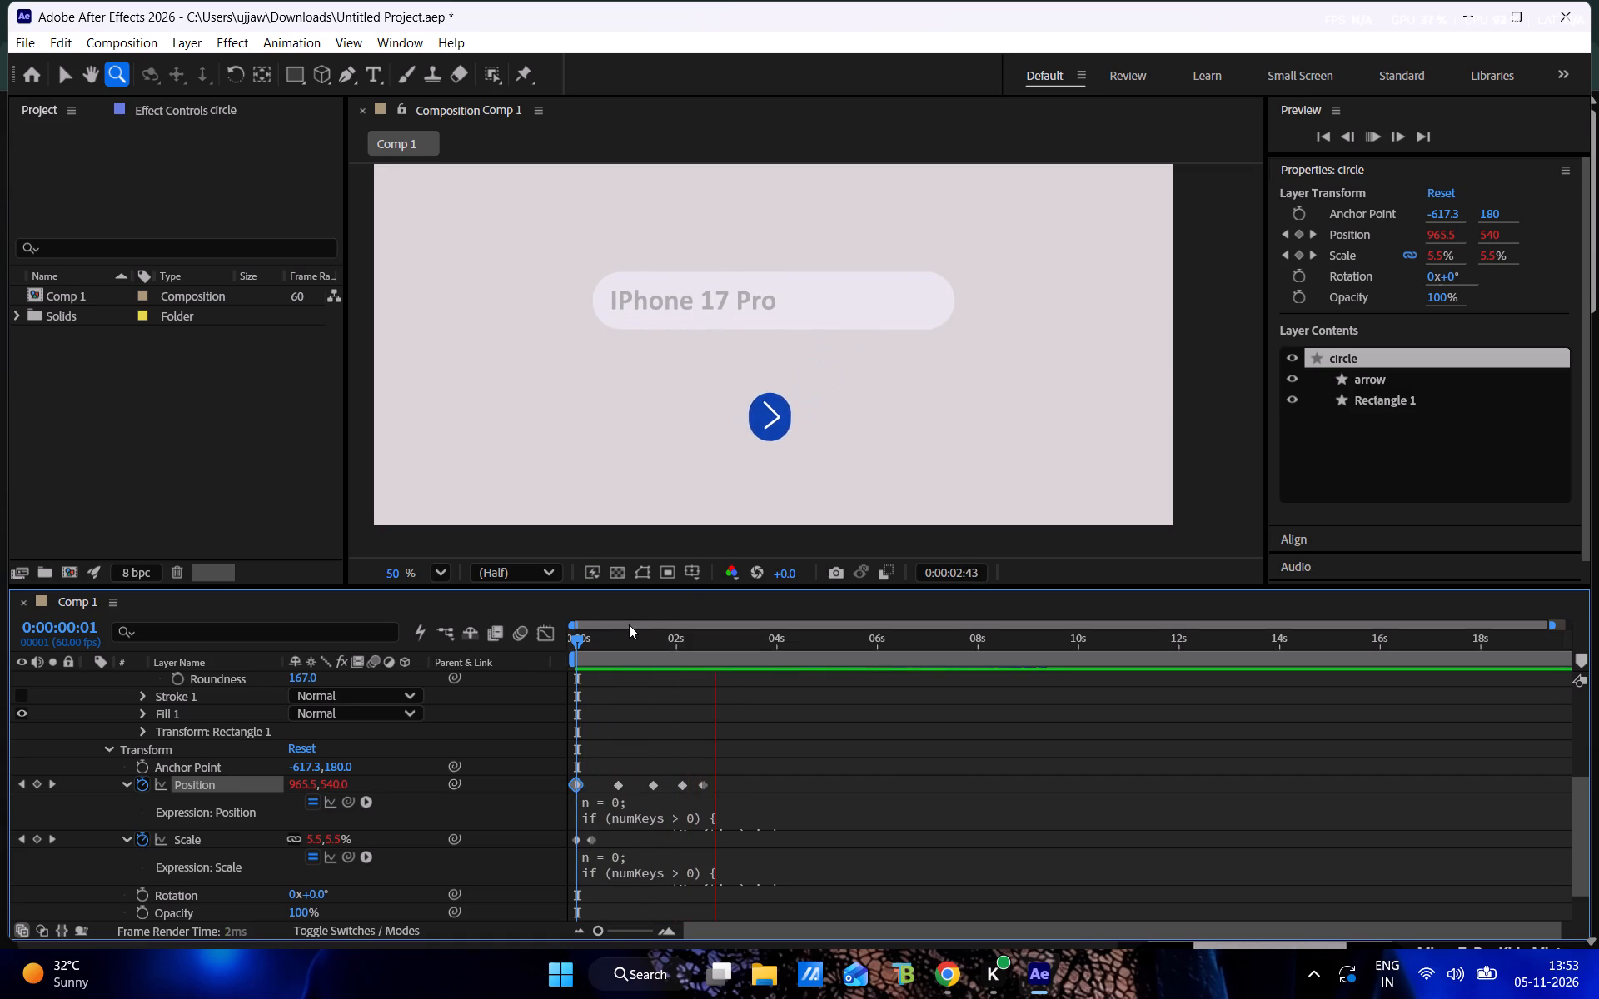
left_click_drag(725, 638, 543, 659)
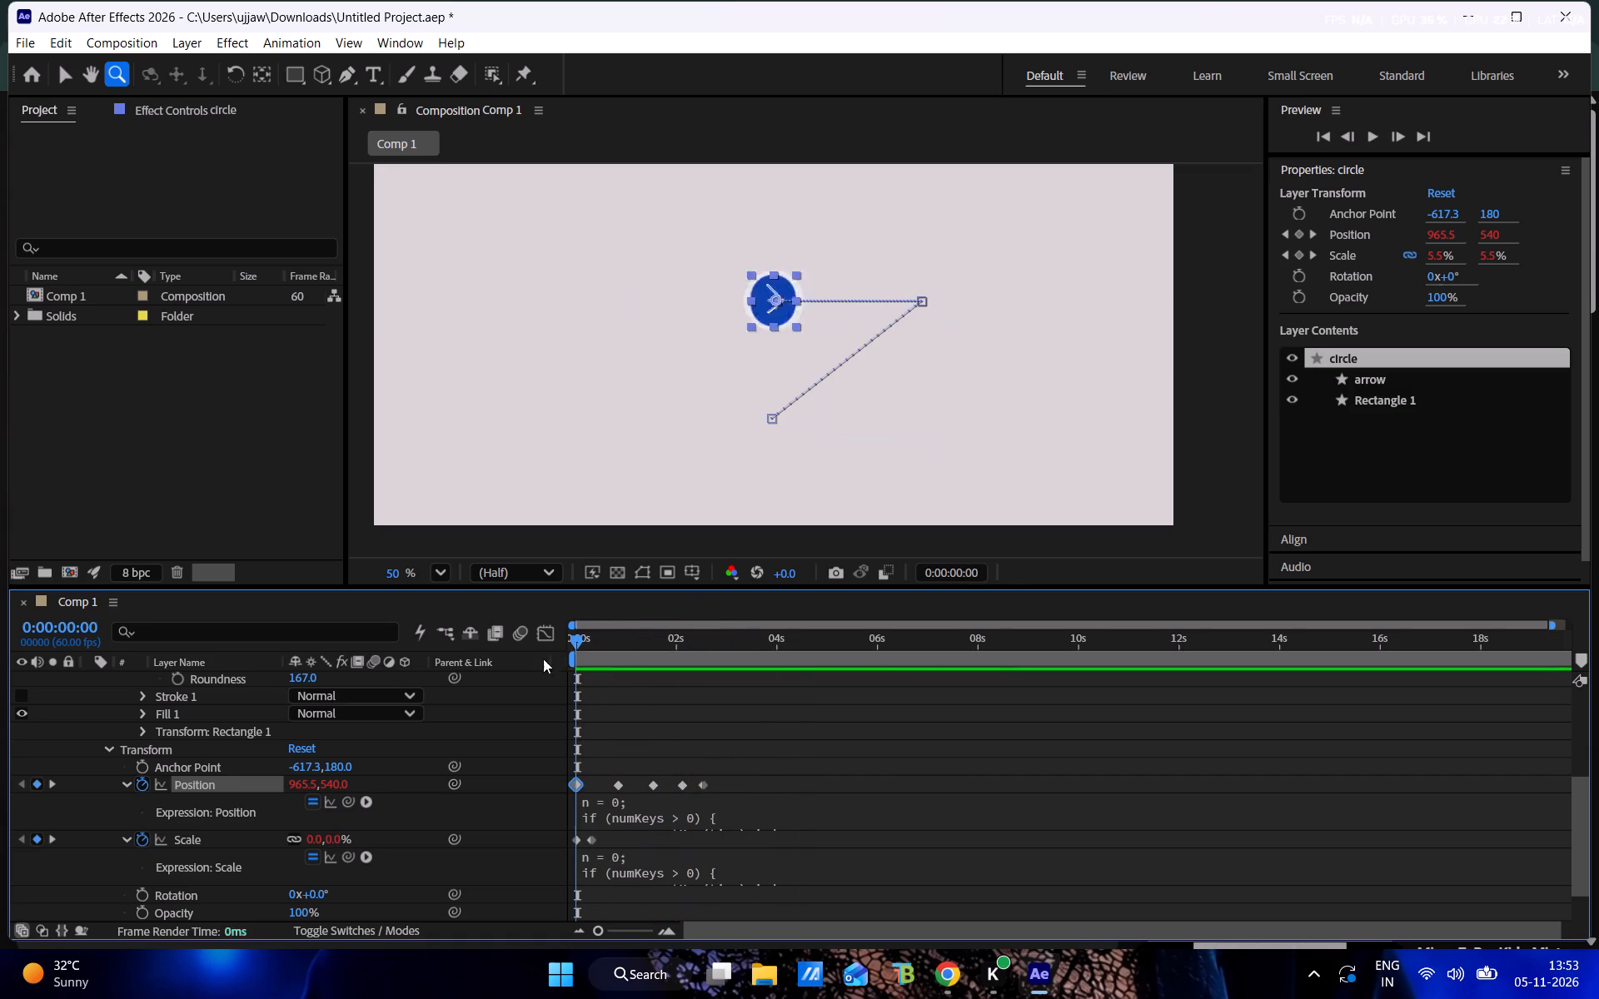
left_click_drag(543, 659, 472, 664)
key("space")
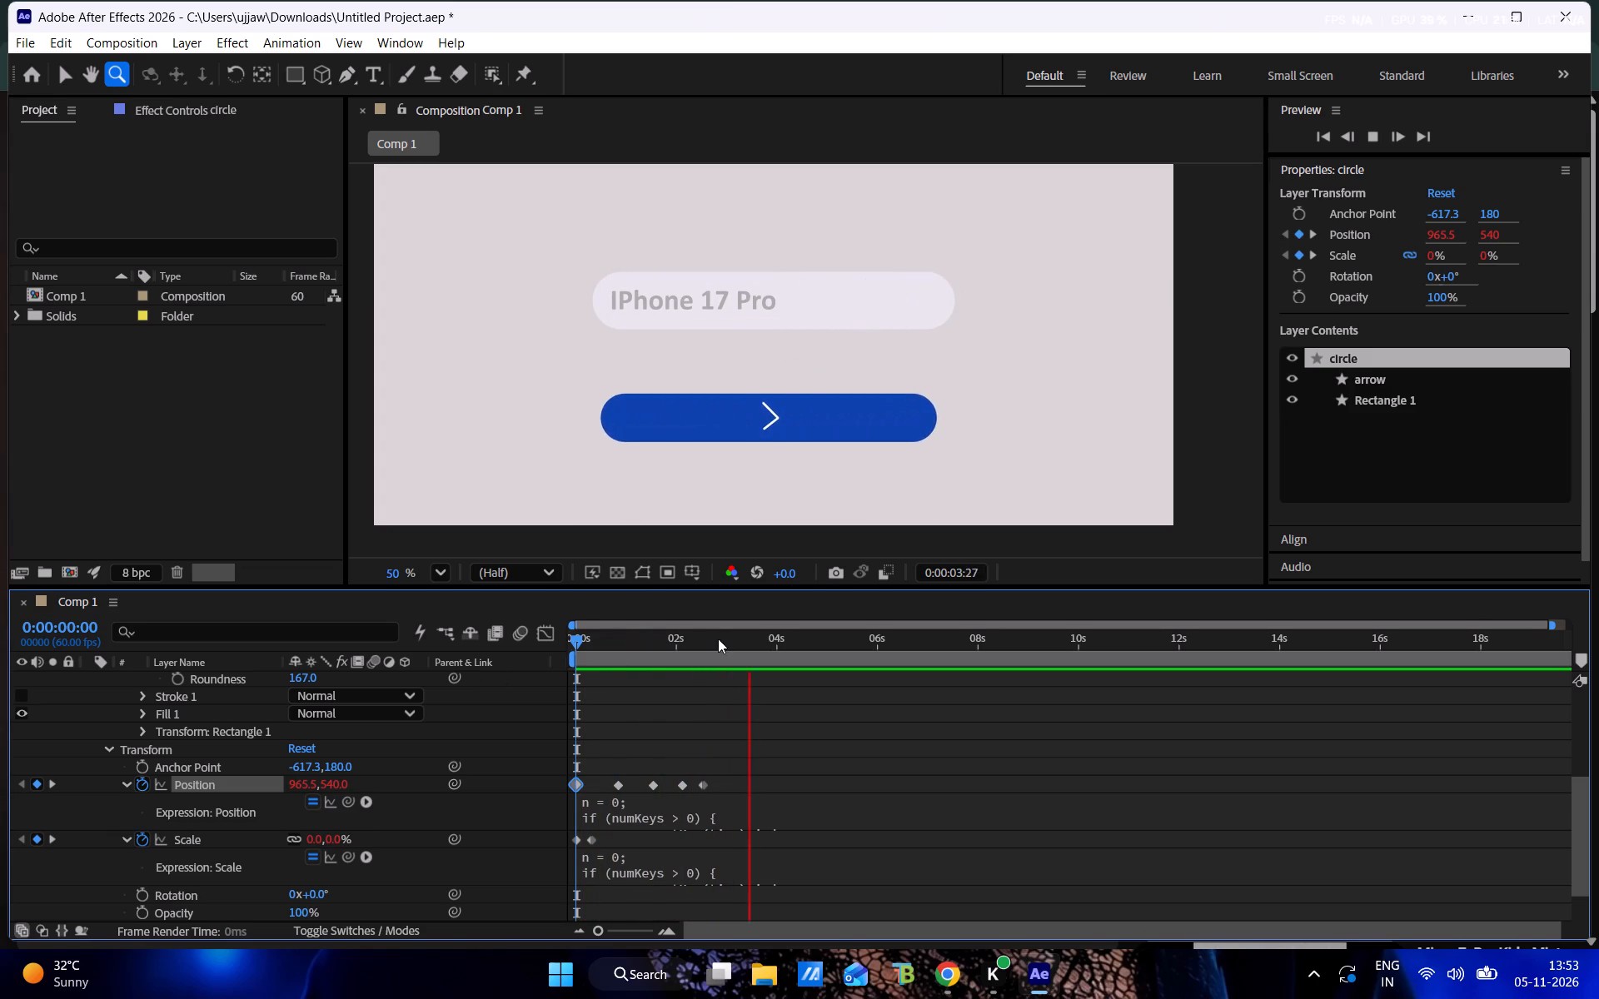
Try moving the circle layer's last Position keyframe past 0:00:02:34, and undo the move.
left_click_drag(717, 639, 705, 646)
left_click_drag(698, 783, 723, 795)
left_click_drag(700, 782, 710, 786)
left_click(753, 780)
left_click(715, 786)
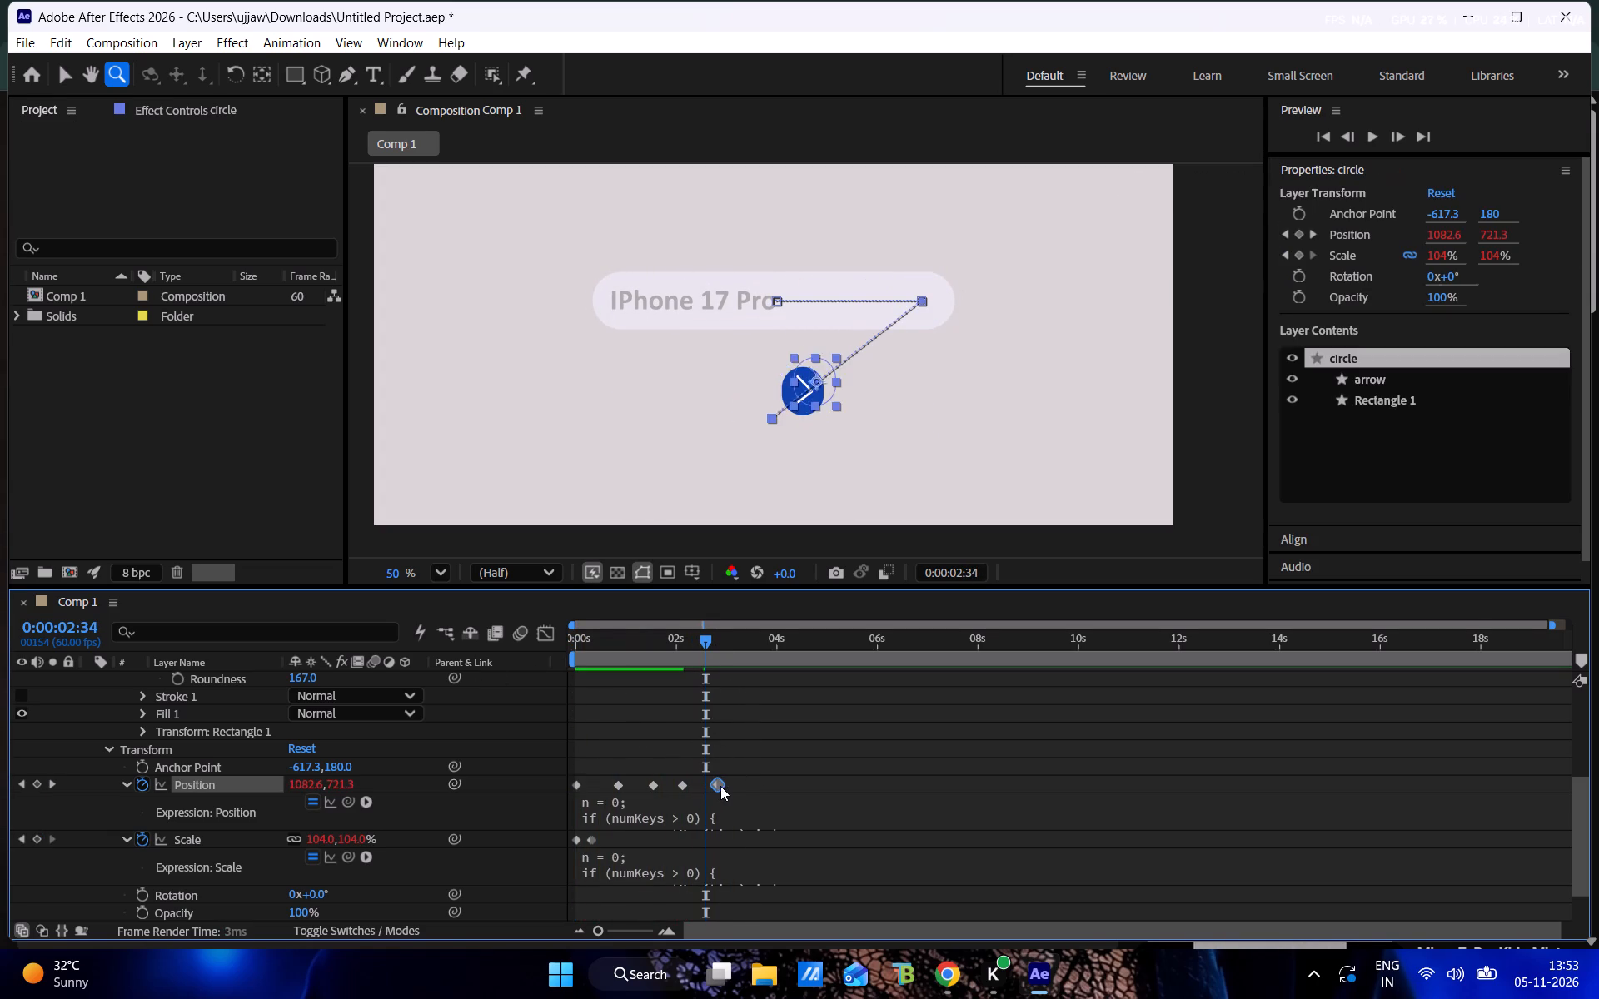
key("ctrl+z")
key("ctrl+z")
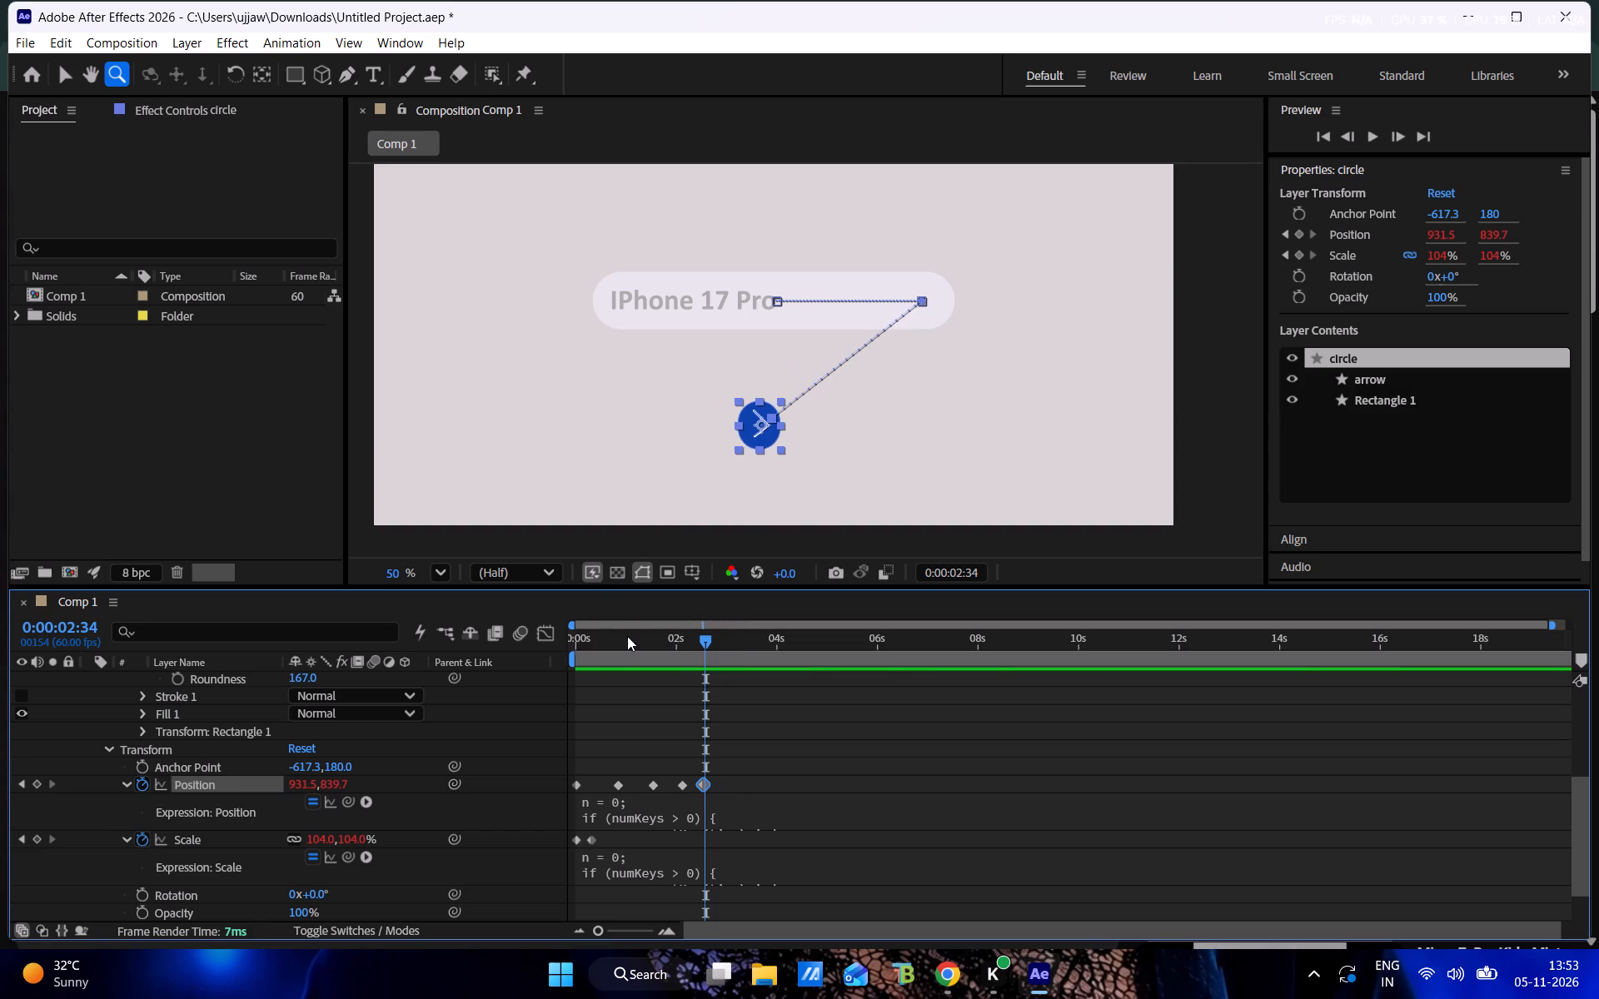
Replay the animation from the start and scrub between 0:00:02:25 and 0:00:02:40 to check the circle's downward move.
left_click_drag(627, 636, 340, 668)
key("space")
key("space")
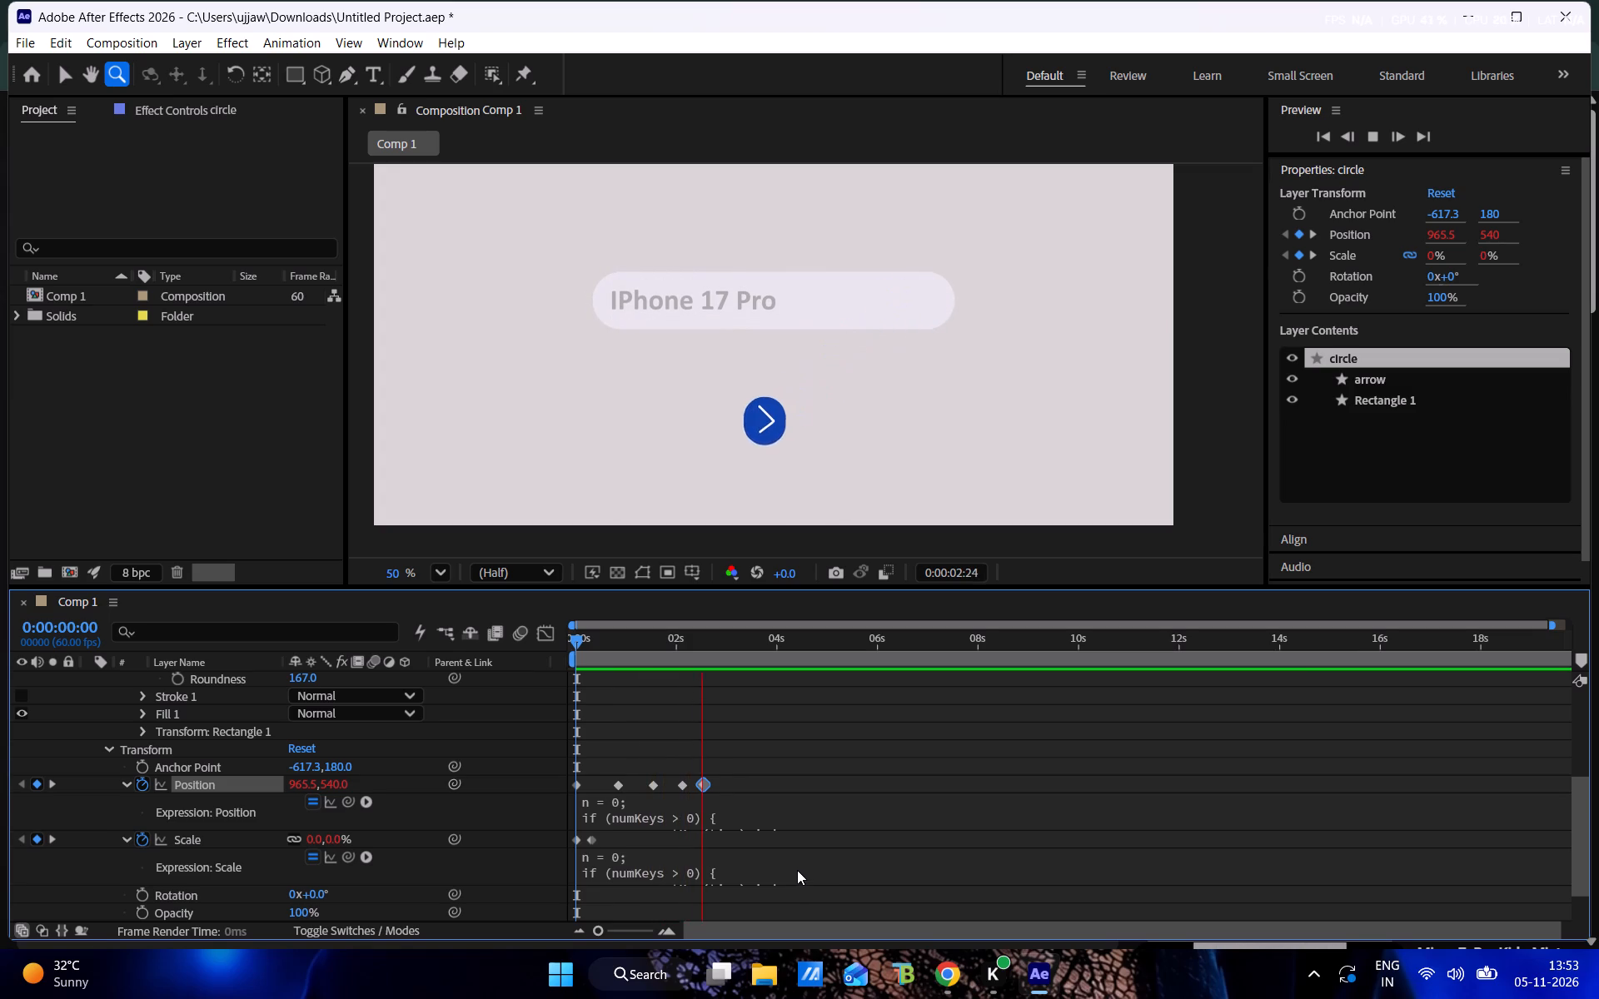
left_click_drag(695, 655, 699, 664)
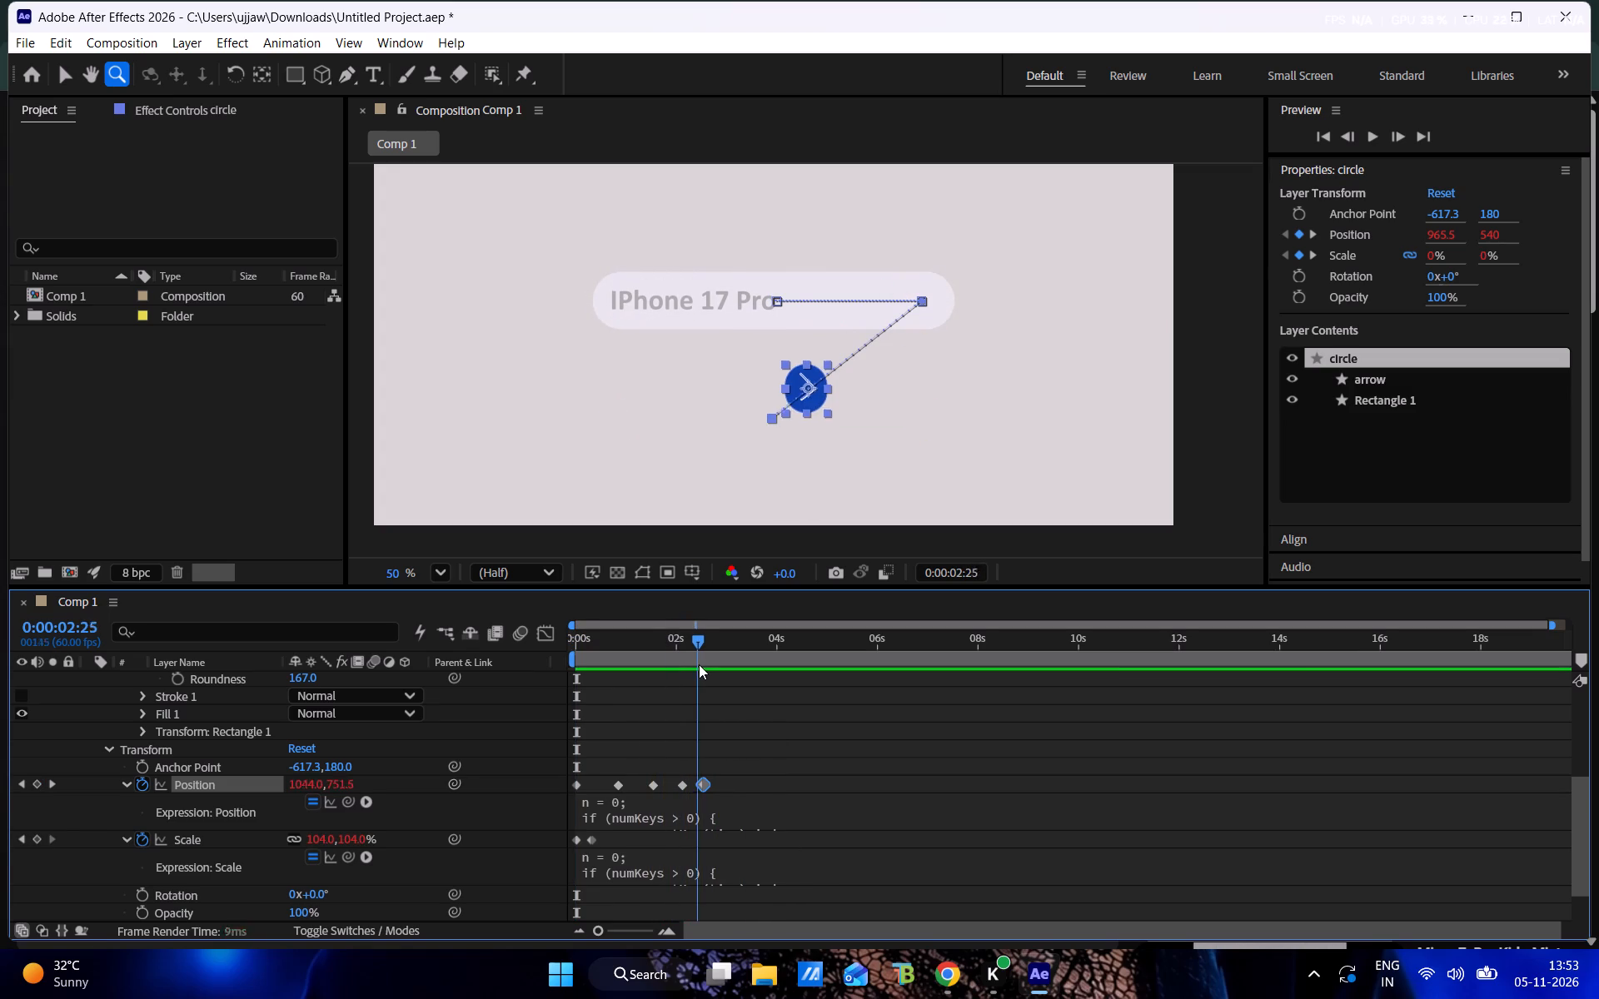
left_click_drag(699, 664, 702, 665)
left_click_drag(702, 665, 710, 665)
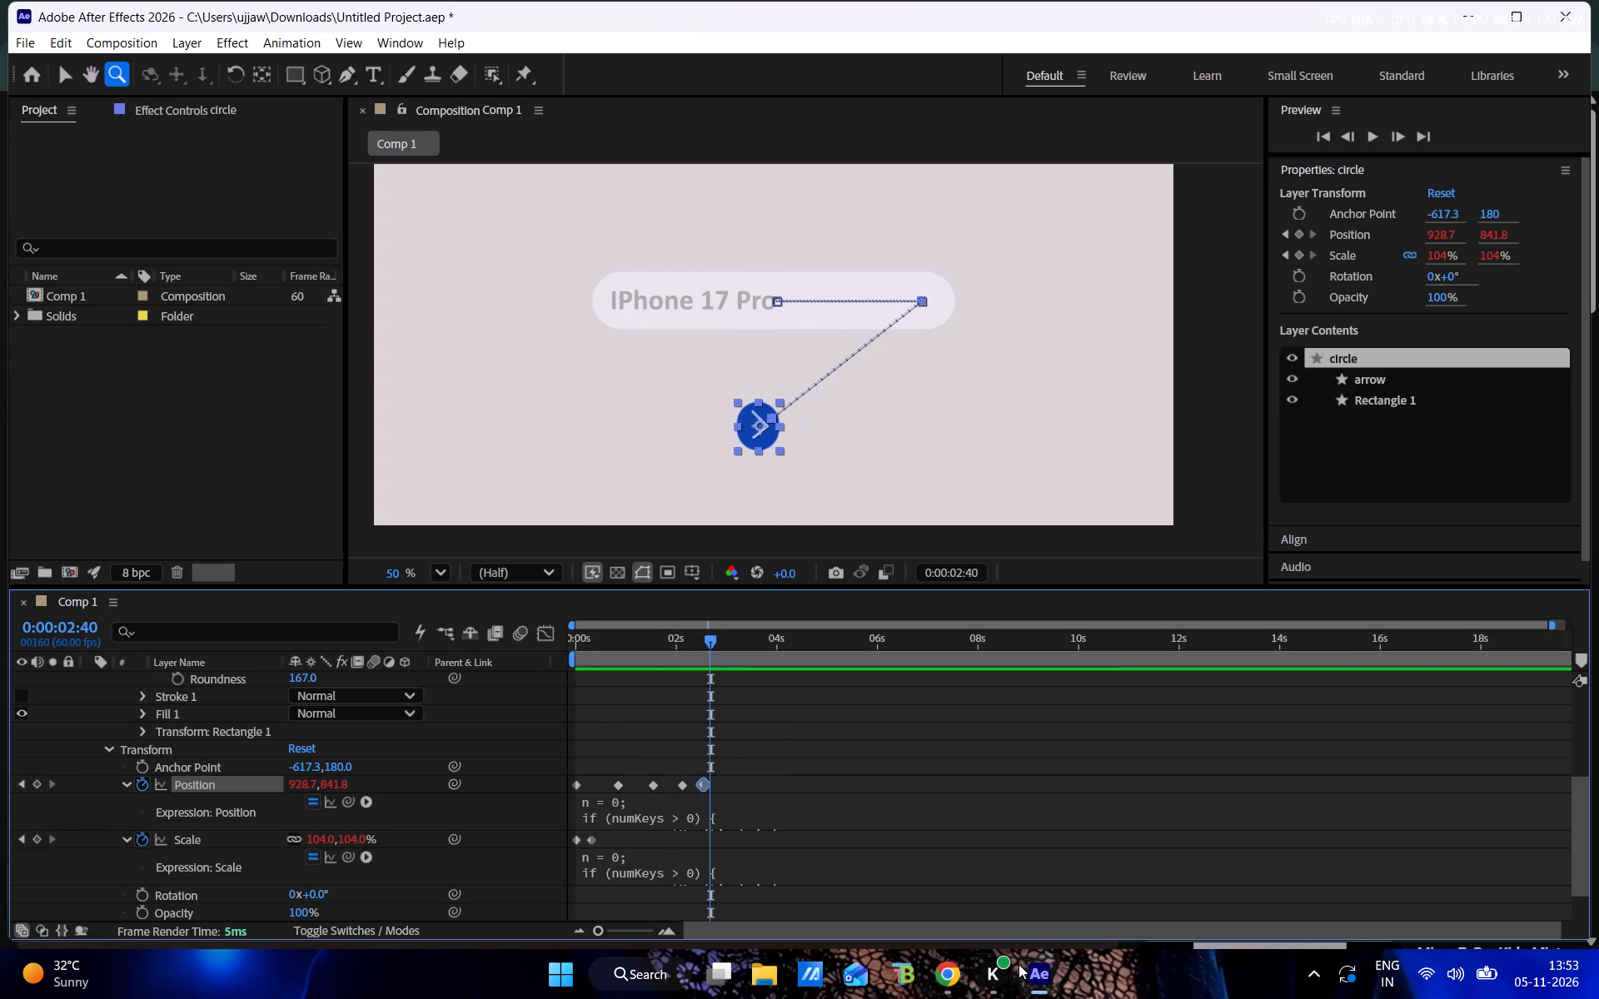
Switch to Chrome and toggle playback of the YouTube music video.
left_click(951, 967)
key("space")
key("space")
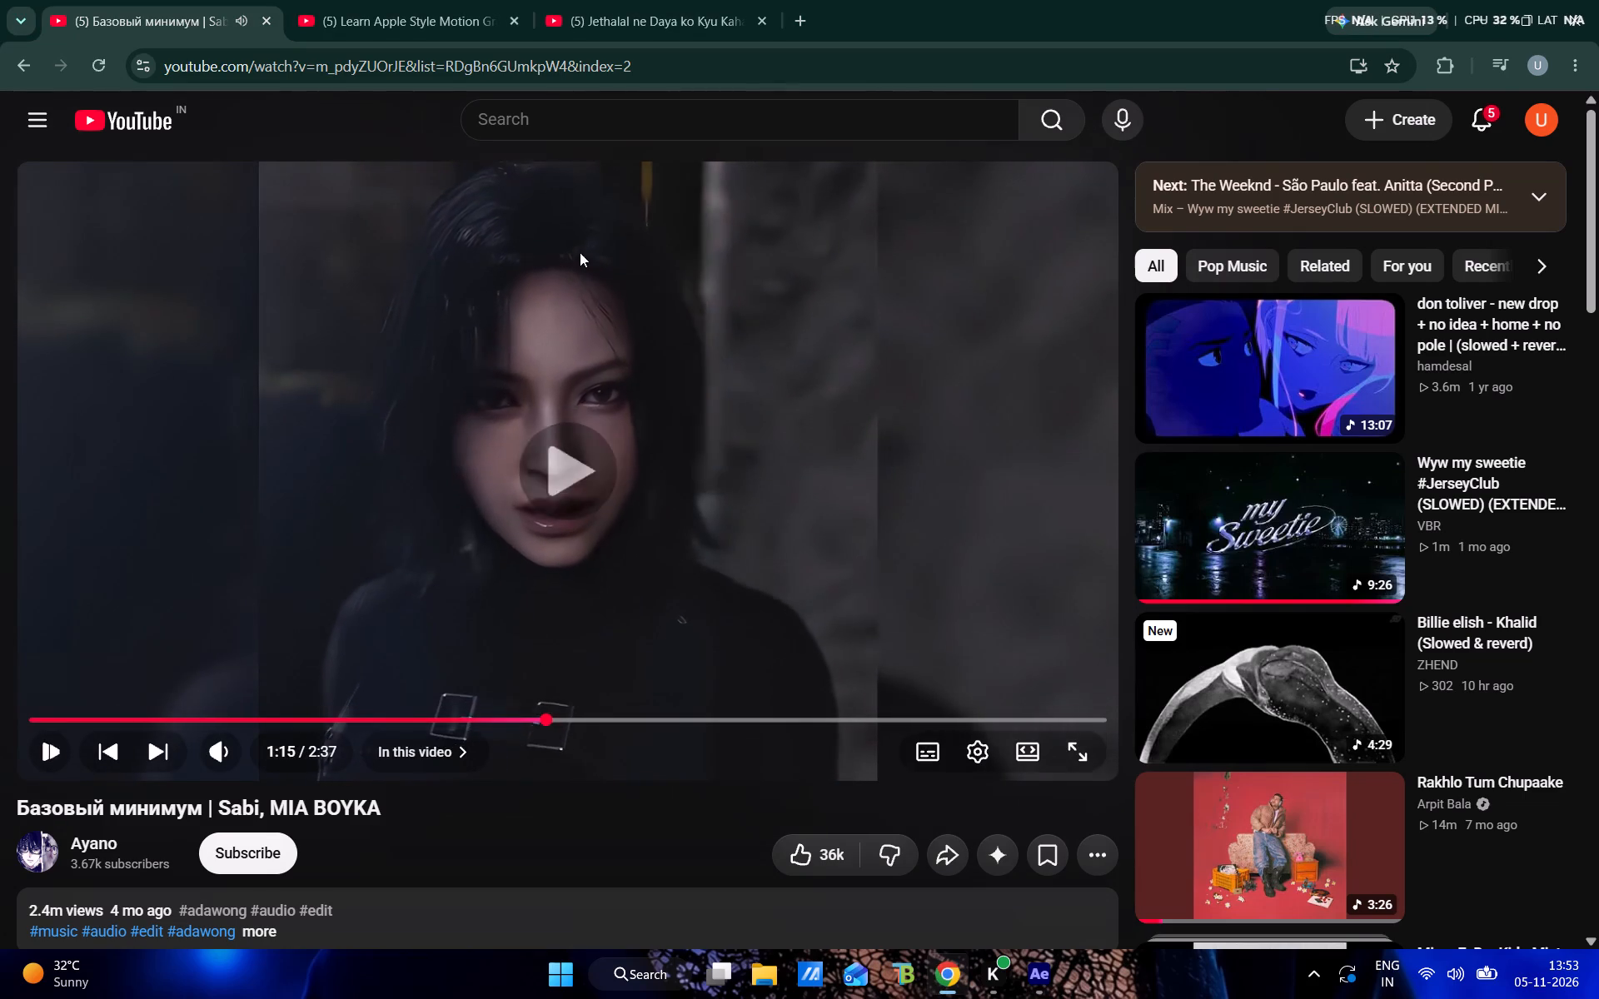
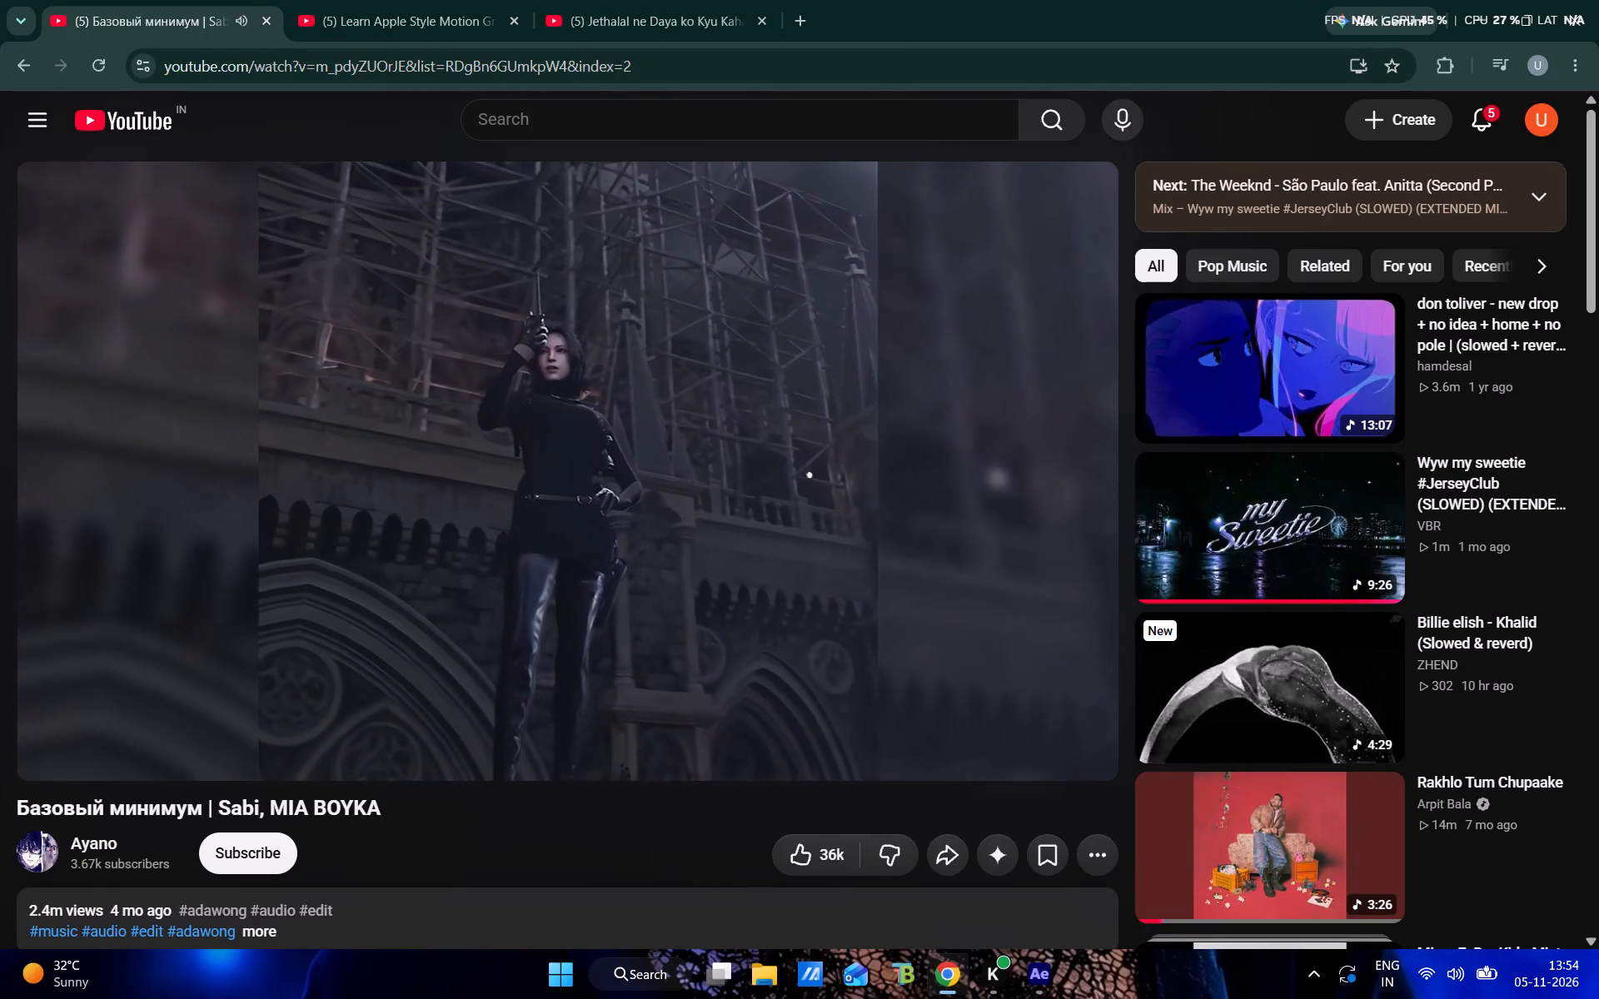
Switch to the motion graphics tutorial video and rewatch the part around 9:26 where the circle becomes a wide button.
left_click(466, 45)
left_click(461, 0)
key("space")
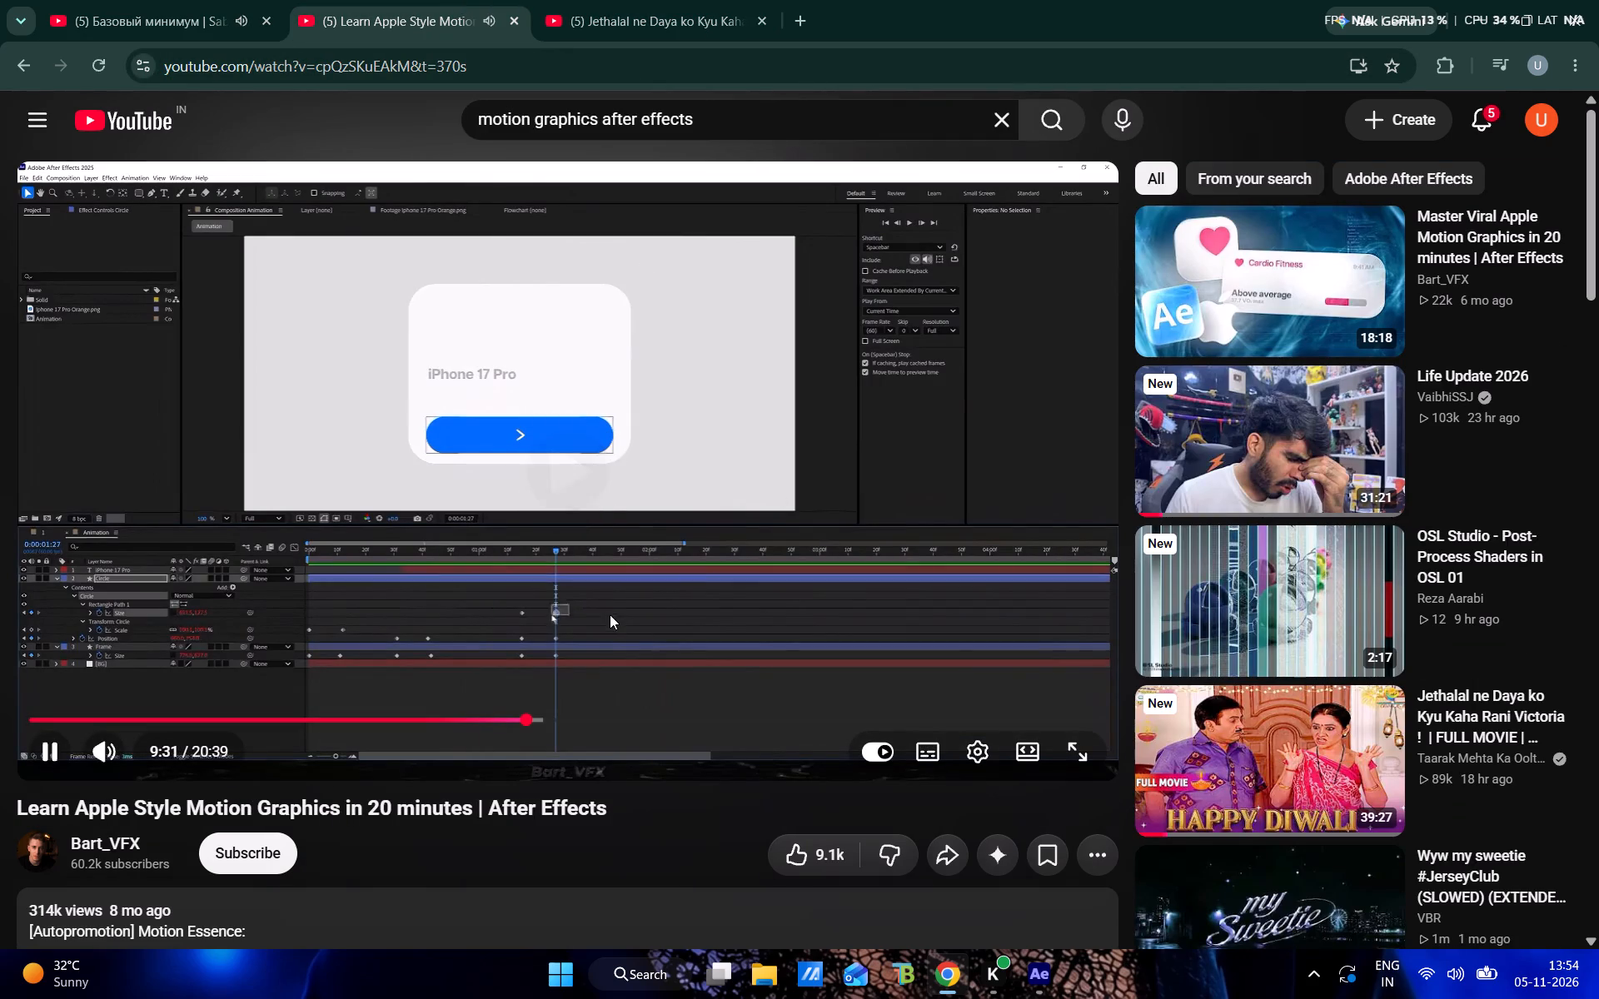
key("Left")
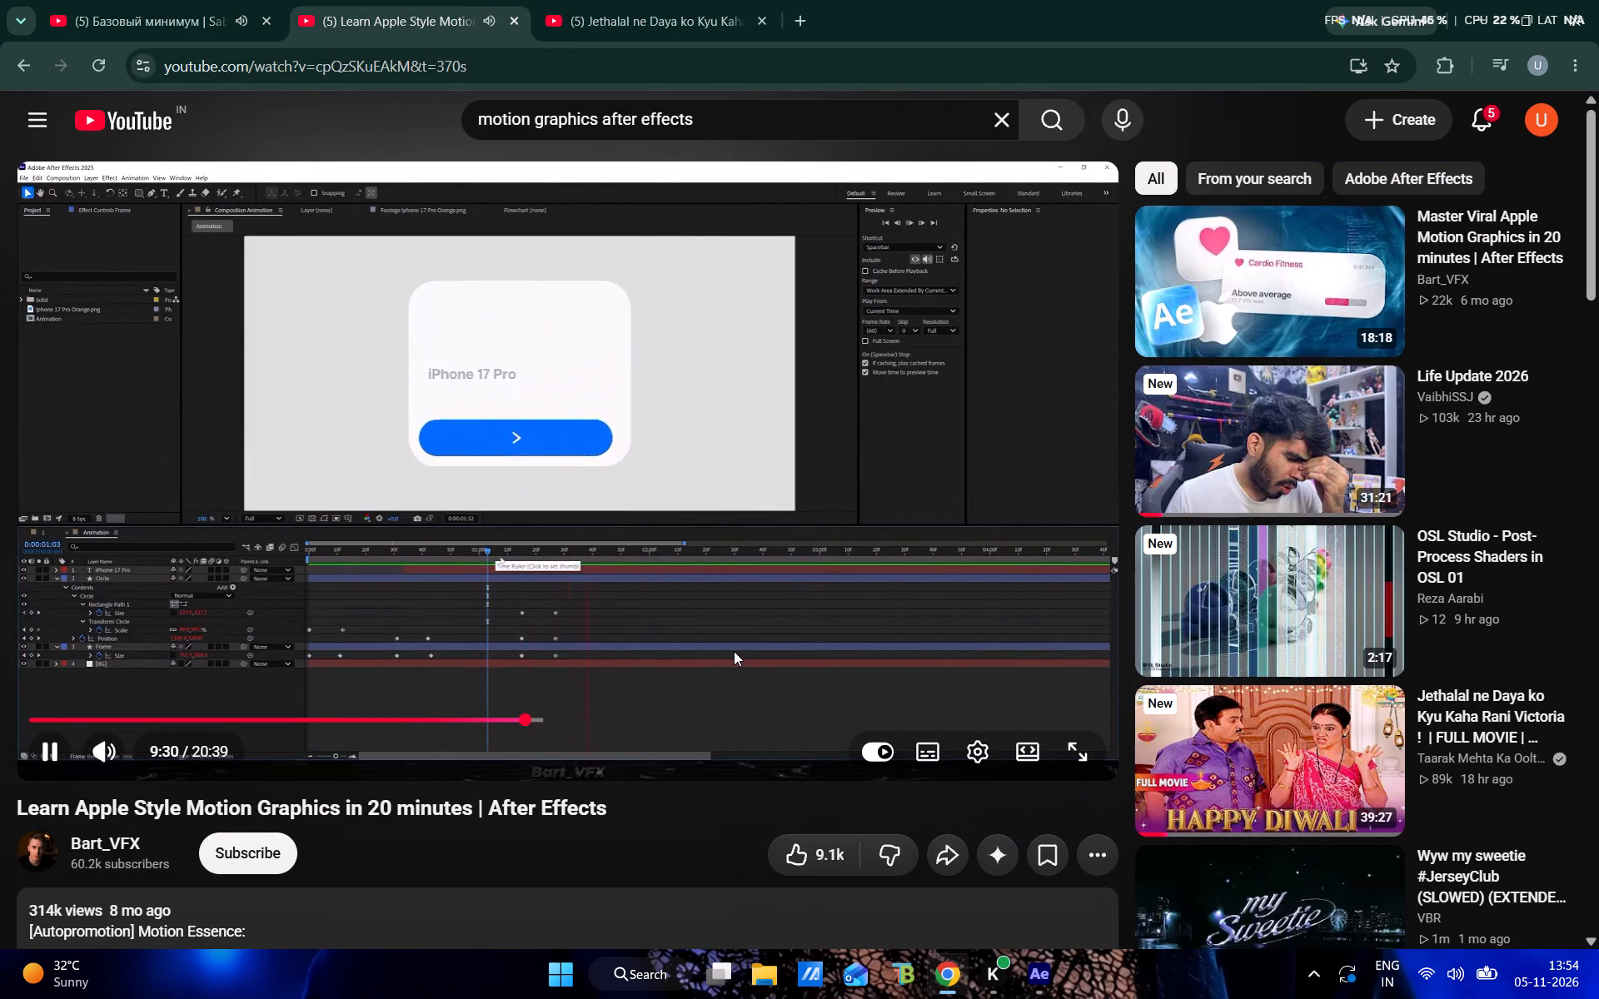
key("Left")
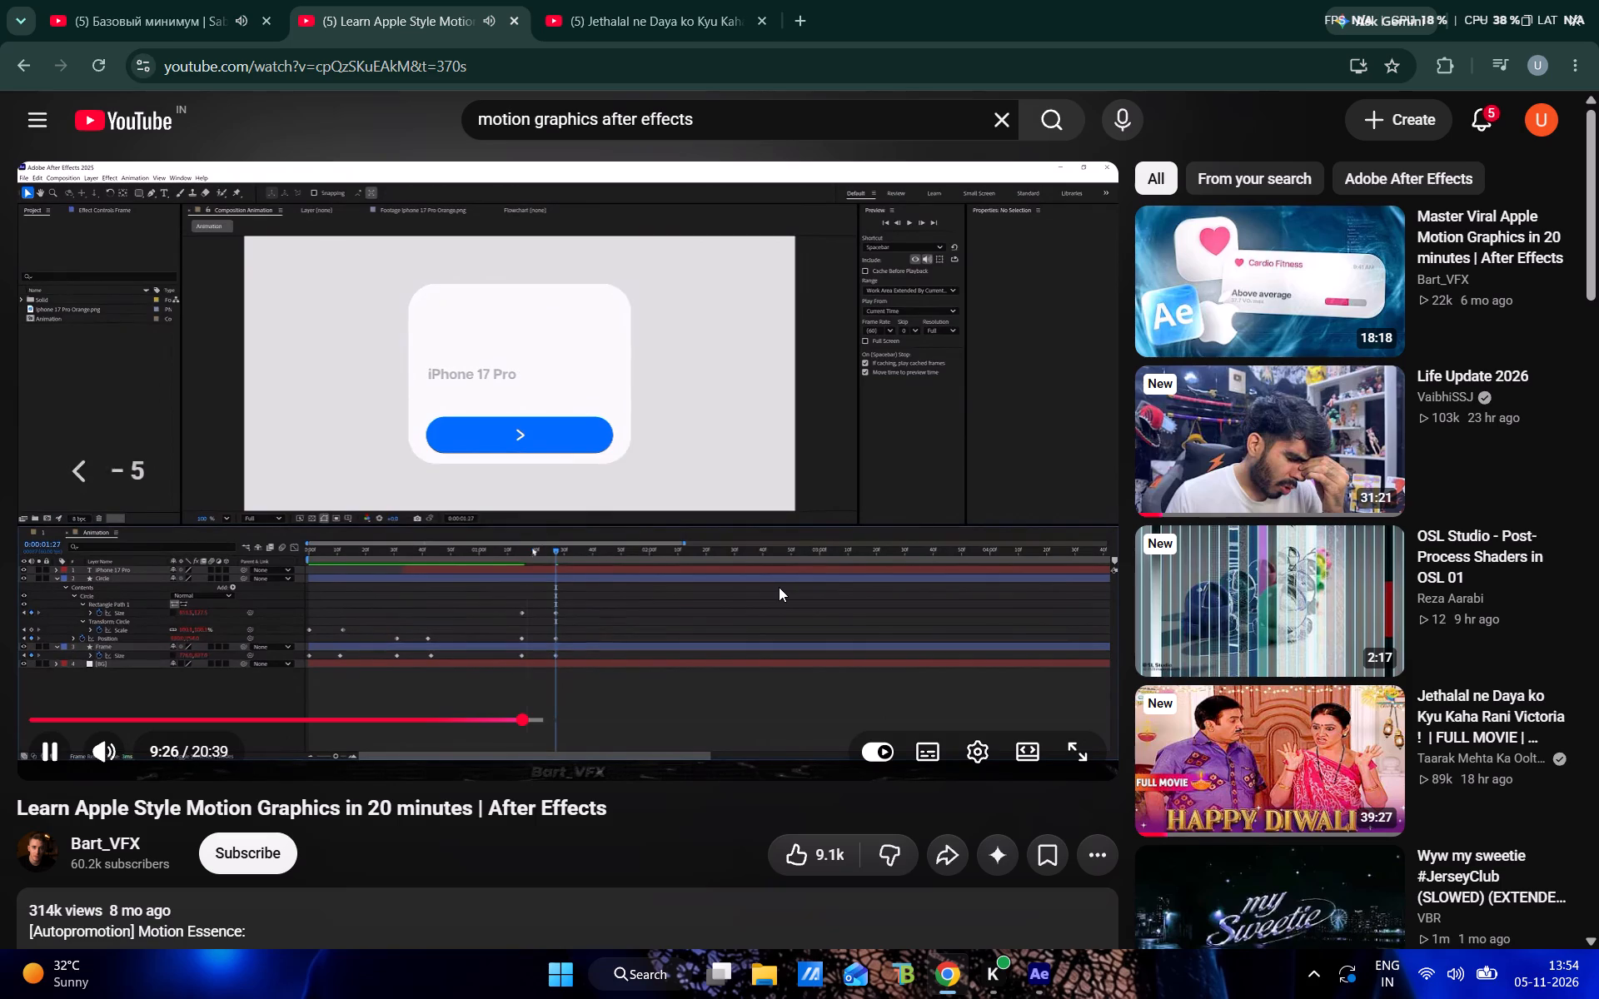
left_click(782, 580)
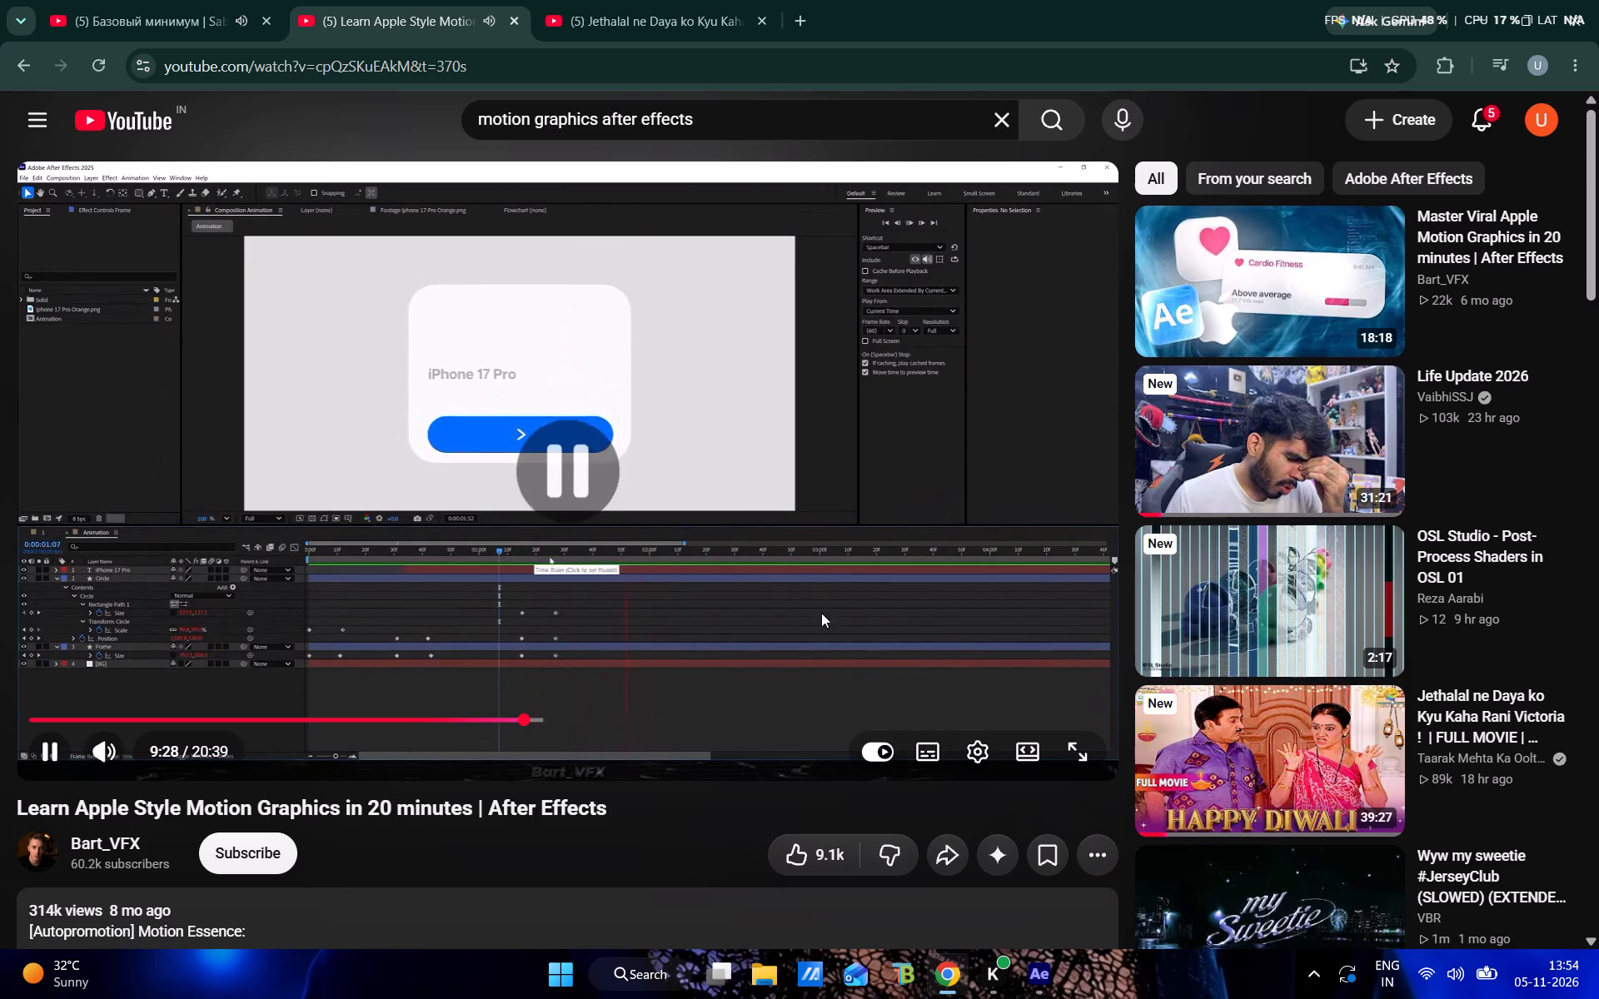
Switch to After Effects and replay and scrub the animation between about 0:00:01:17 and 0:00:02:40 to check the circle's movement.
left_click(1049, 992)
key("space")
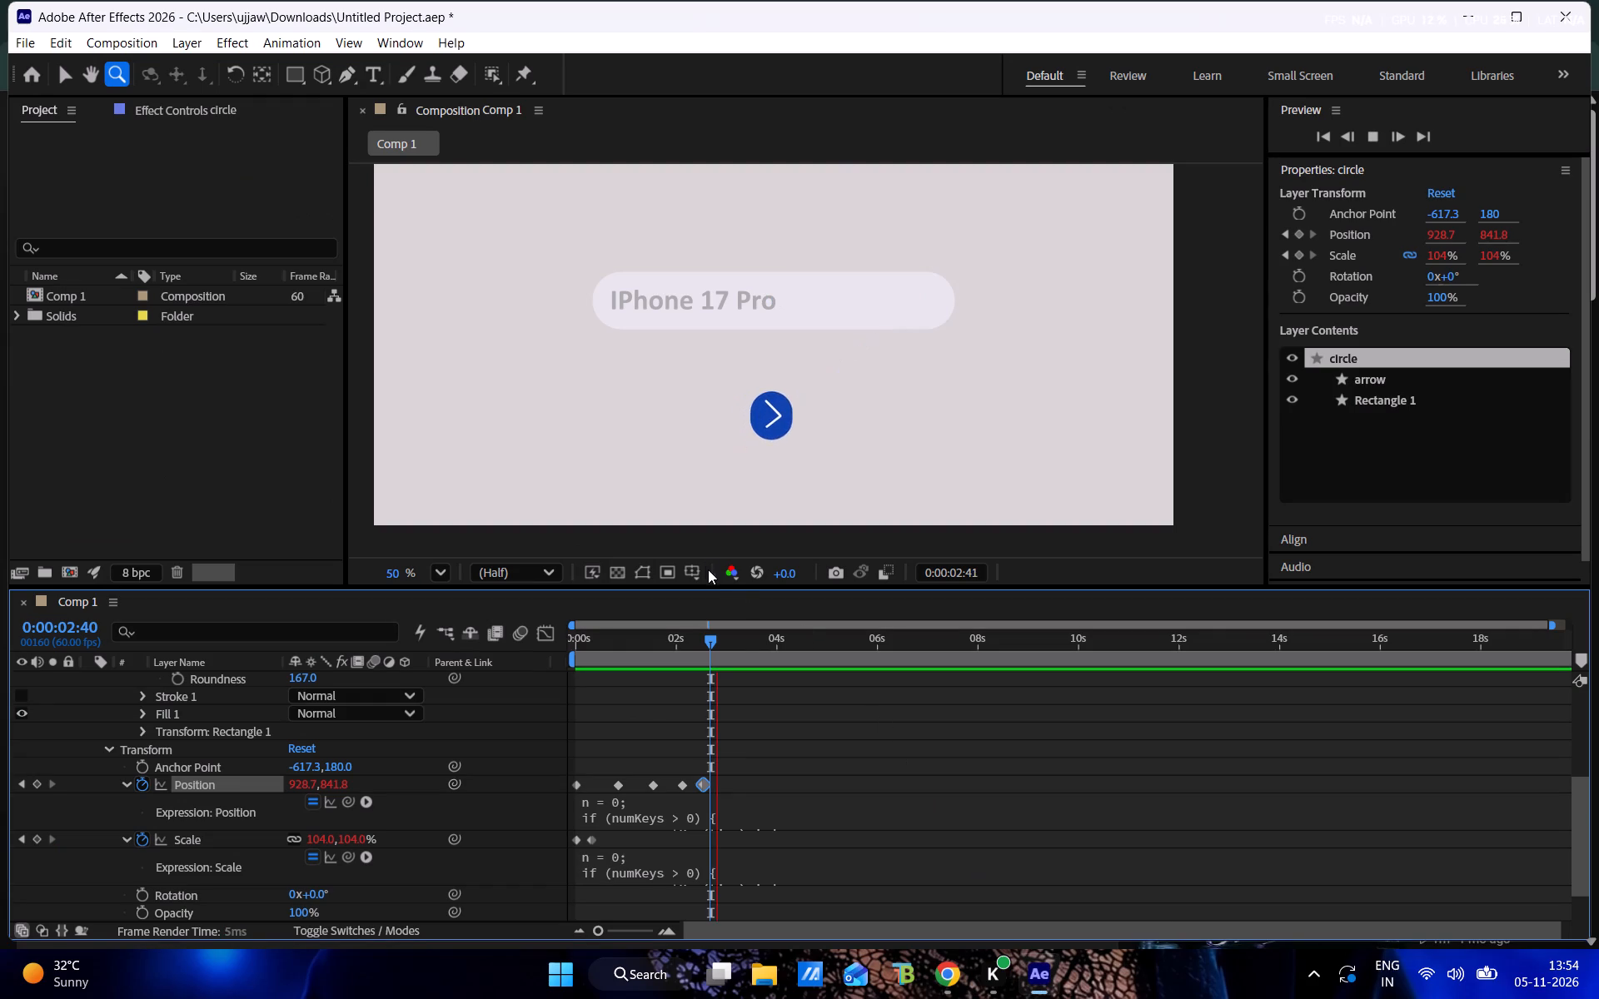
left_click_drag(715, 648, 655, 660)
key("space")
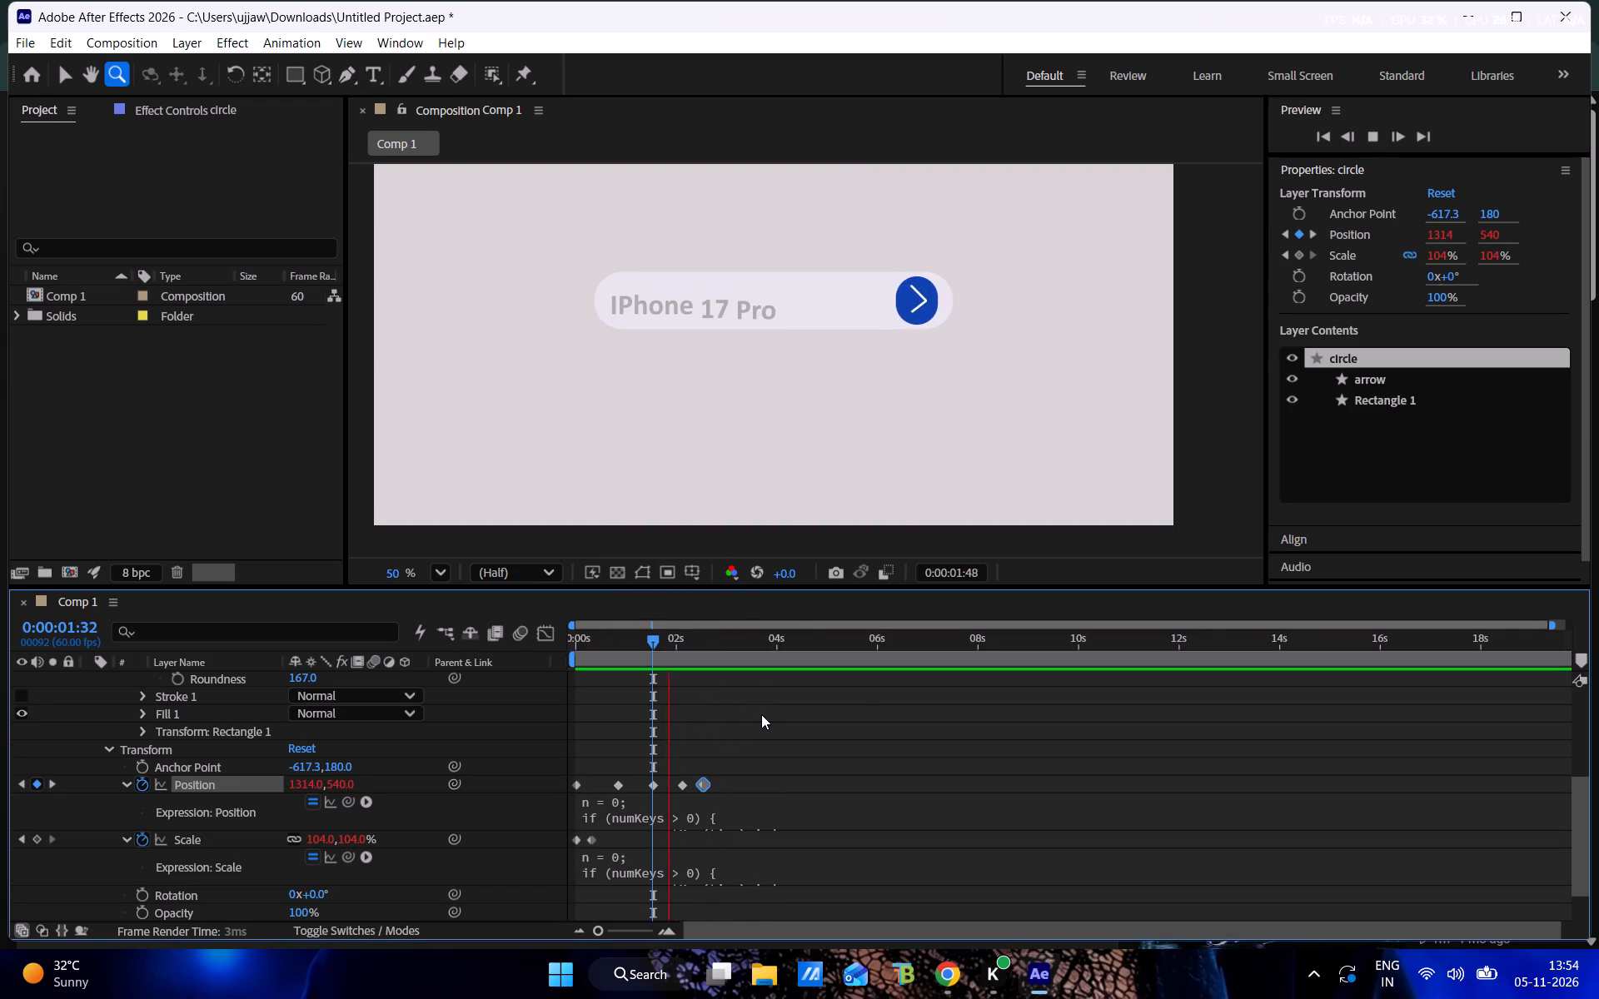
left_click_drag(720, 653, 655, 654)
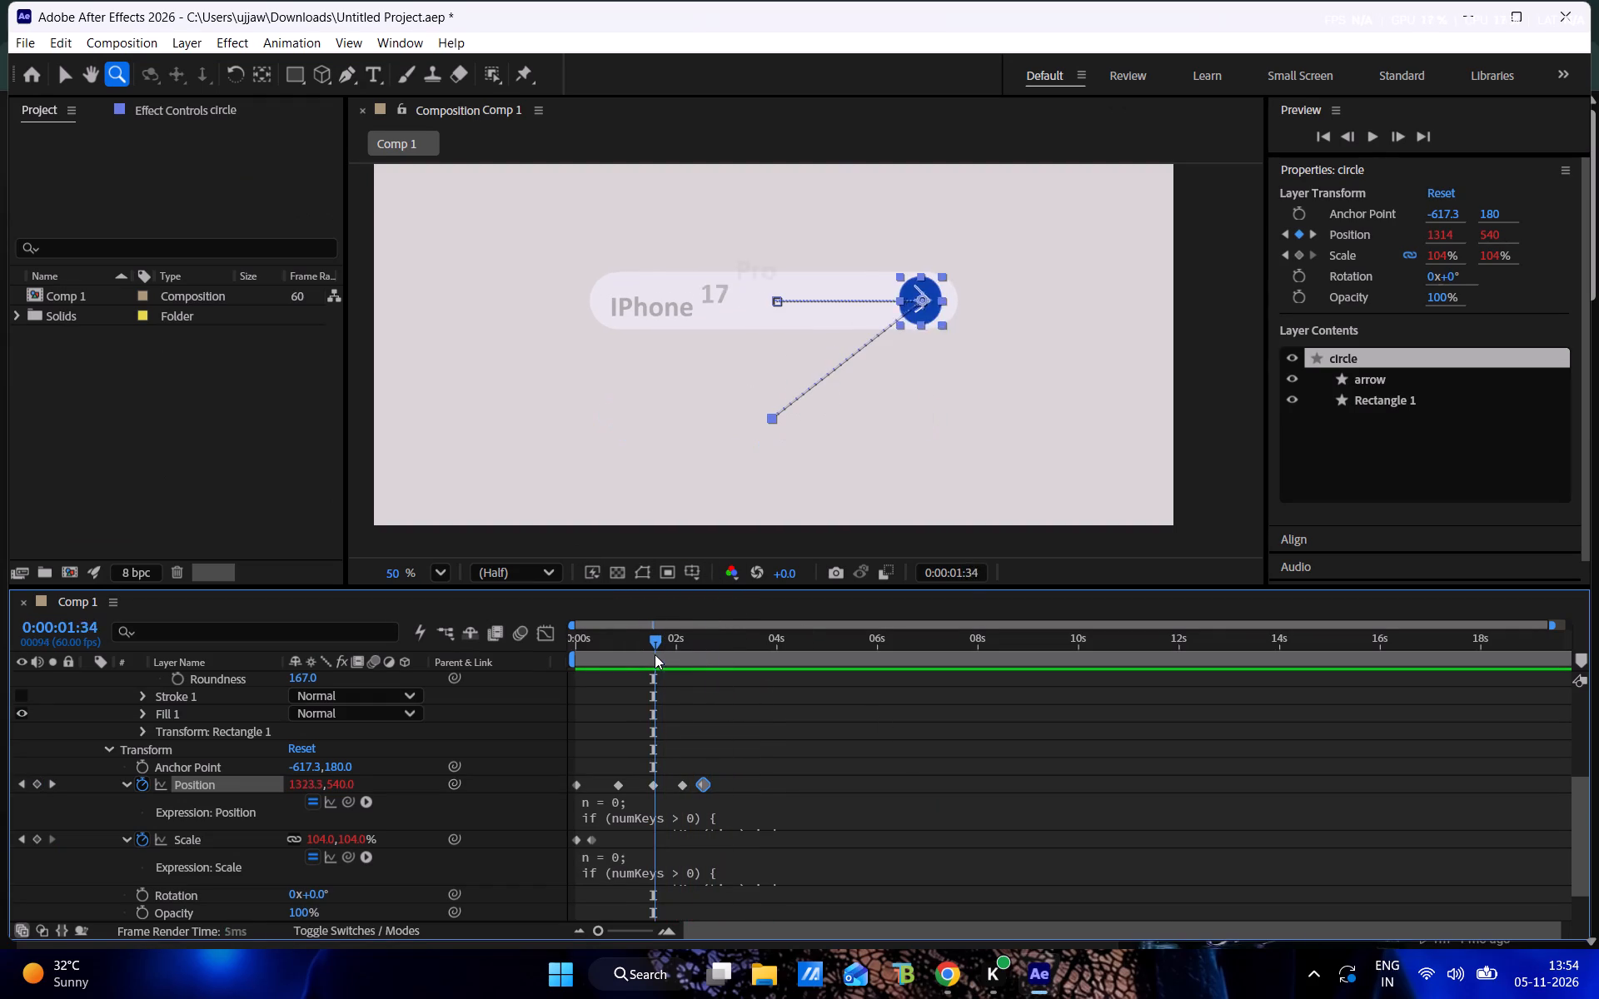
left_click_drag(655, 654, 695, 651)
left_click_drag(686, 650, 670, 649)
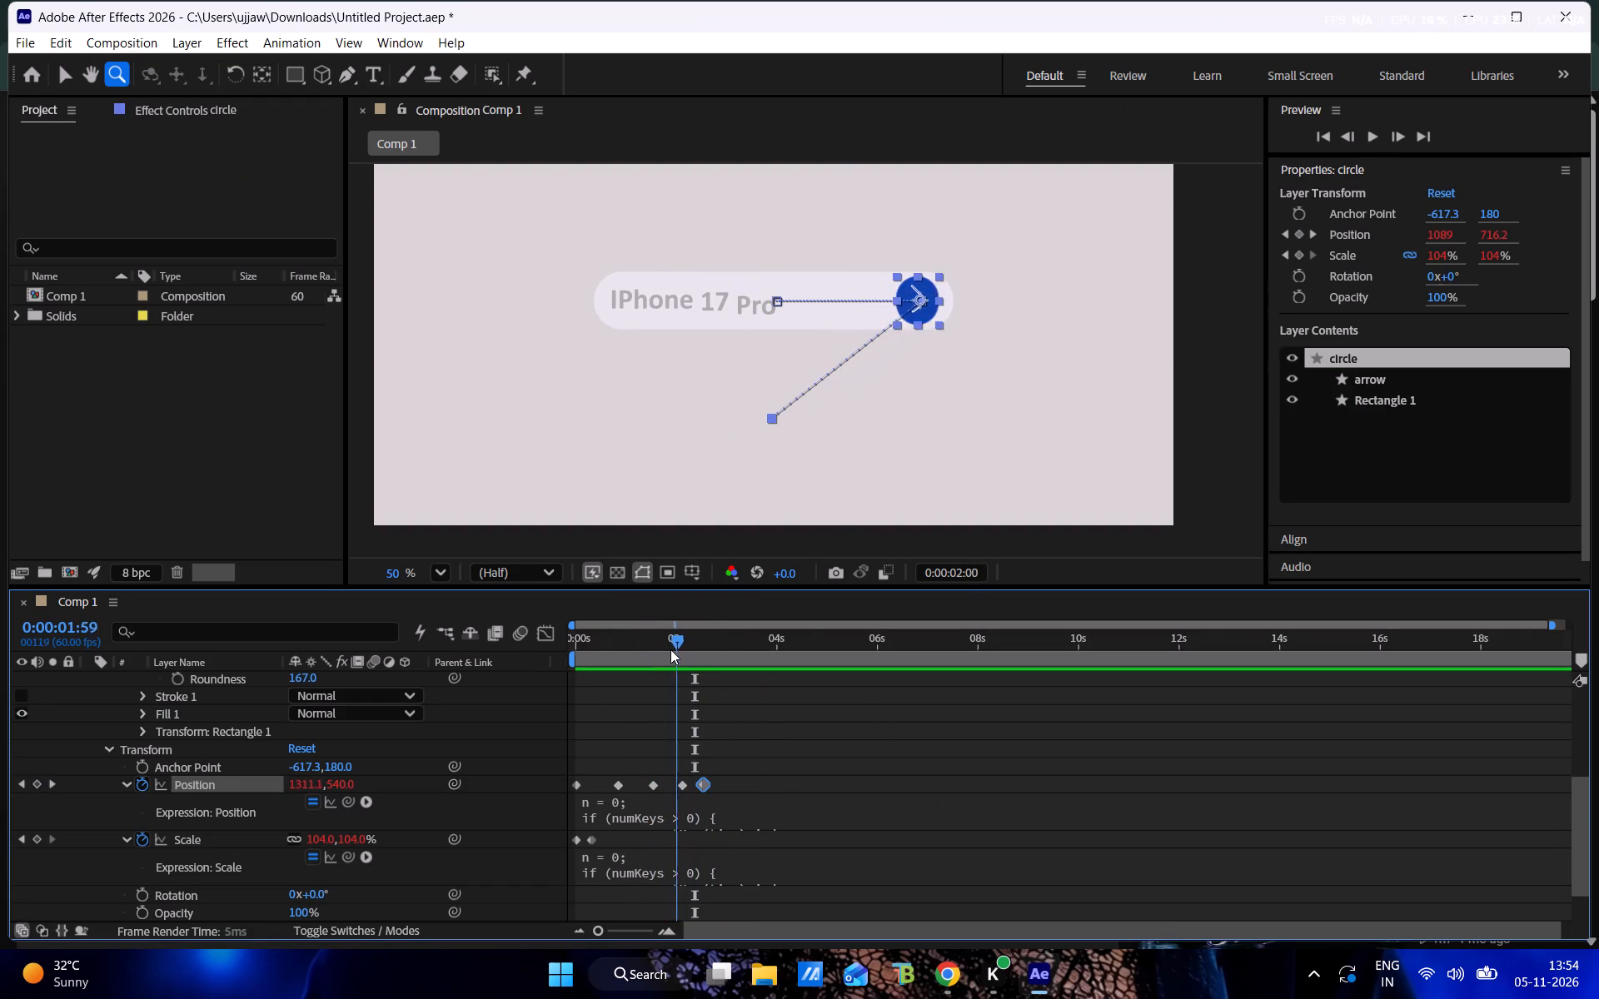
left_click_drag(670, 649, 642, 634)
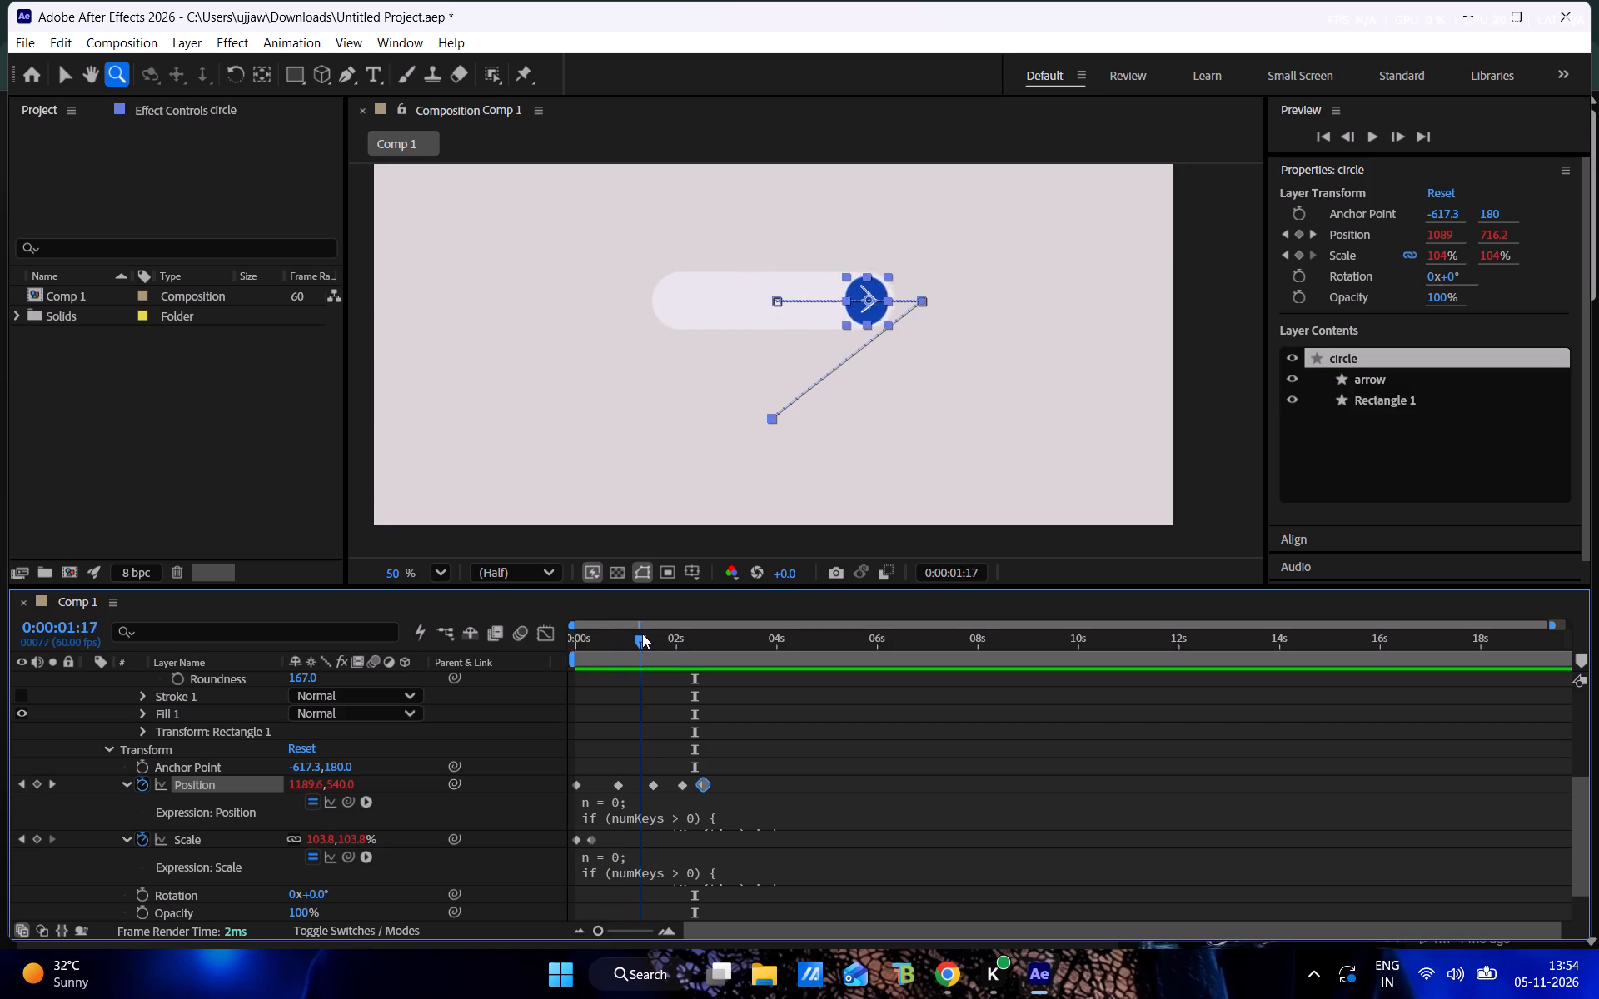
left_click_drag(642, 634, 674, 634)
Move the circle rectangle's two Size keyframes earlier, to about 0:00:02:05 and 0:00:02:33, in line with its last two Position keyframes.
scroll(698, 685, "up", 3)
scroll(694, 702, "down", 1)
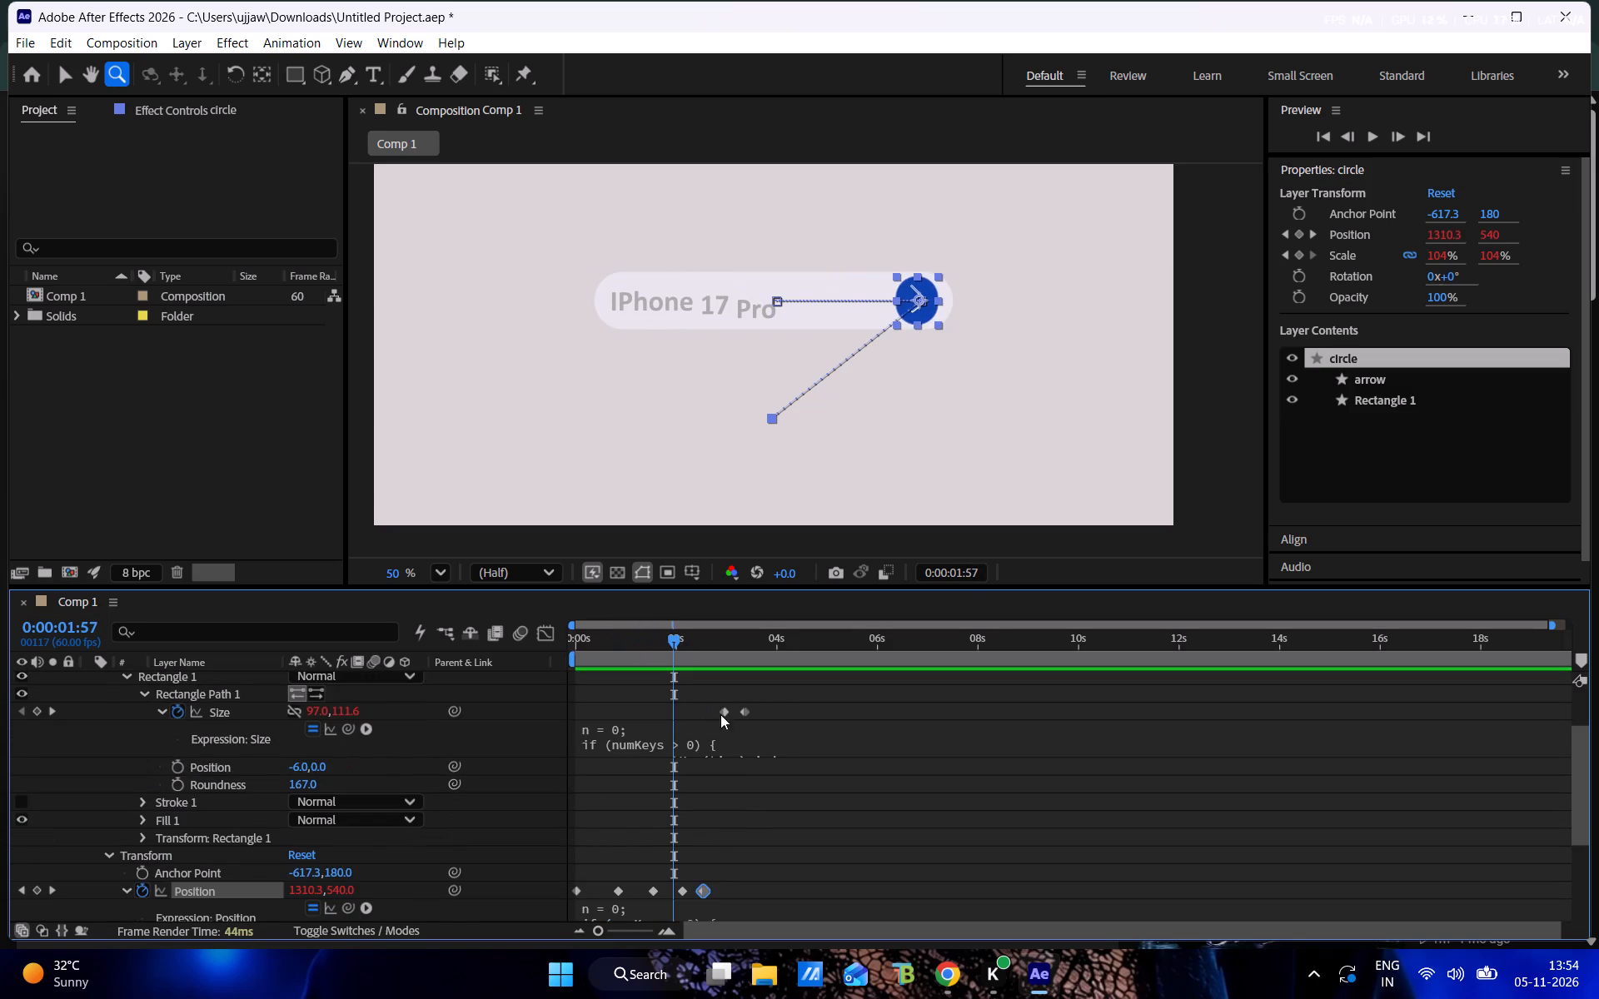
left_click_drag(773, 698, 722, 718)
left_click_drag(725, 713, 689, 713)
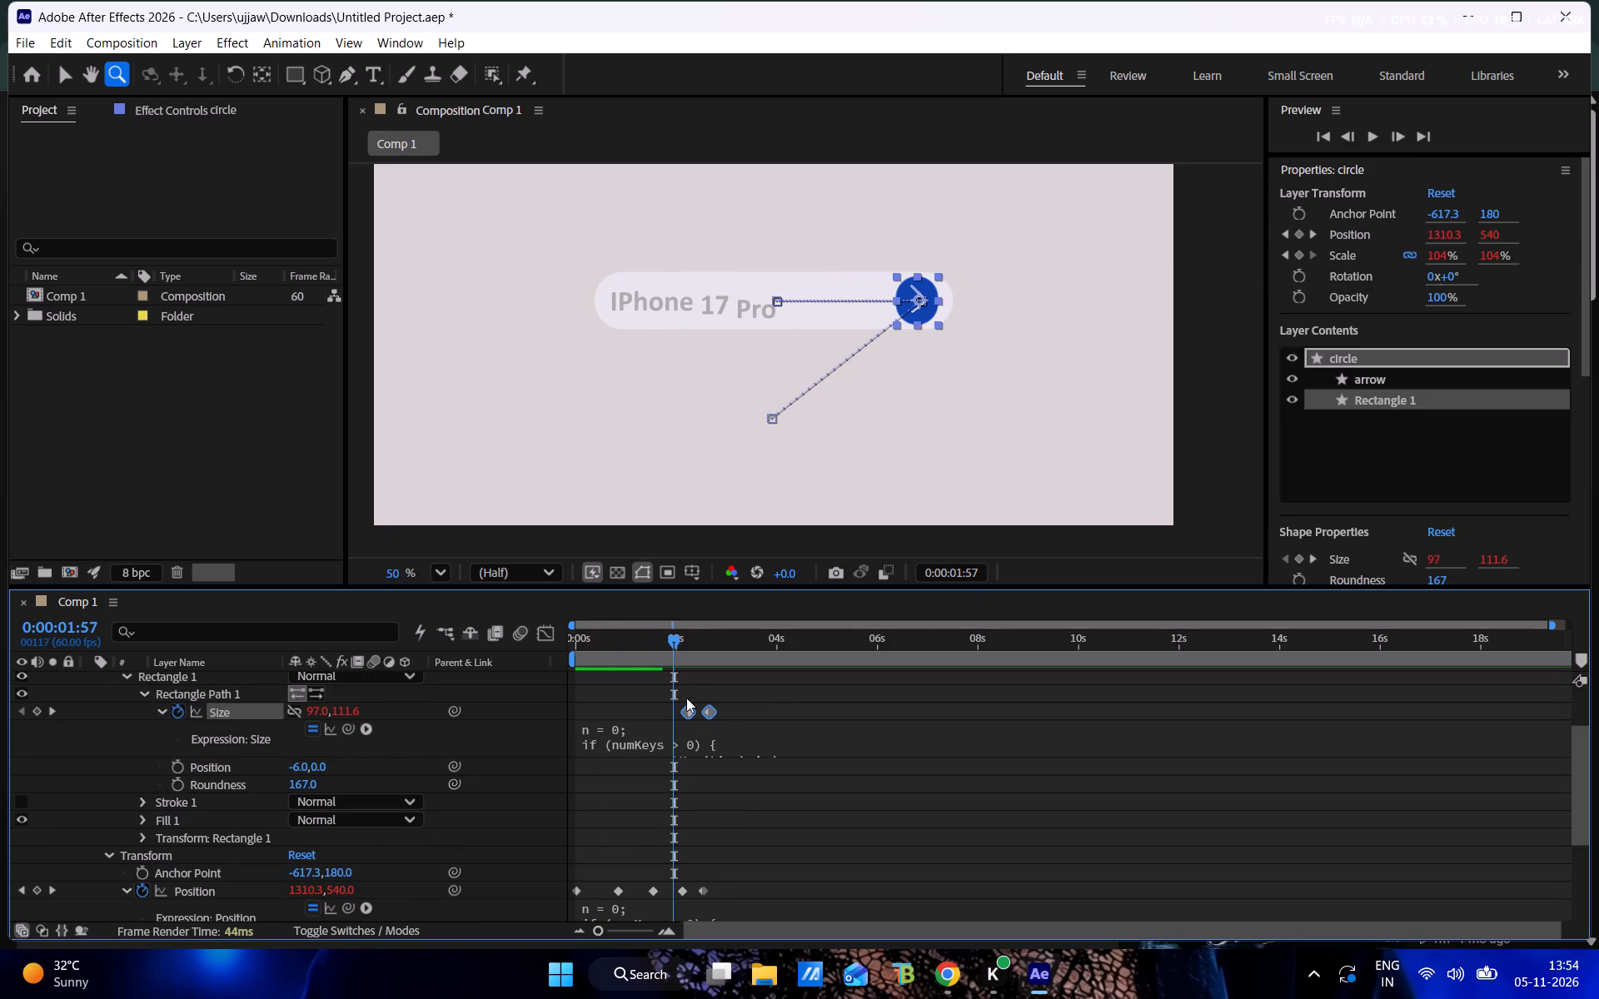
left_click_drag(673, 633, 684, 633)
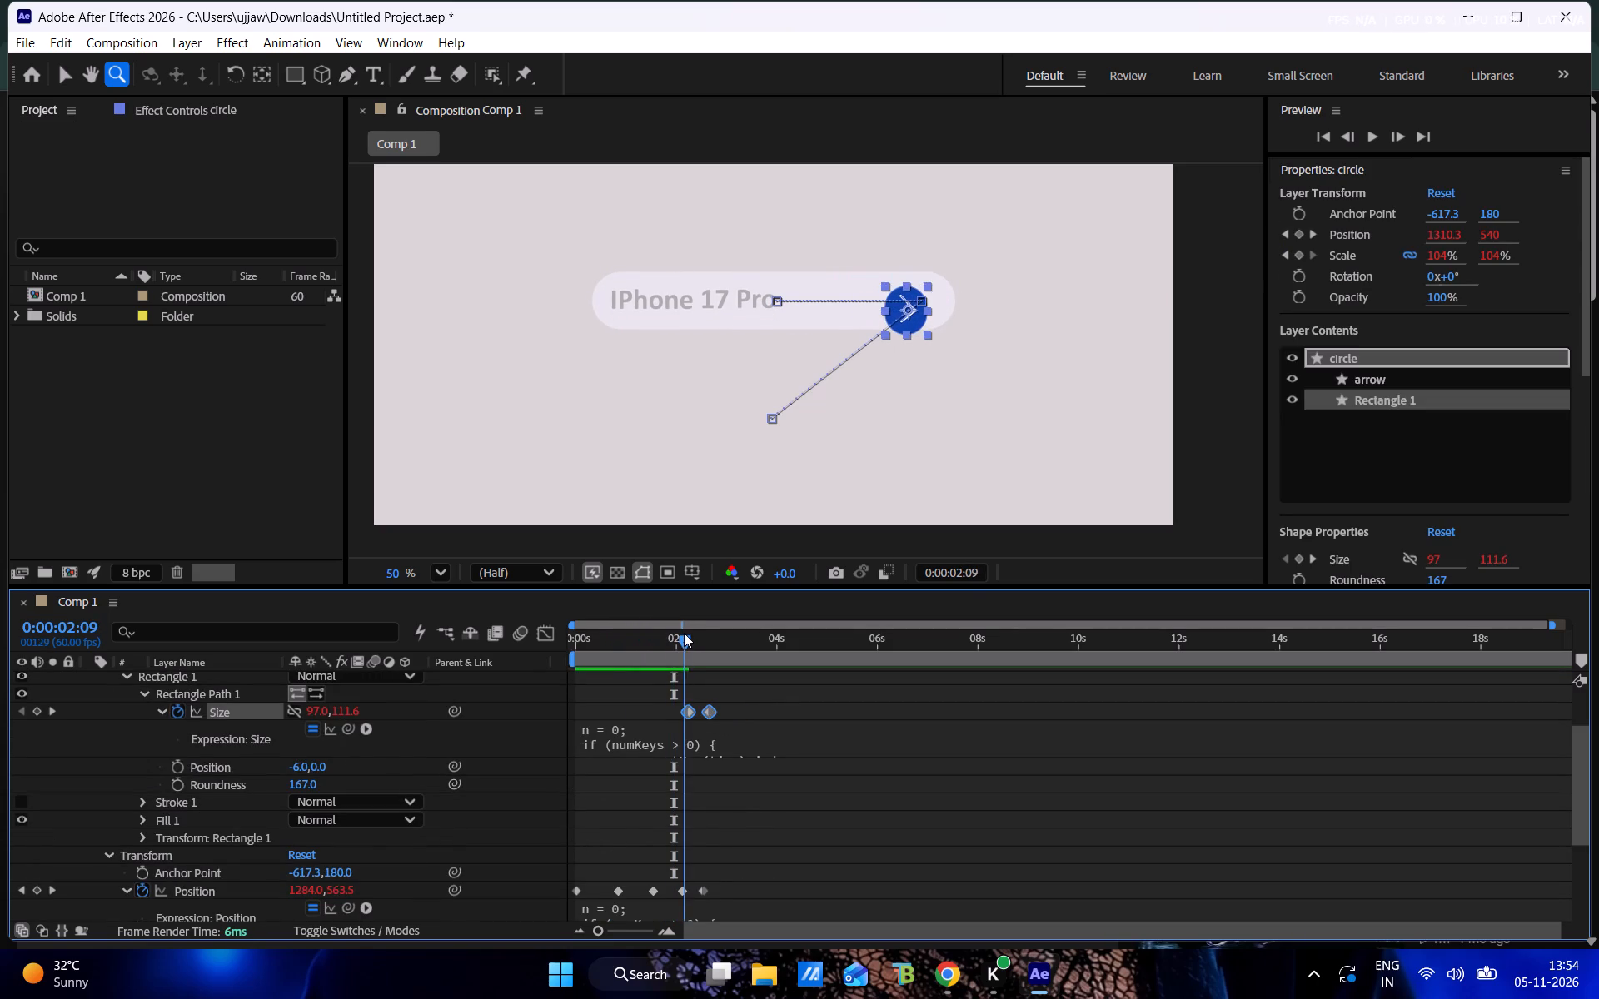
left_click_drag(684, 633, 681, 633)
left_click(687, 711)
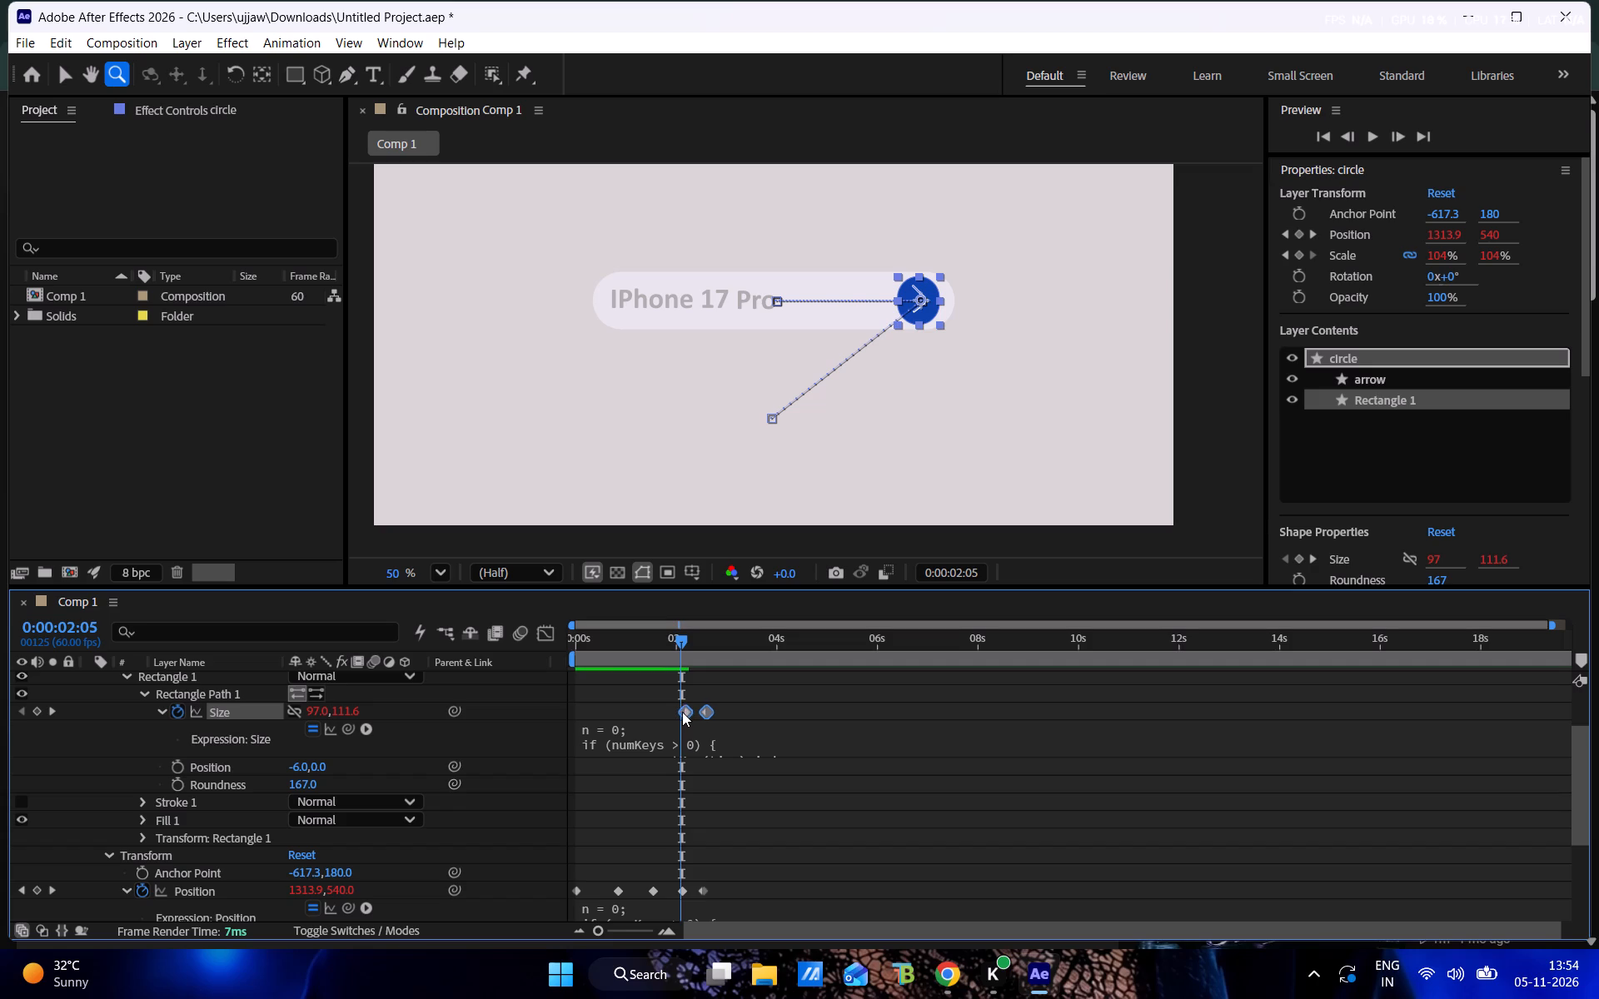
left_click(804, 758)
left_click_drag(683, 639, 695, 643)
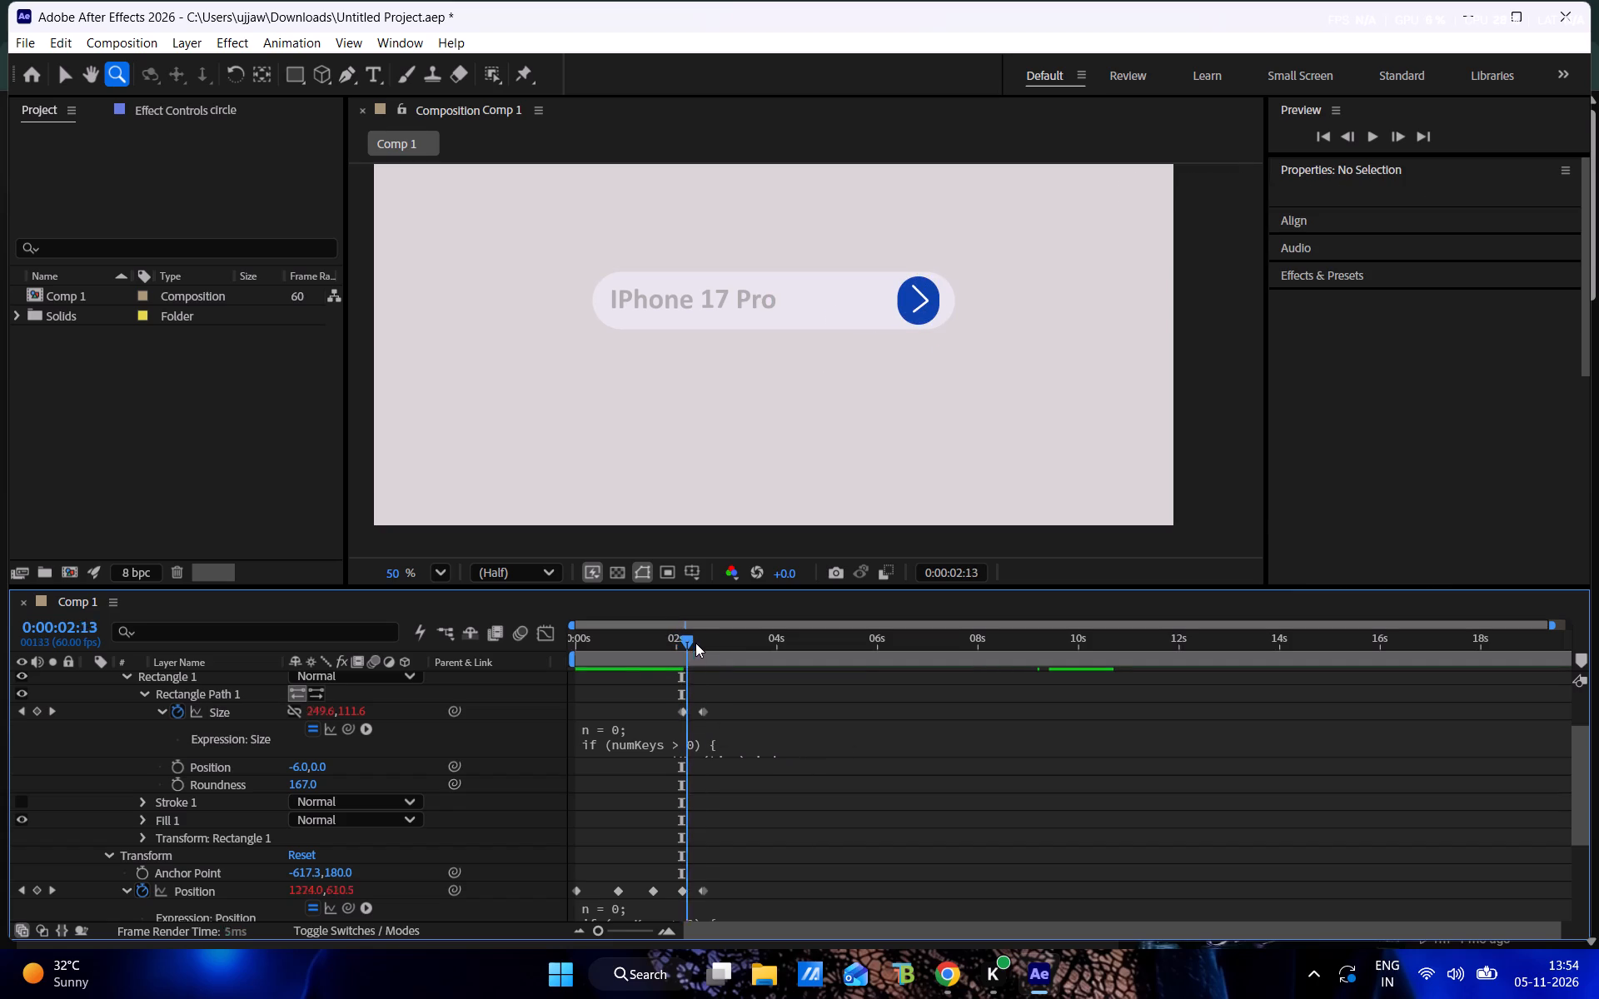
left_click_drag(695, 643, 705, 644)
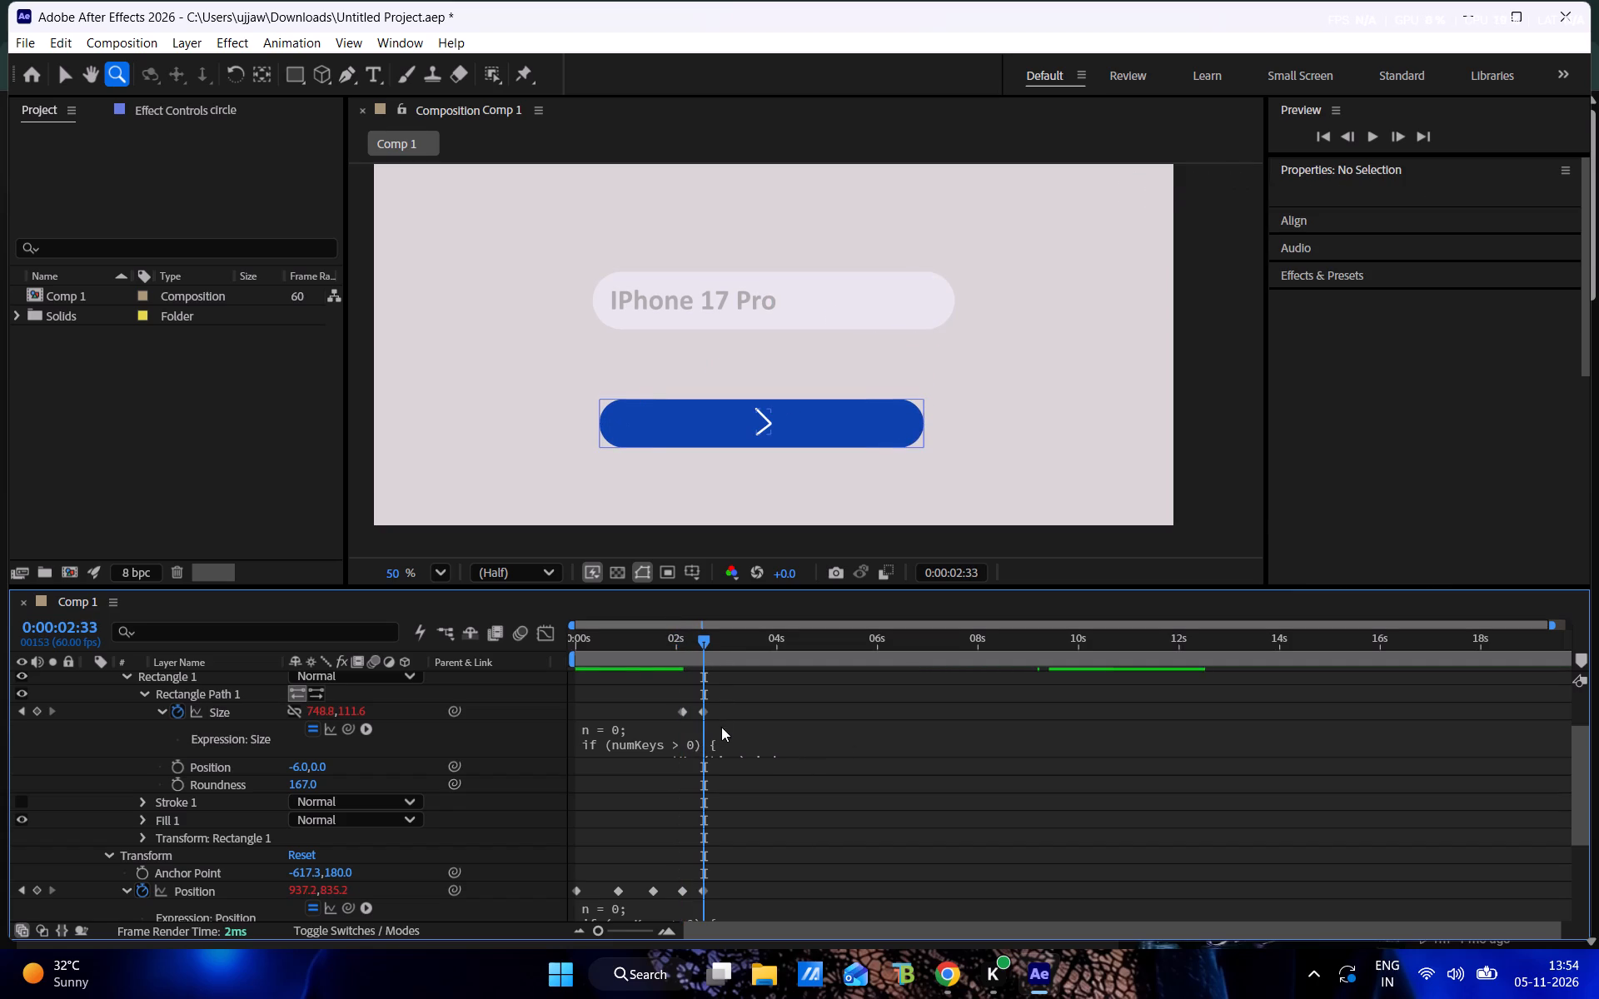
left_click(700, 713)
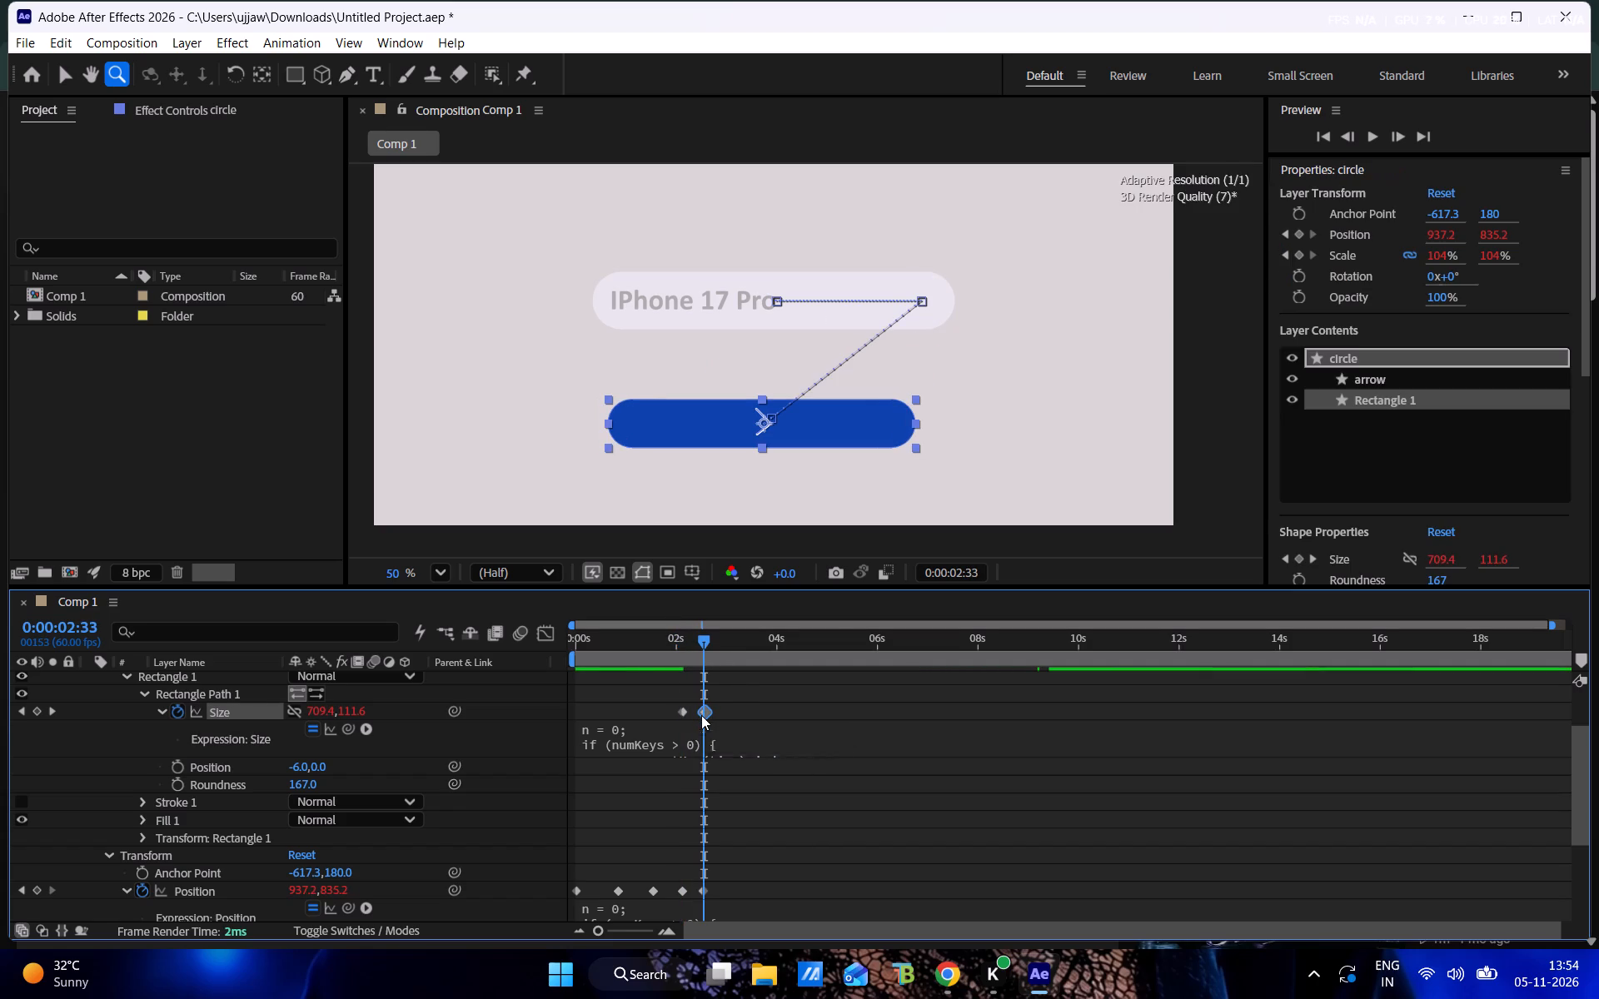
Play the animation from the start and scrub between 0:00:02:43 and 0:00:03:01 to check the button's expansion timing.
left_click_drag(685, 647, 525, 647)
key("space")
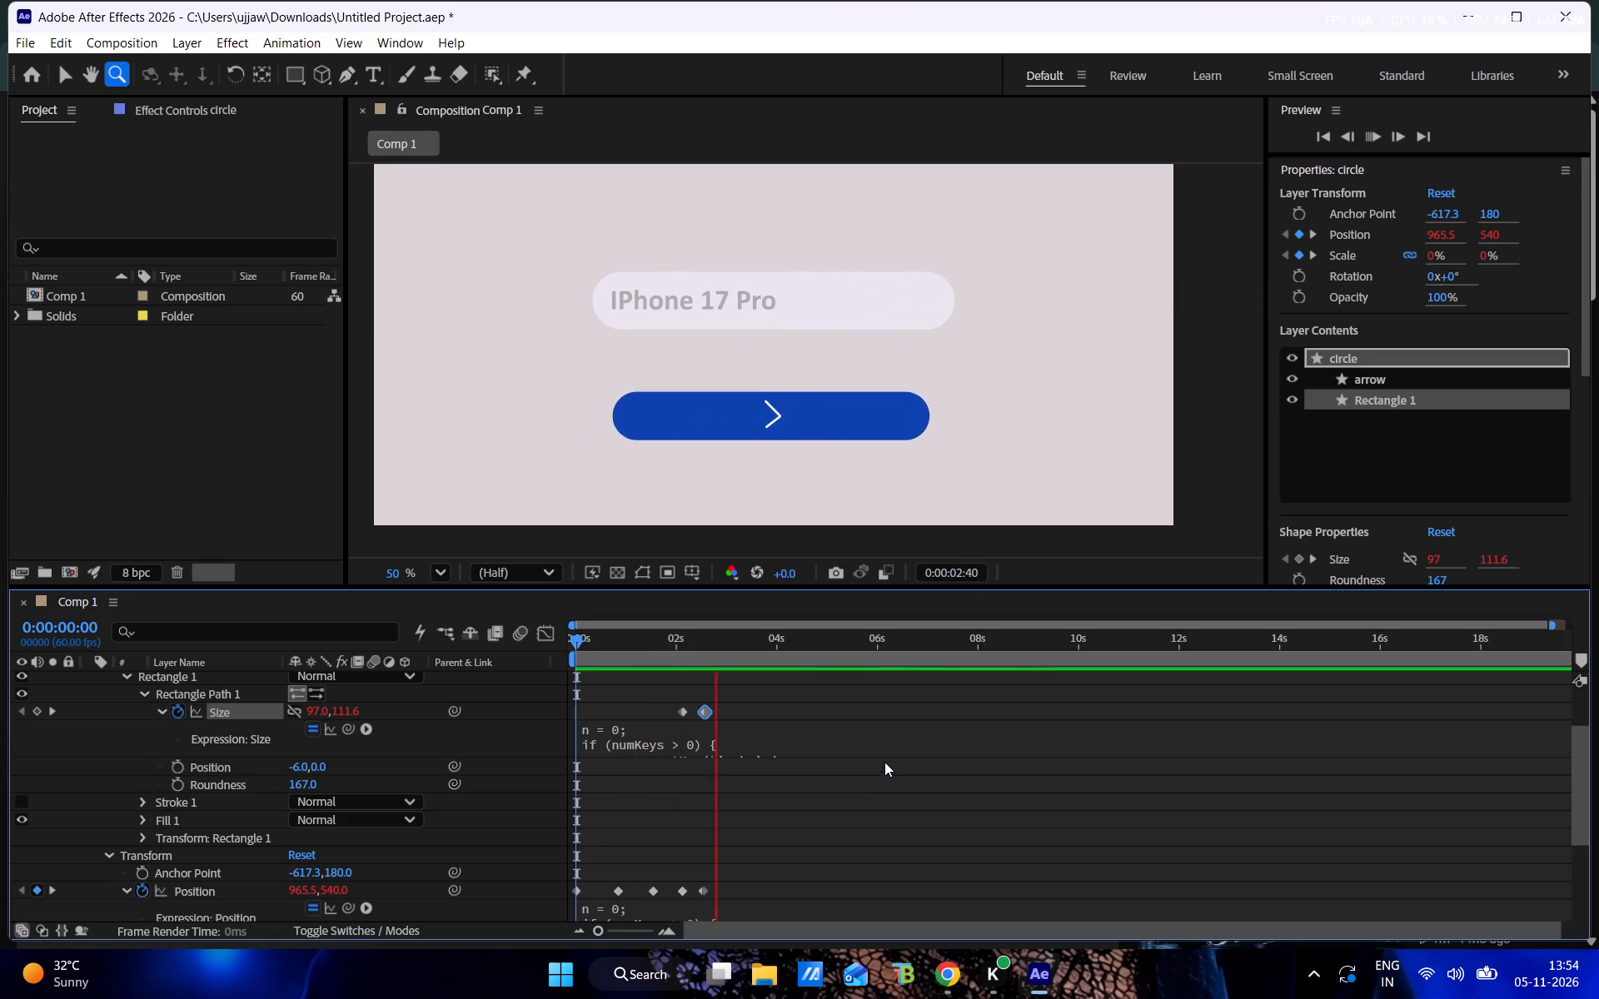
left_click_drag(743, 638, 712, 656)
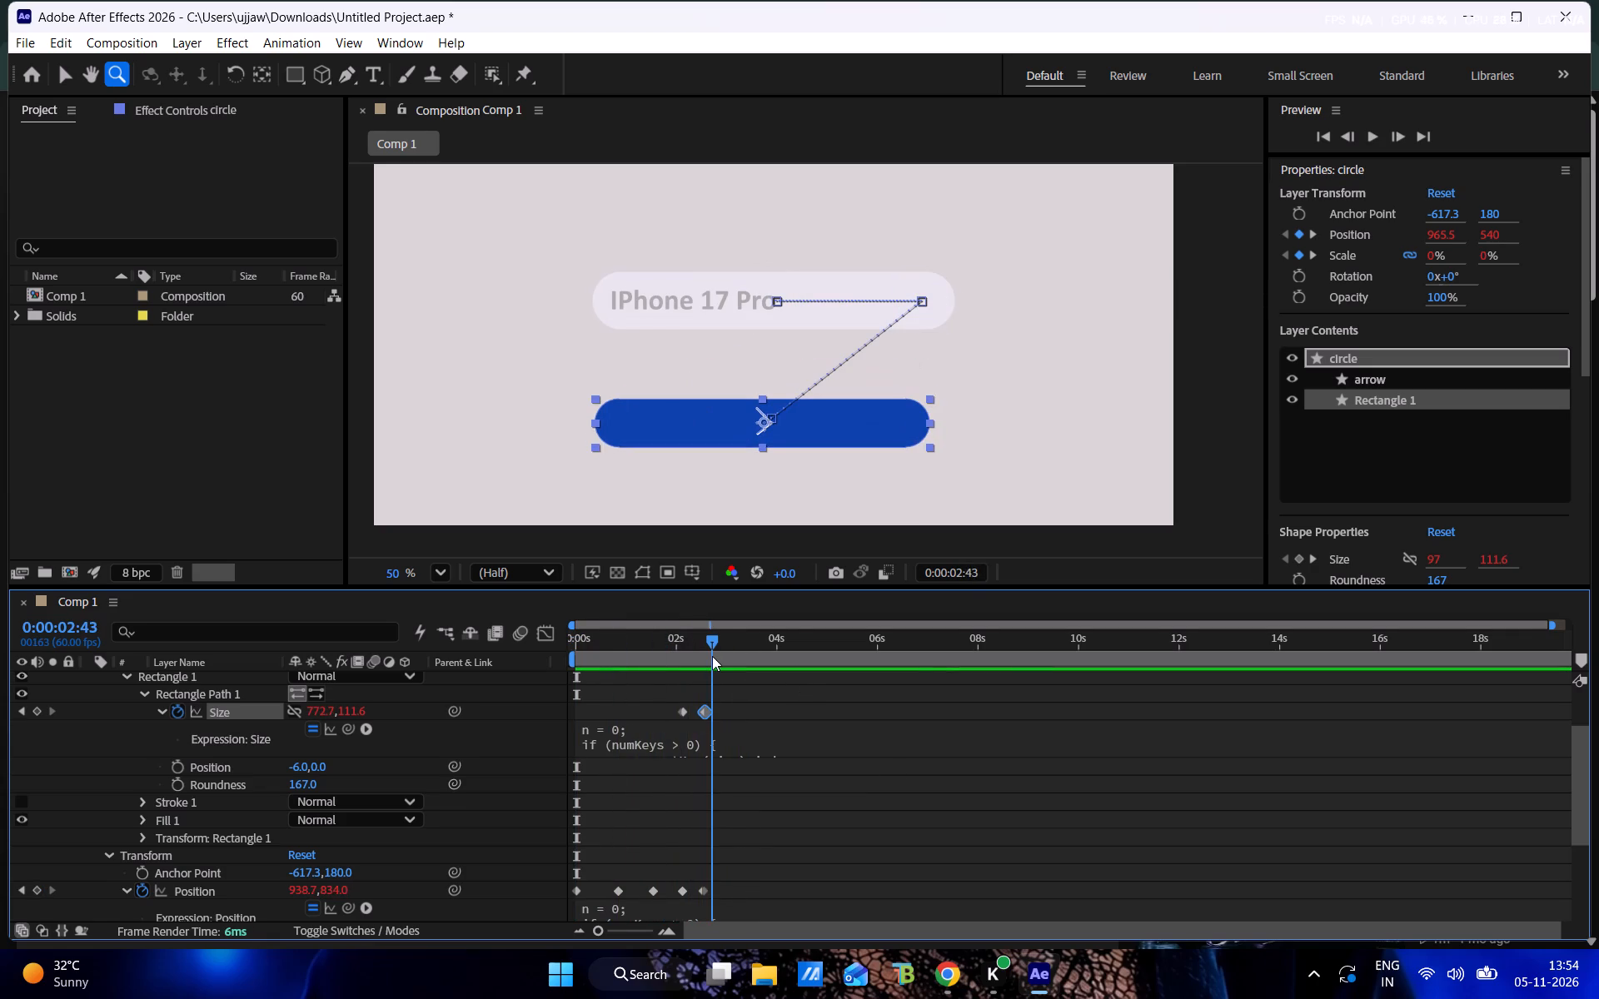
left_click_drag(712, 656, 728, 655)
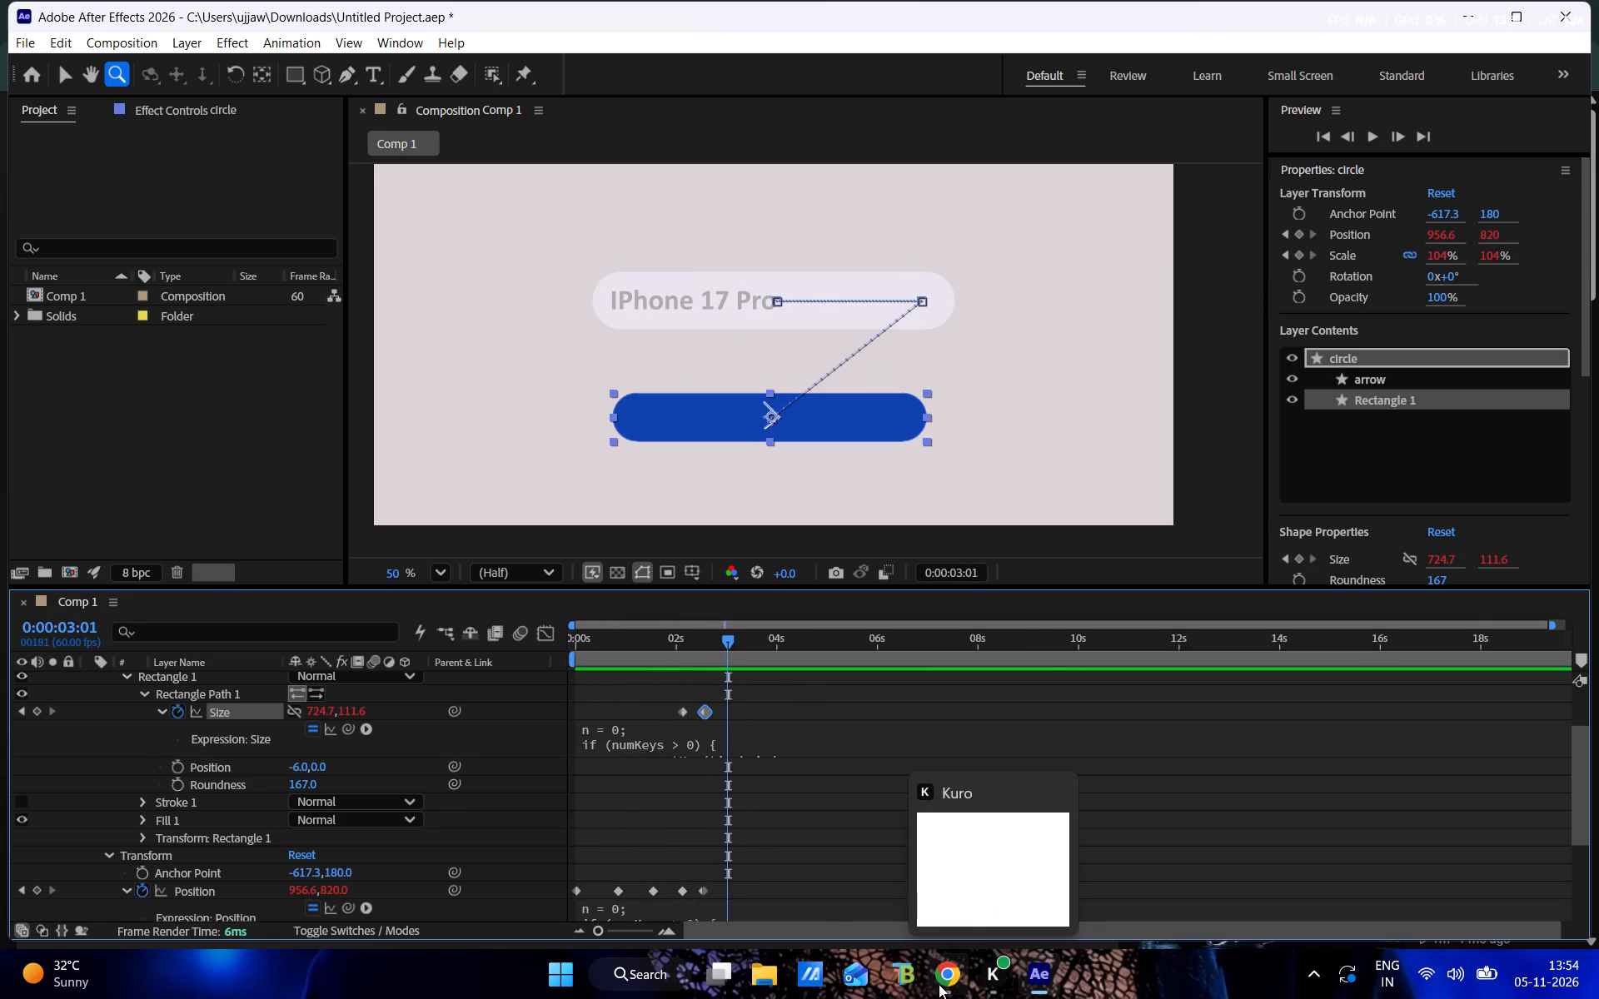
Switch to Chrome and rewatch the tutorial around 9:26 to compare how the white frame and blue button grow.
left_click(939, 984)
key("space")
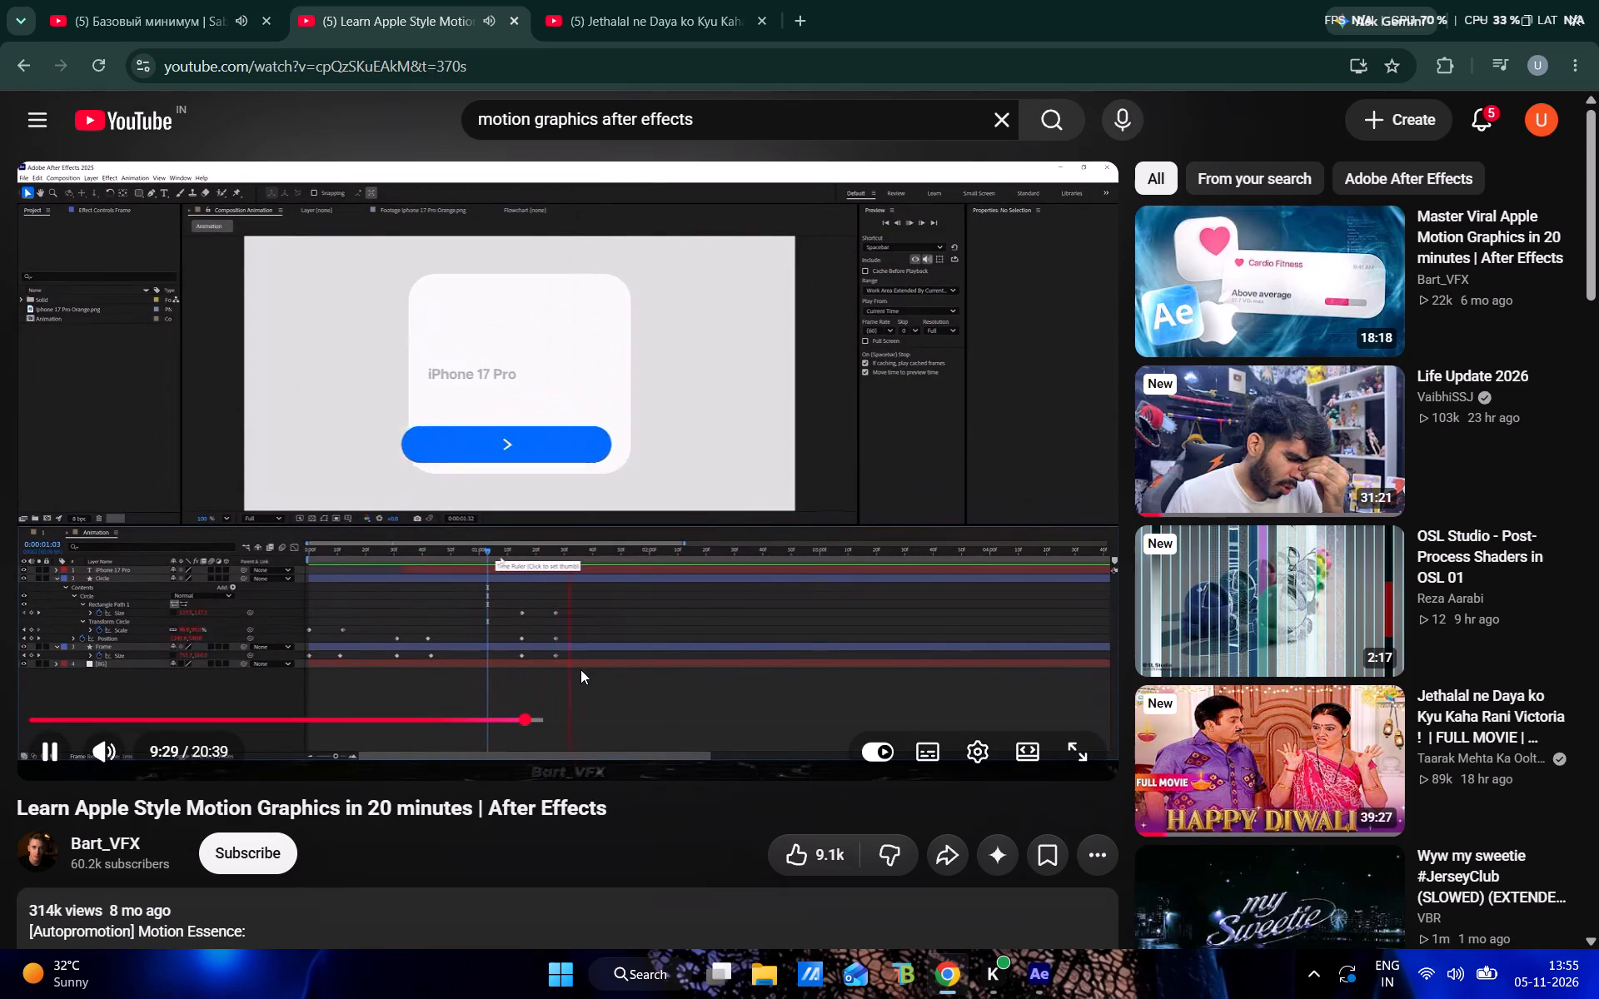
key("Left")
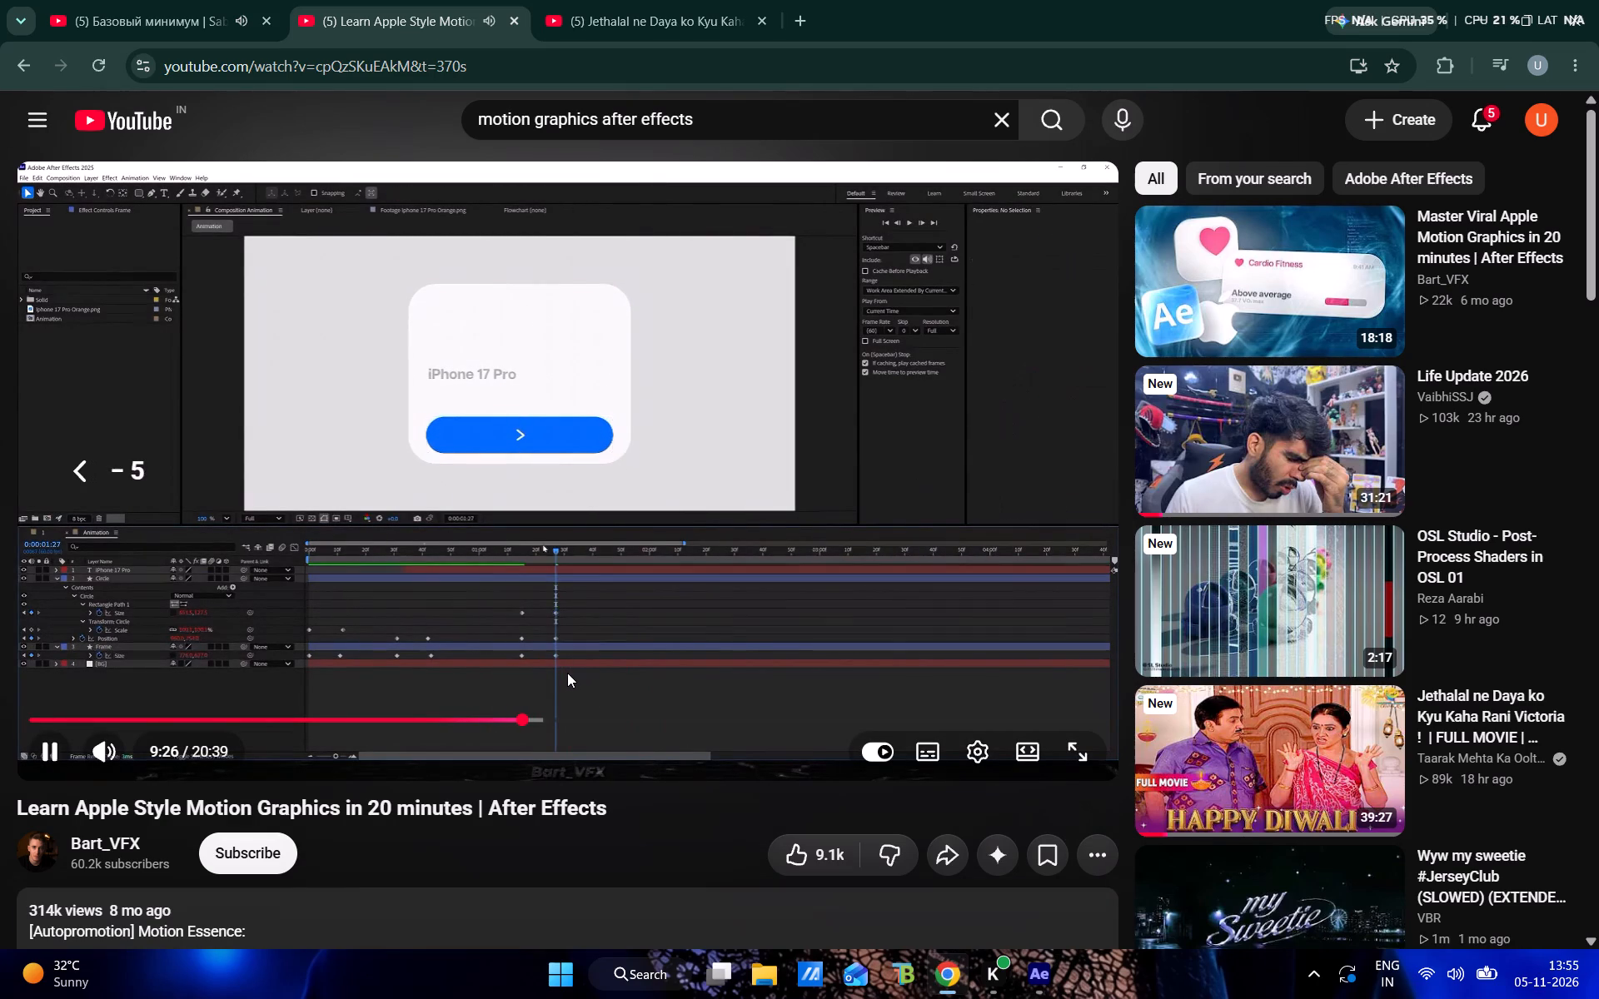
key("Left")
key("Right")
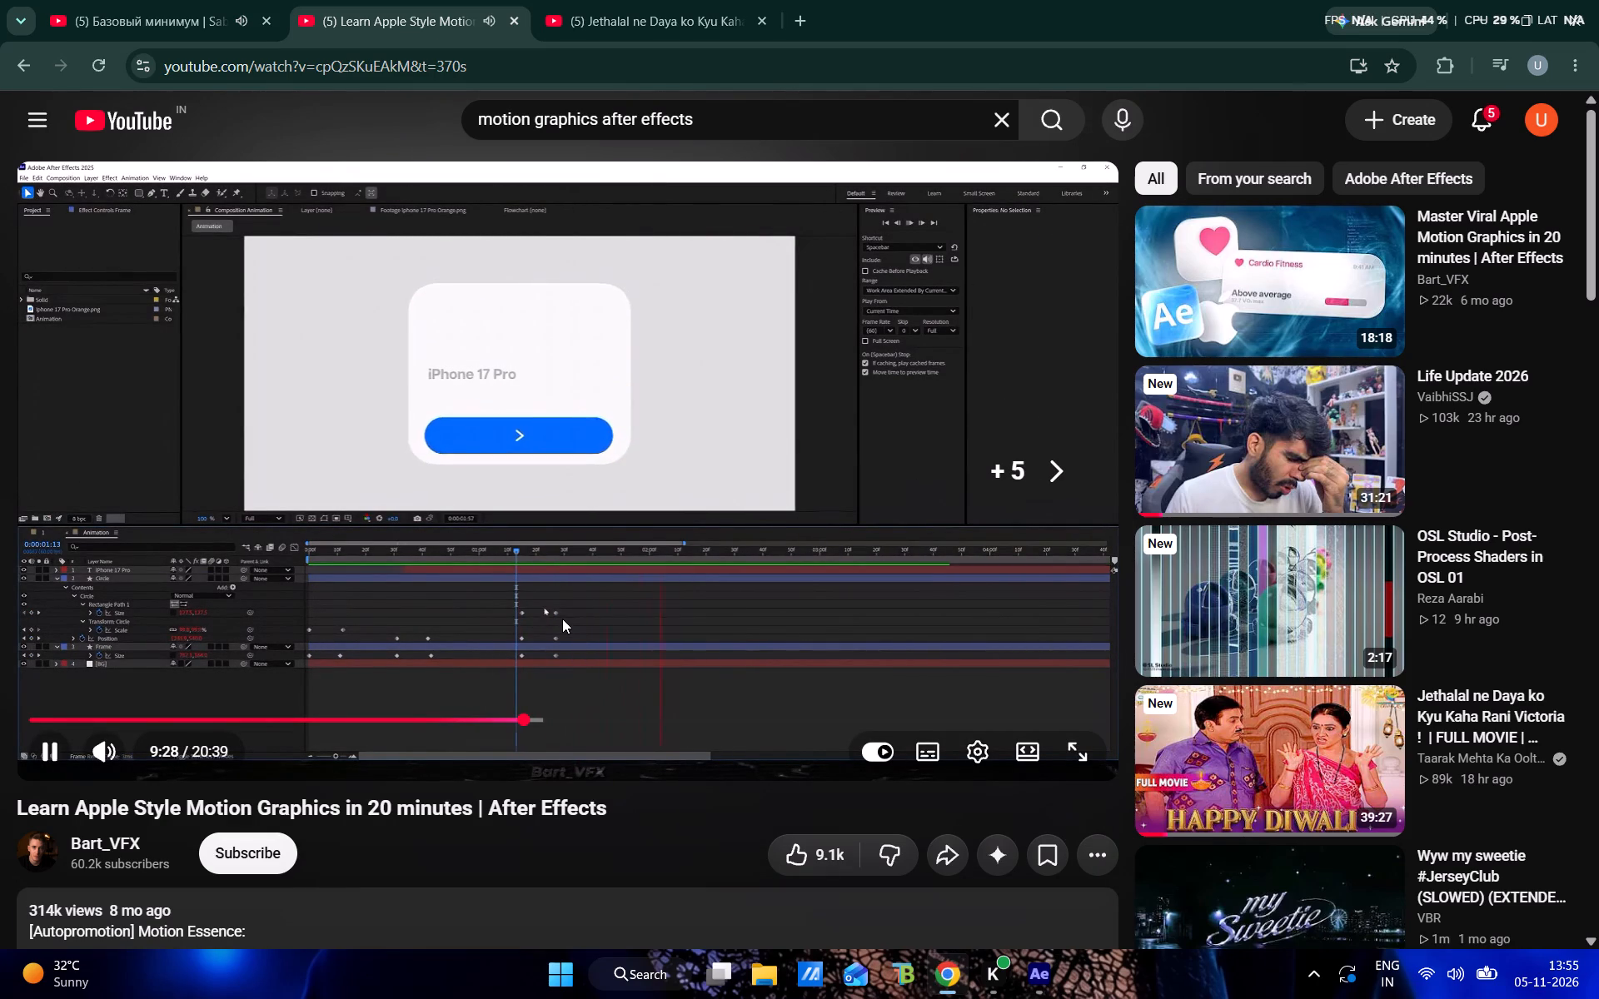
left_click(580, 579)
Return to After Effects and add a Size keyframe at 0:00:02:05 to the white frame's rectangle in Shape Layer 3.
left_click(1026, 985)
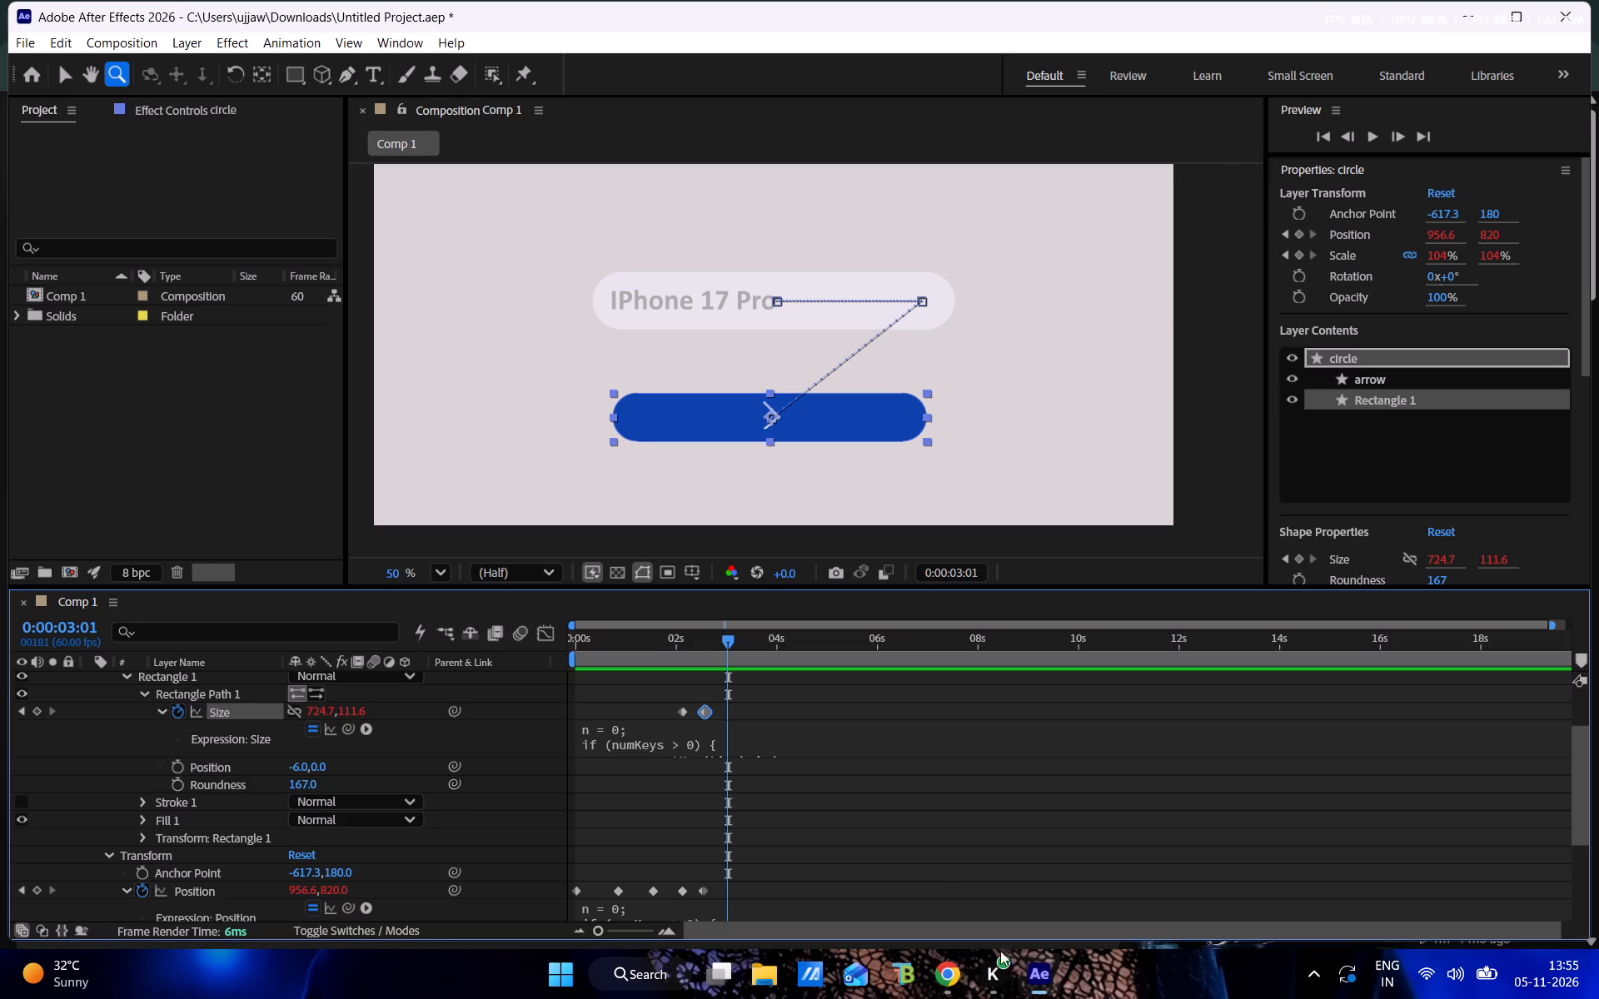
left_click(69, 78)
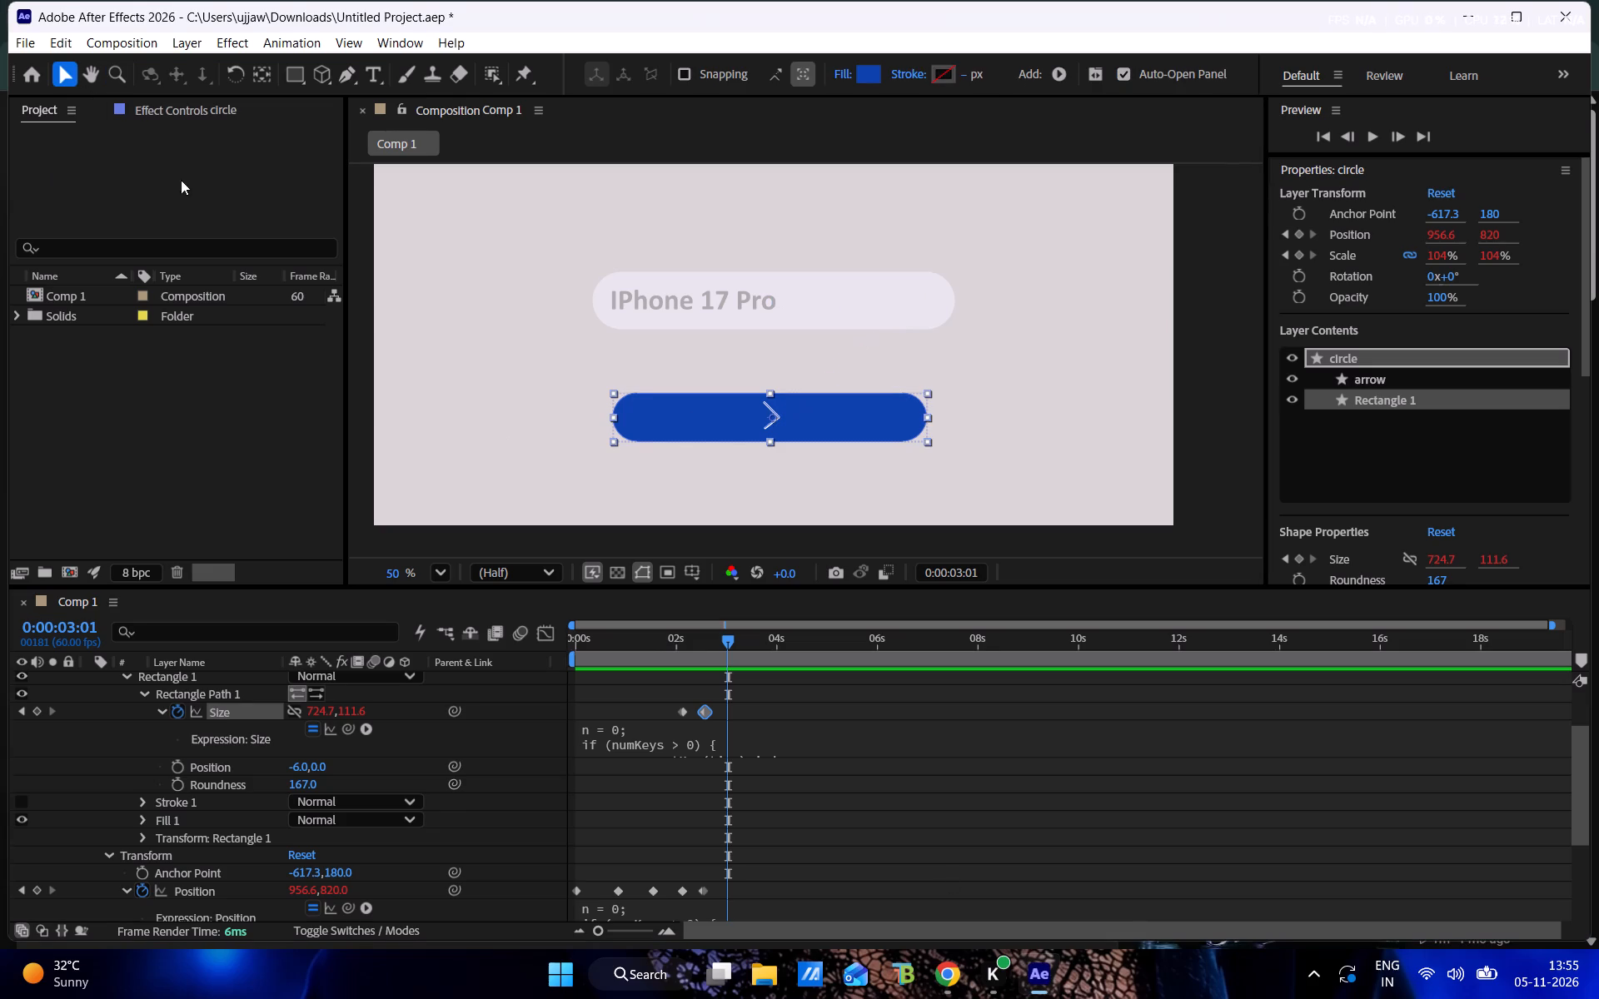
left_click(864, 282)
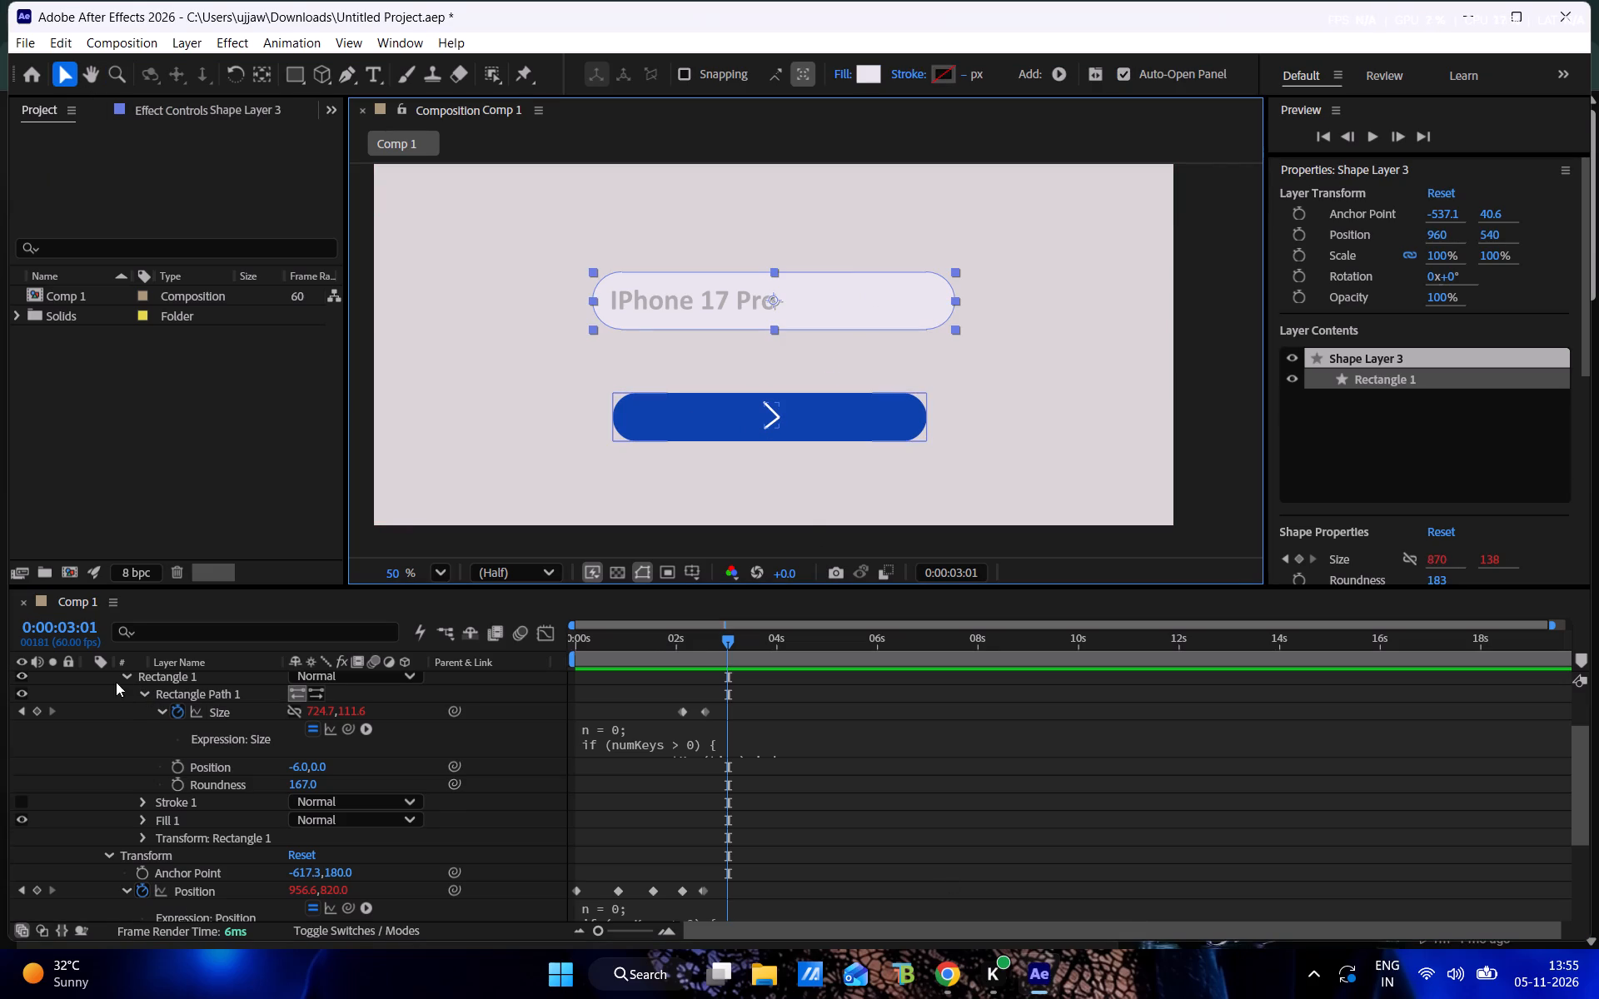
left_click(128, 672)
scroll(503, 741, "up", 1)
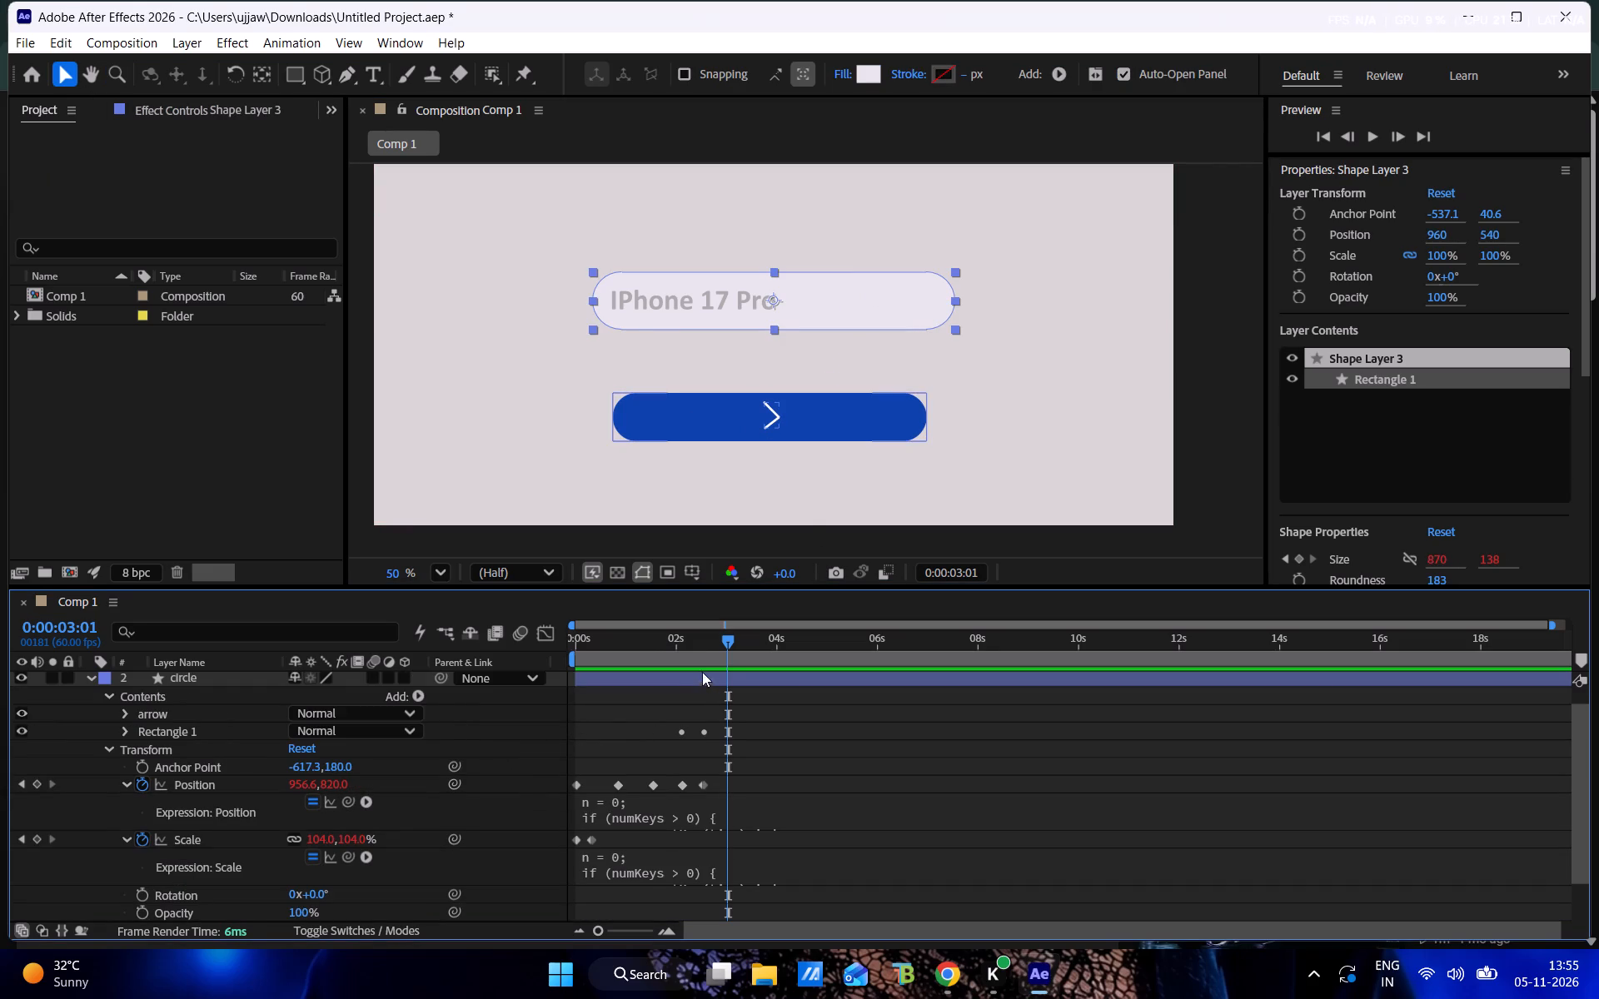
left_click_drag(710, 653, 678, 646)
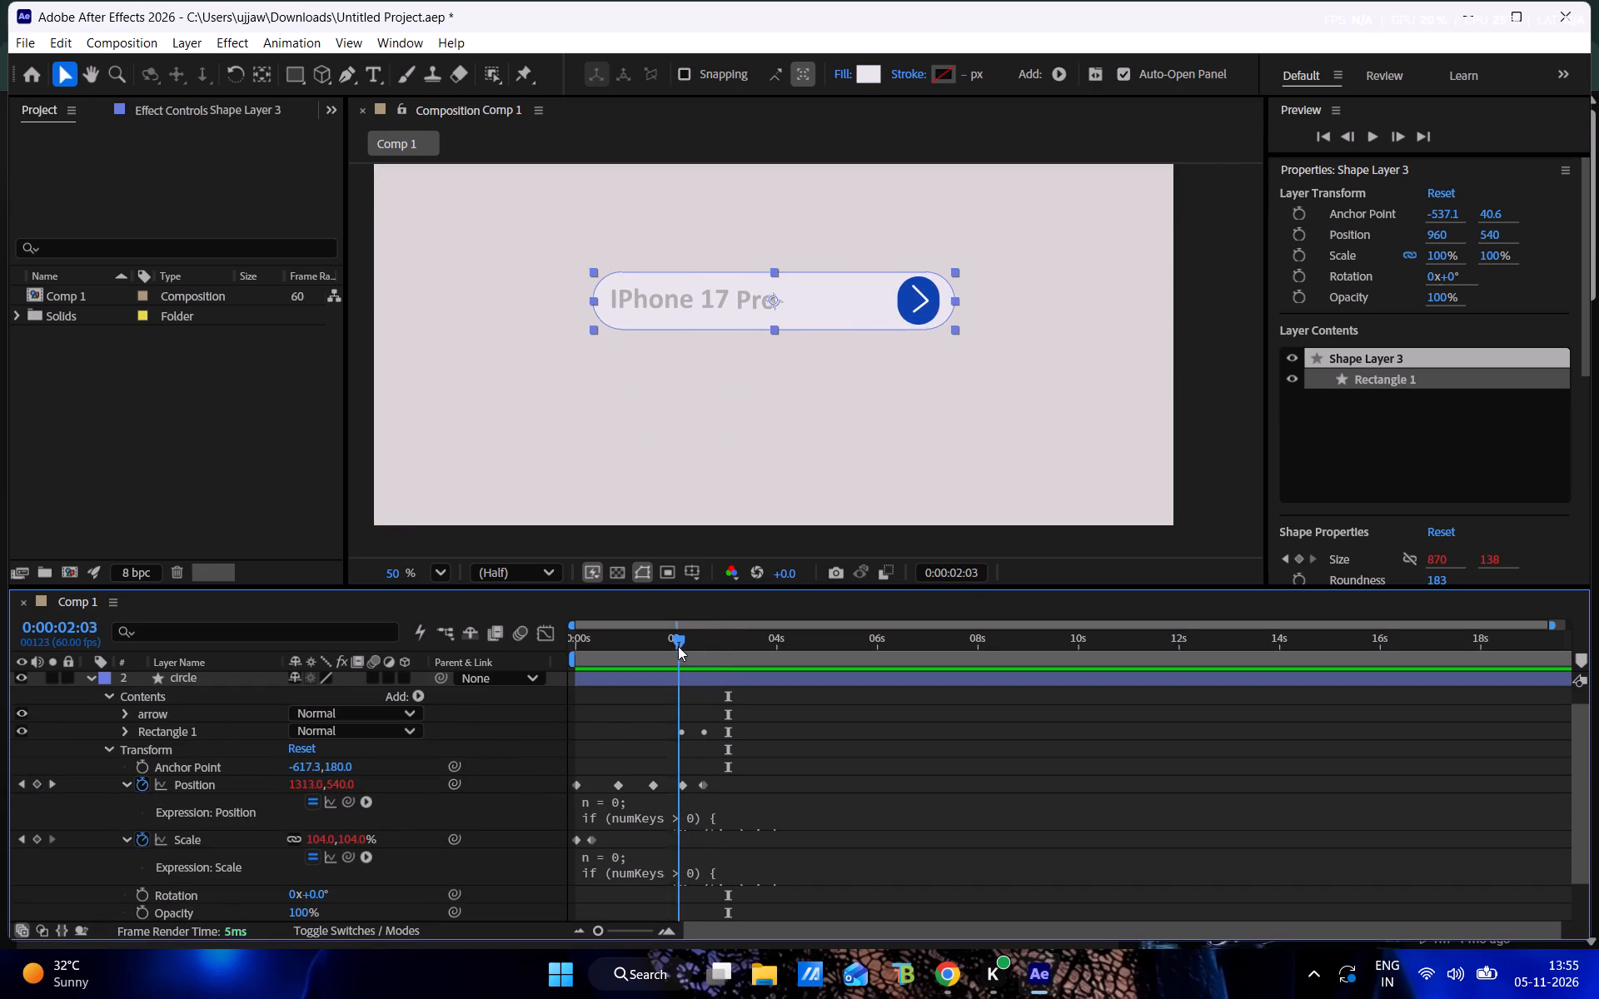
left_click_drag(678, 646, 680, 646)
scroll(254, 705, "up", 4)
scroll(270, 718, "down", 5)
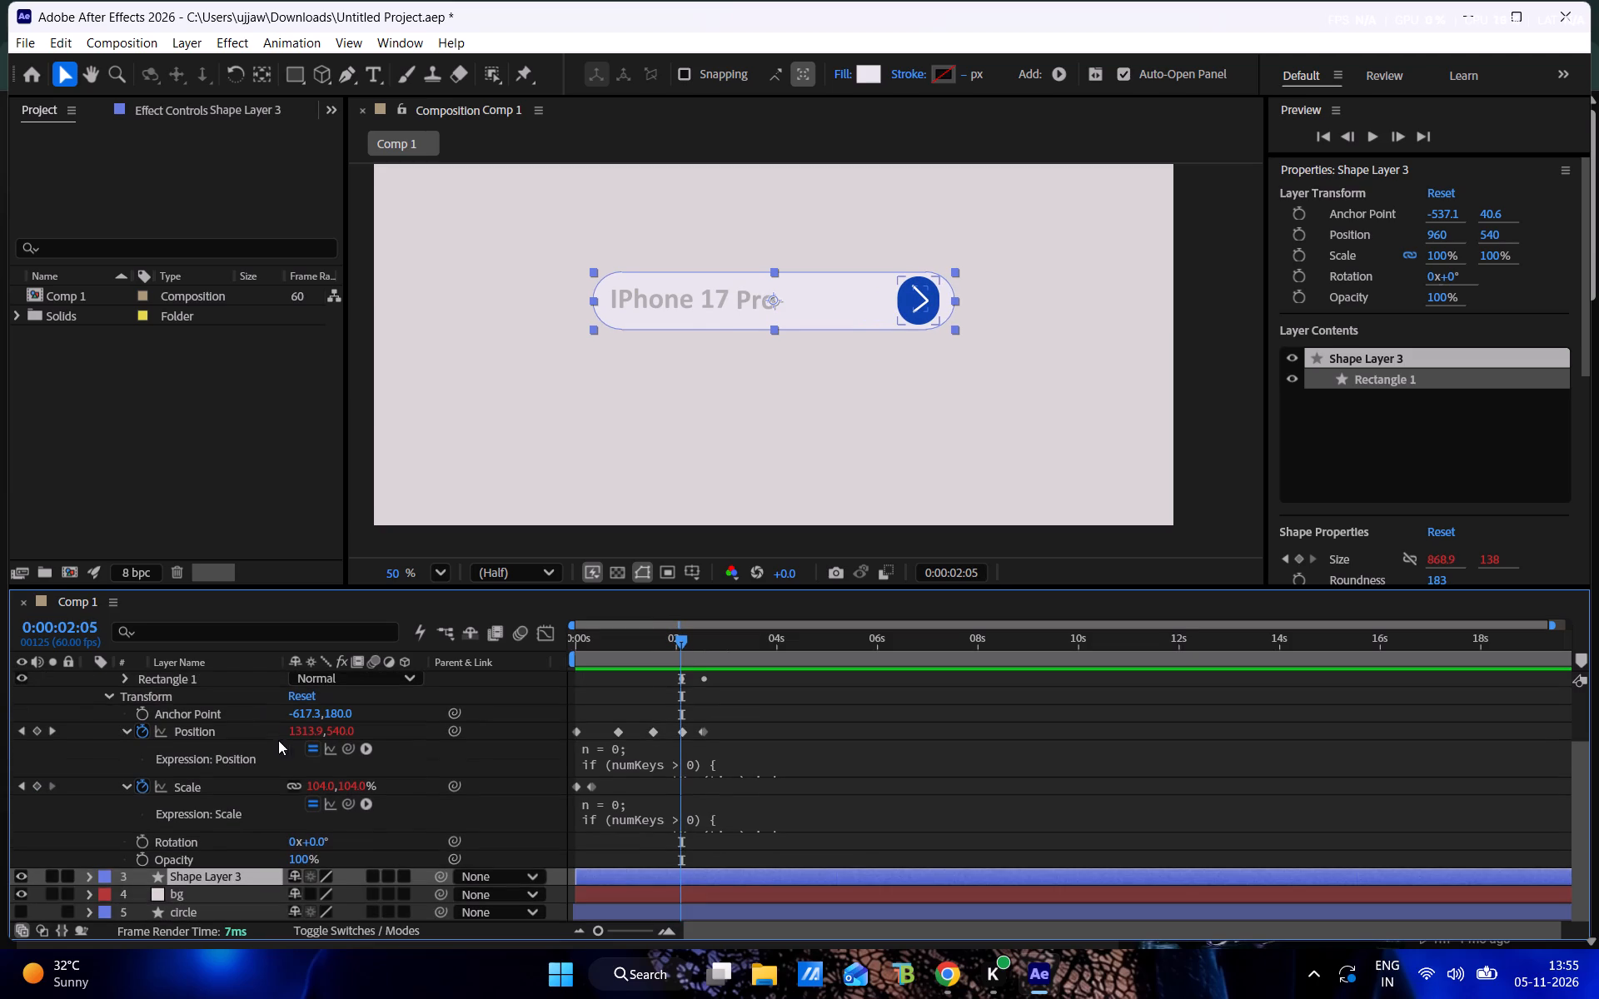
left_click(90, 872)
scroll(197, 822, "down", 2)
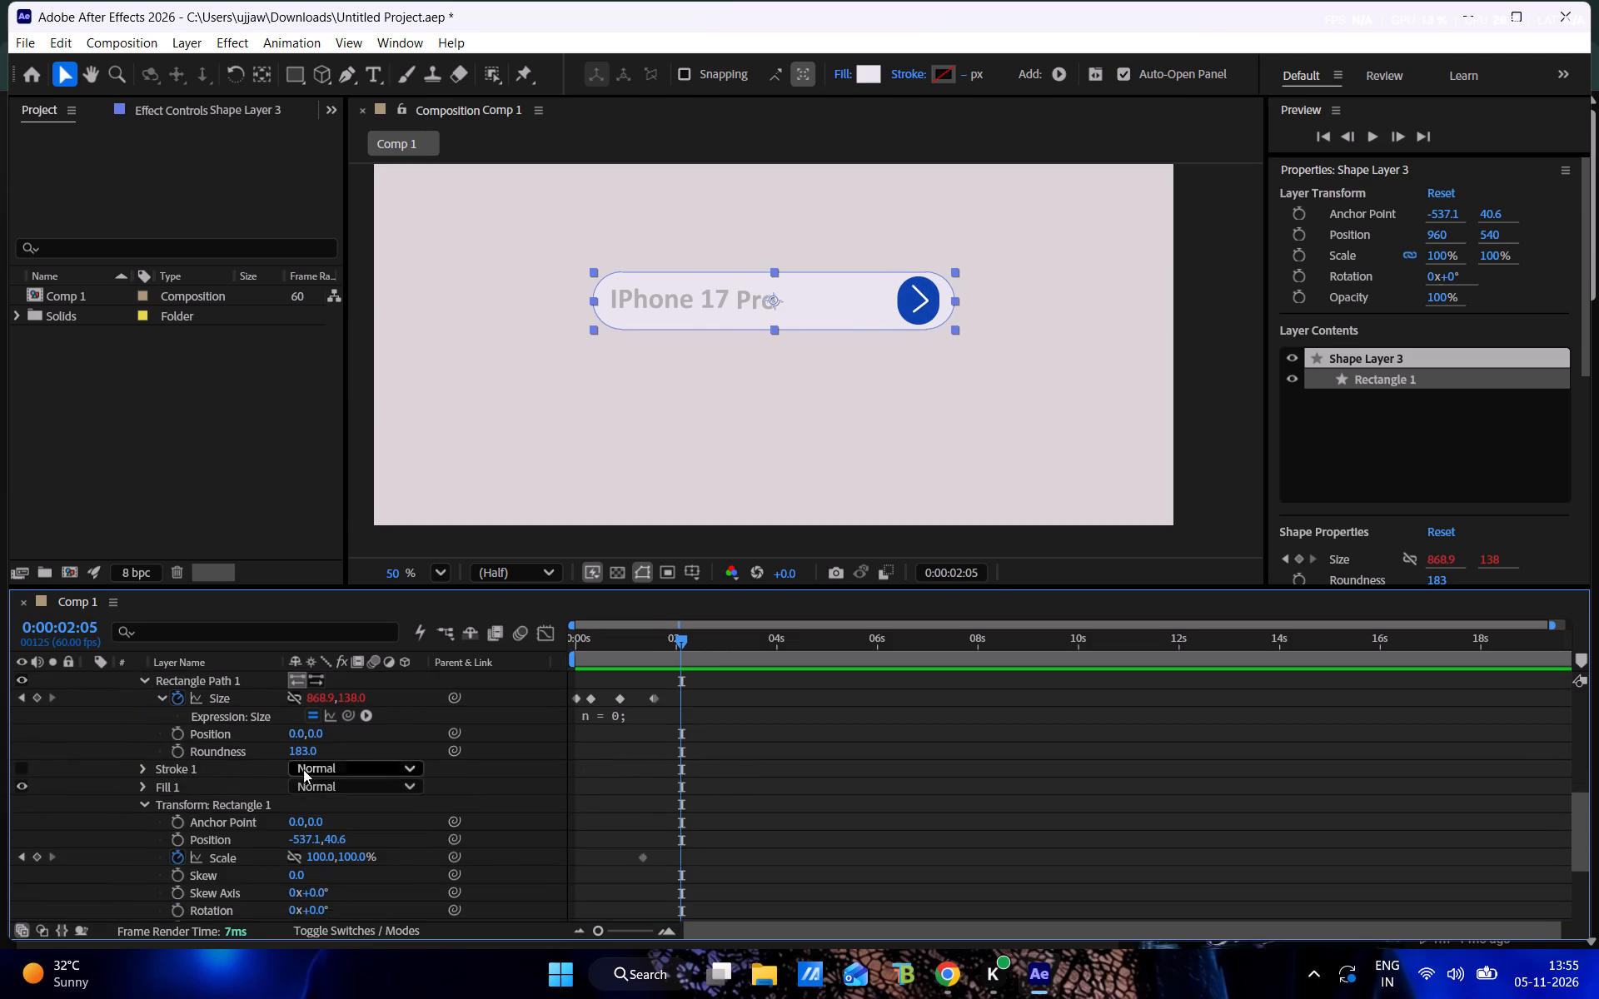
scroll(303, 769, "down", 9)
scroll(320, 780, "up", 5)
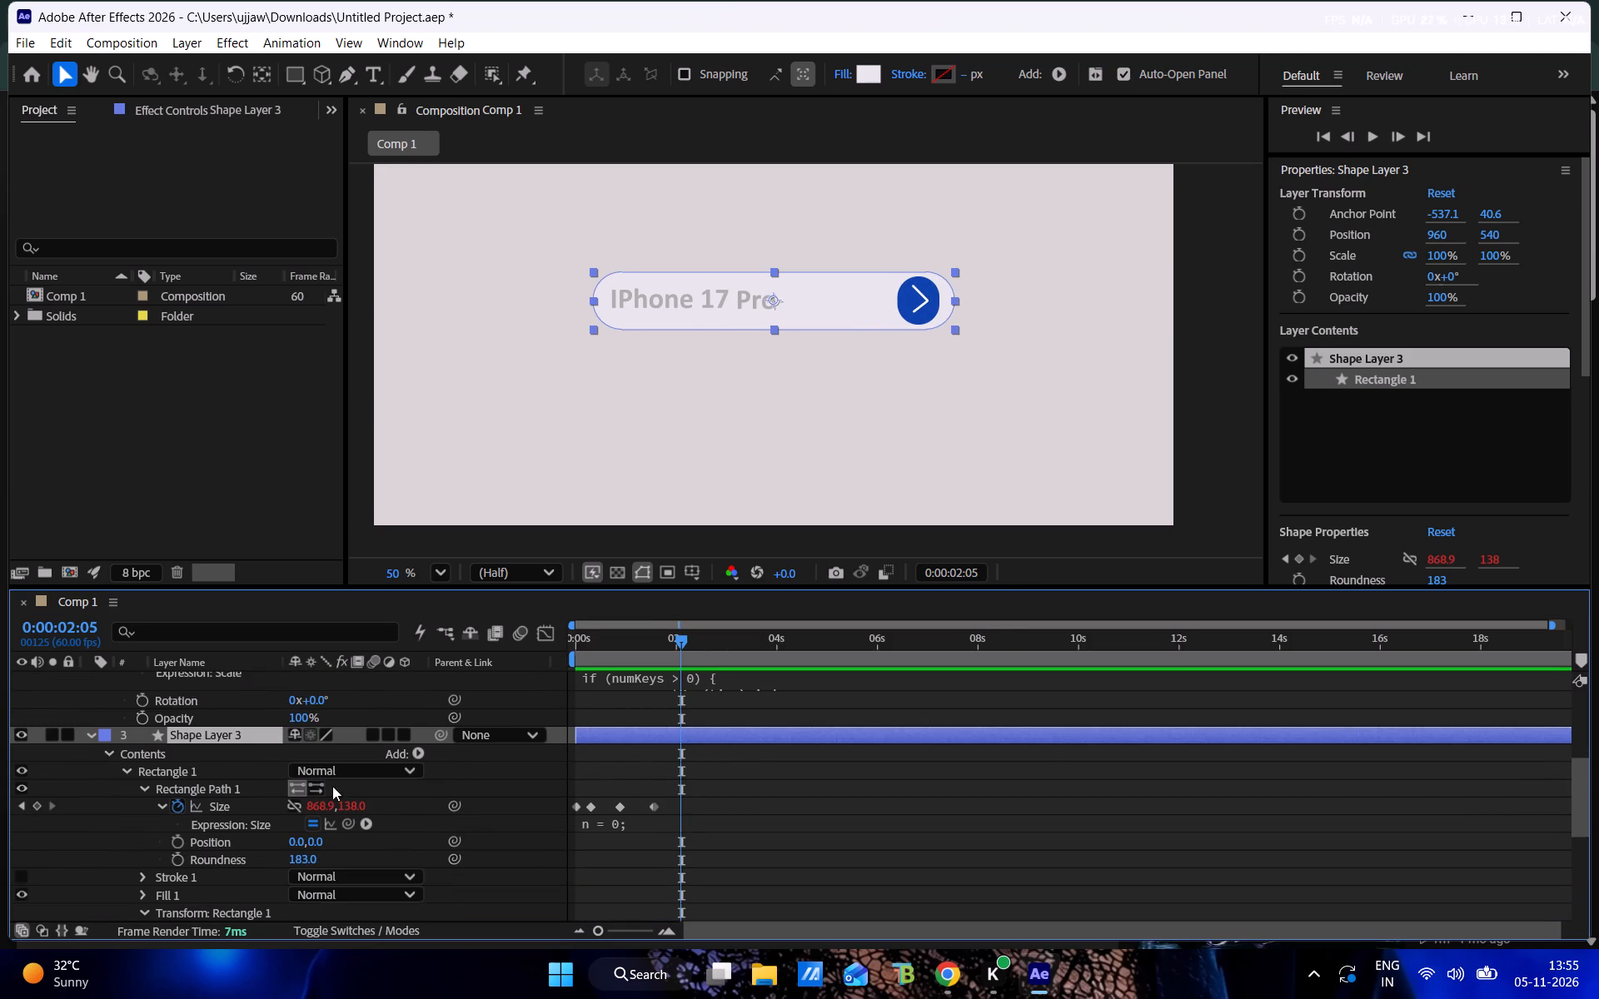
scroll(344, 788, "down", 2)
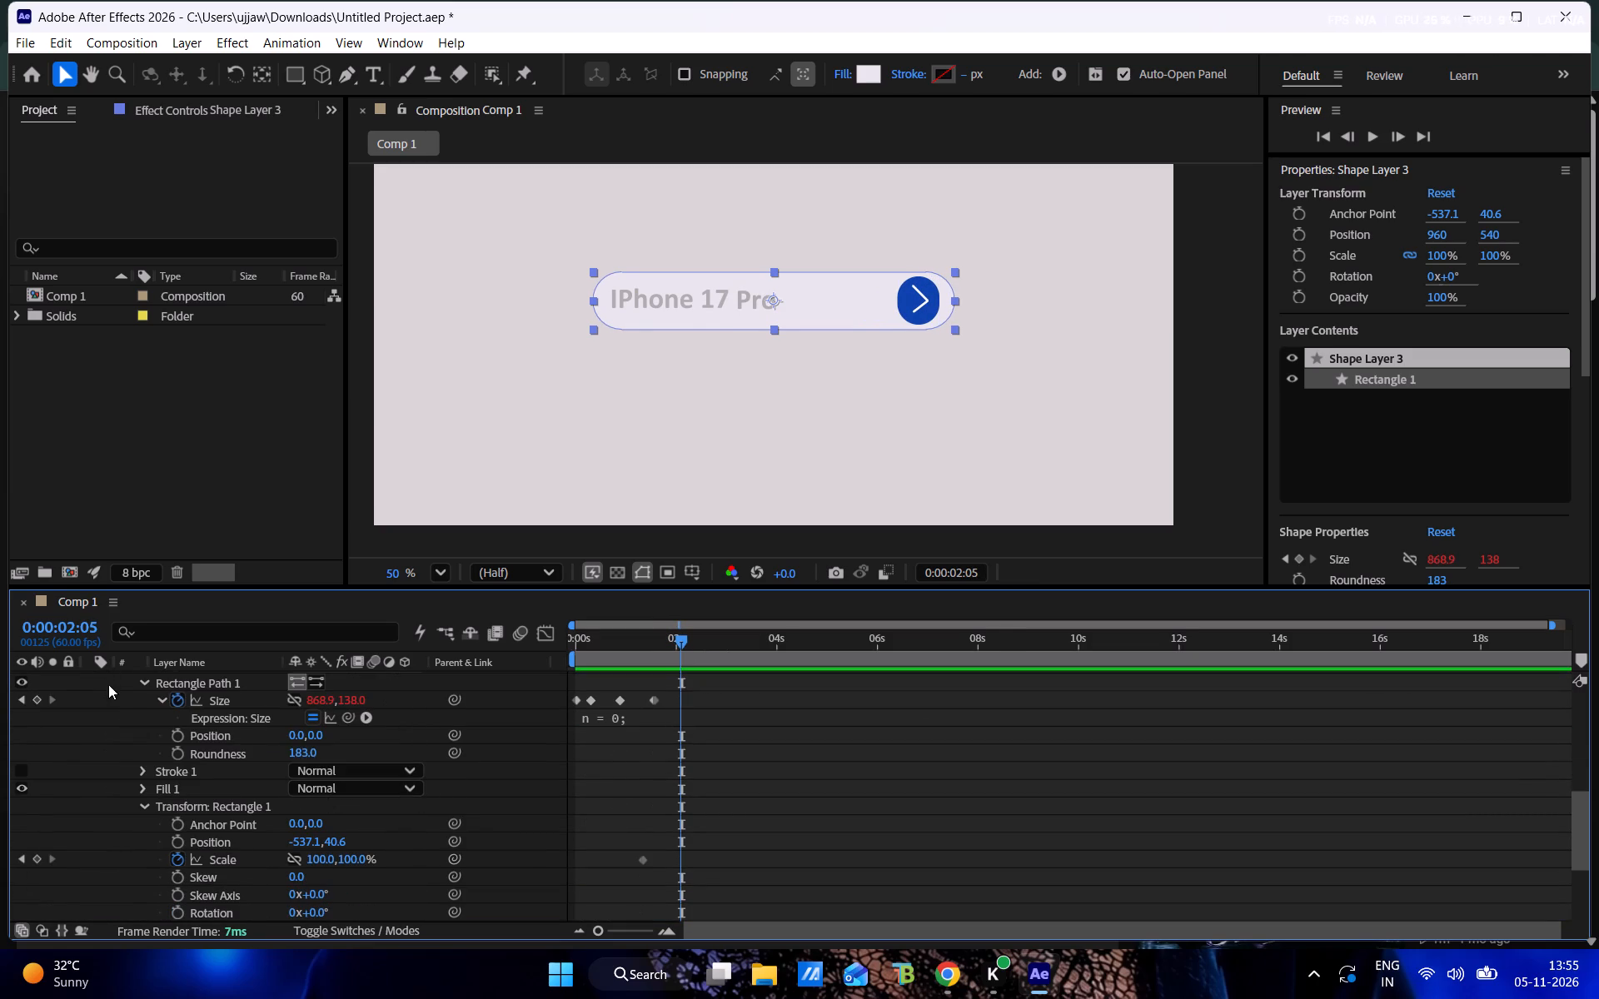
left_click(32, 700)
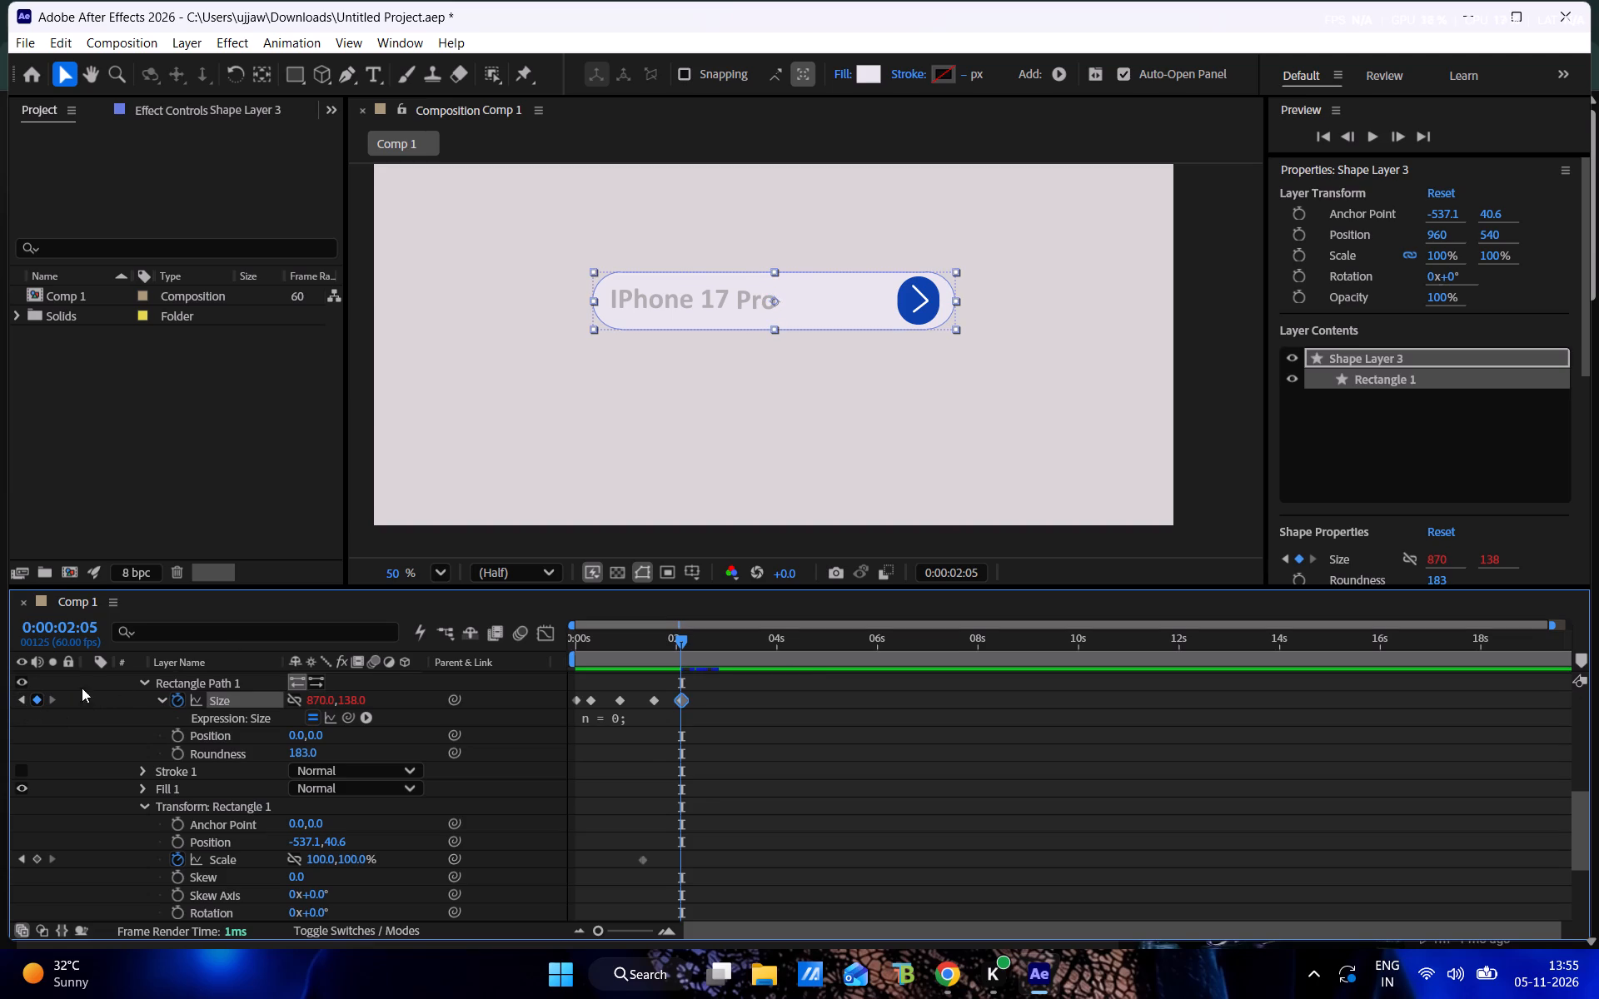
Set the Size of the white frame's rectangle in Shape Layer 3 to 870 by 801 at 0:00:02:33.
scroll(659, 652, "up", 5)
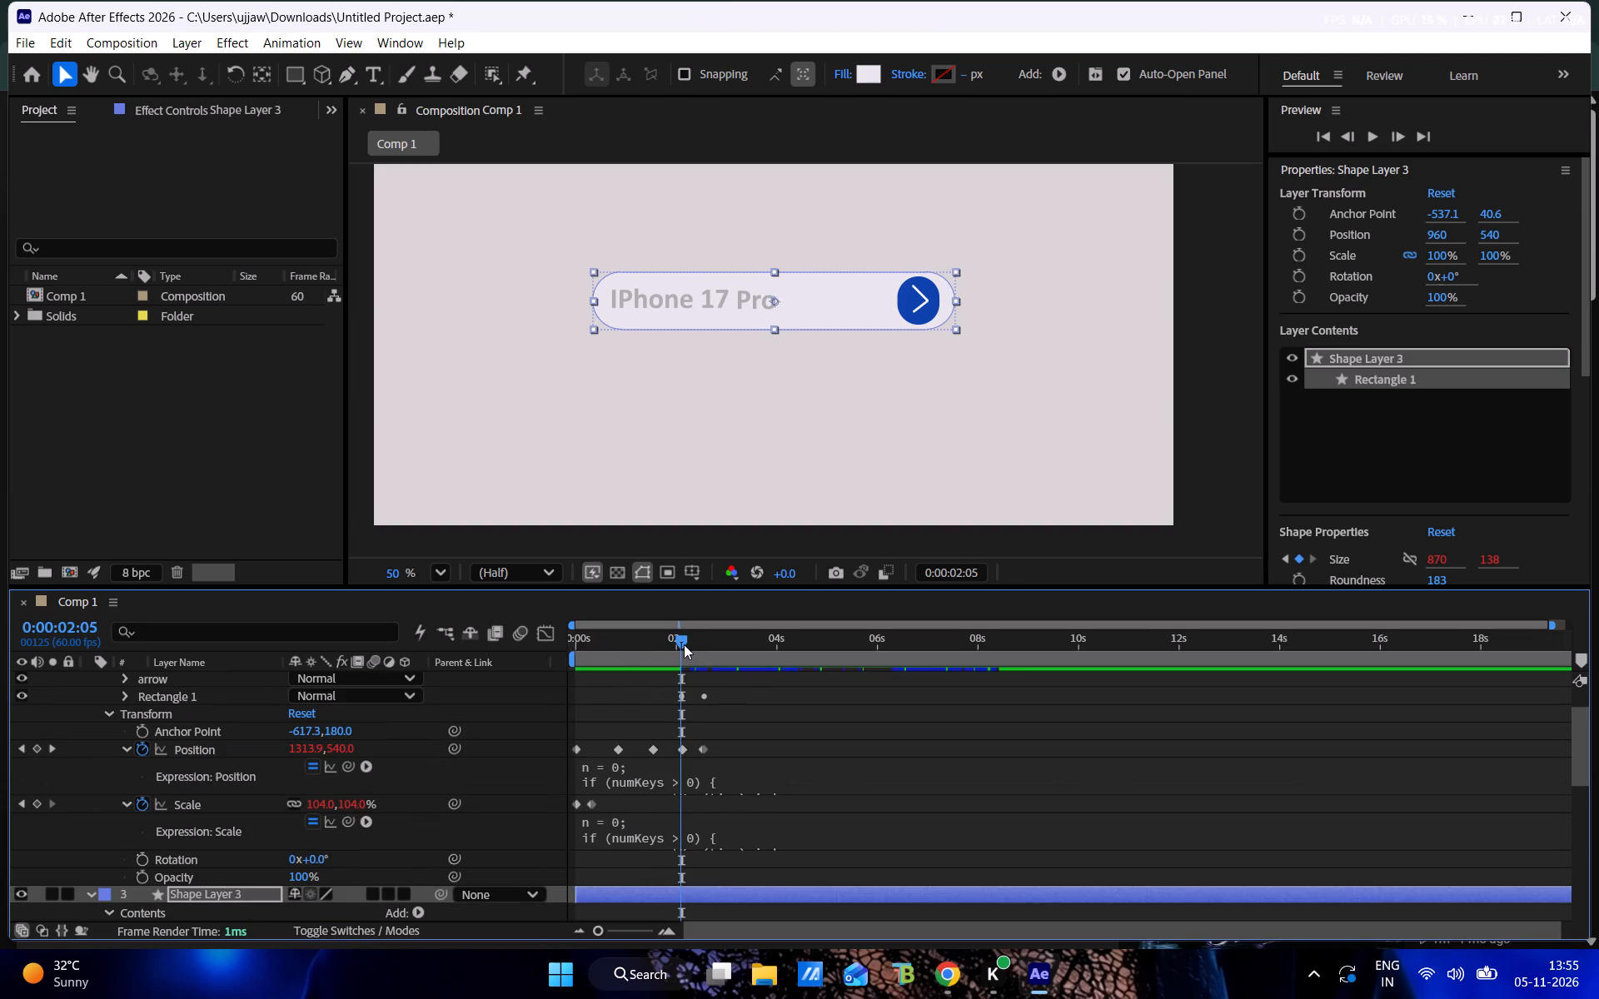
left_click_drag(679, 643, 701, 649)
scroll(690, 654, "down", 2)
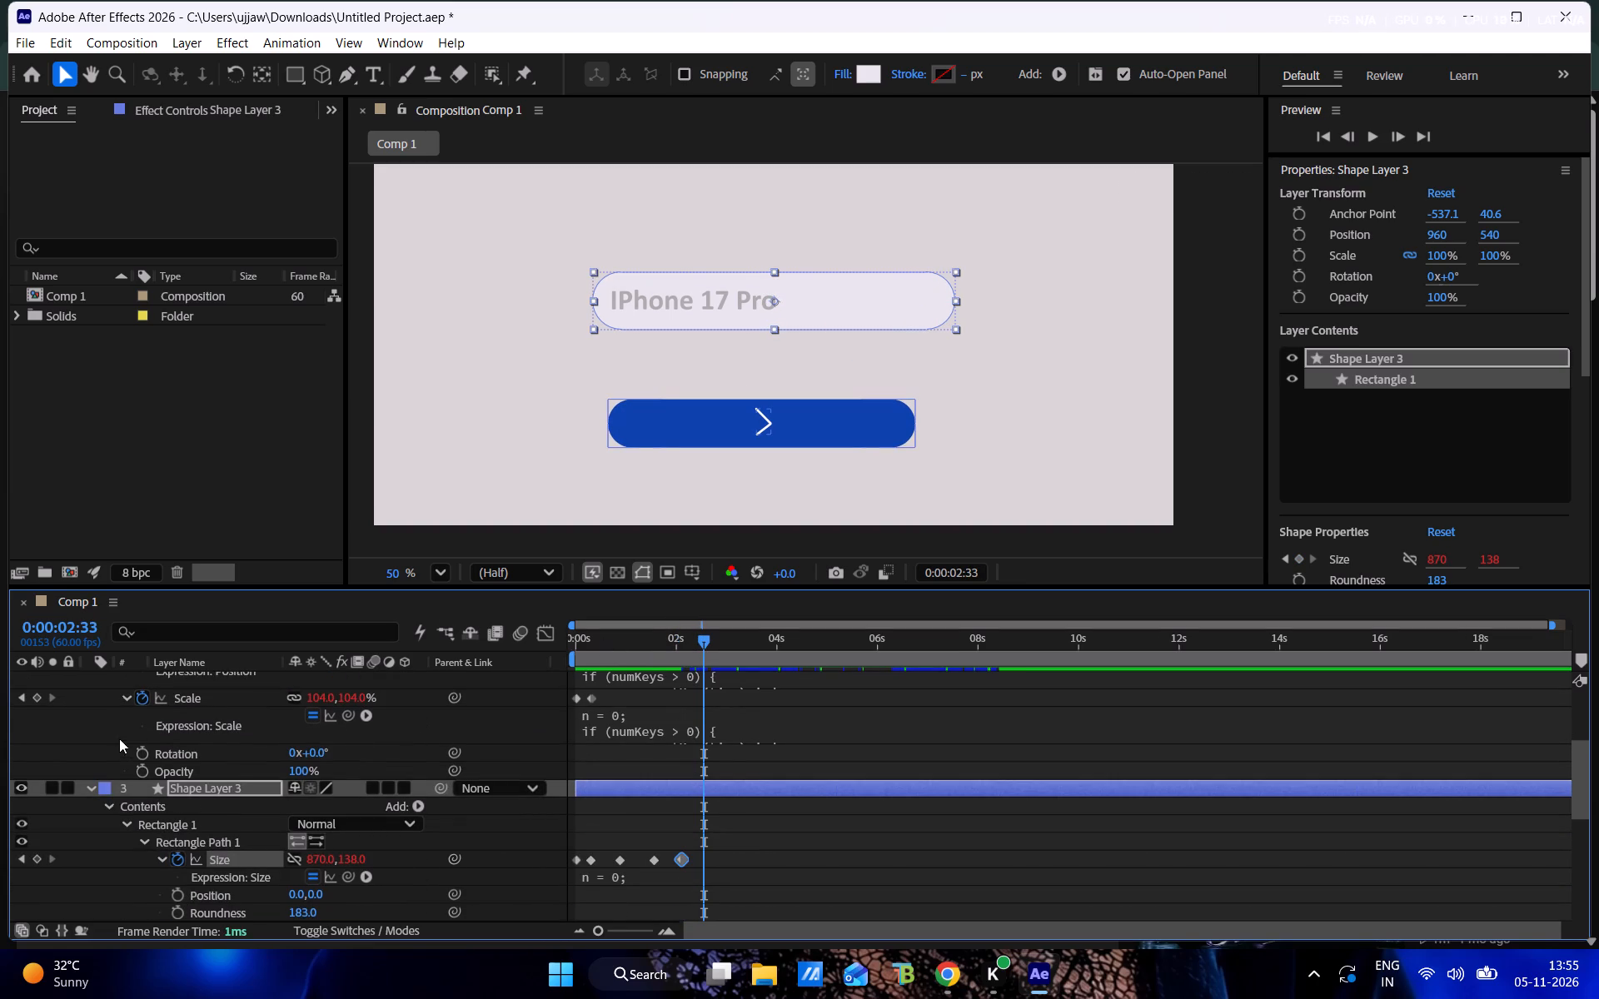
scroll(291, 826, "down", 1)
left_click_drag(314, 808, 522, 812)
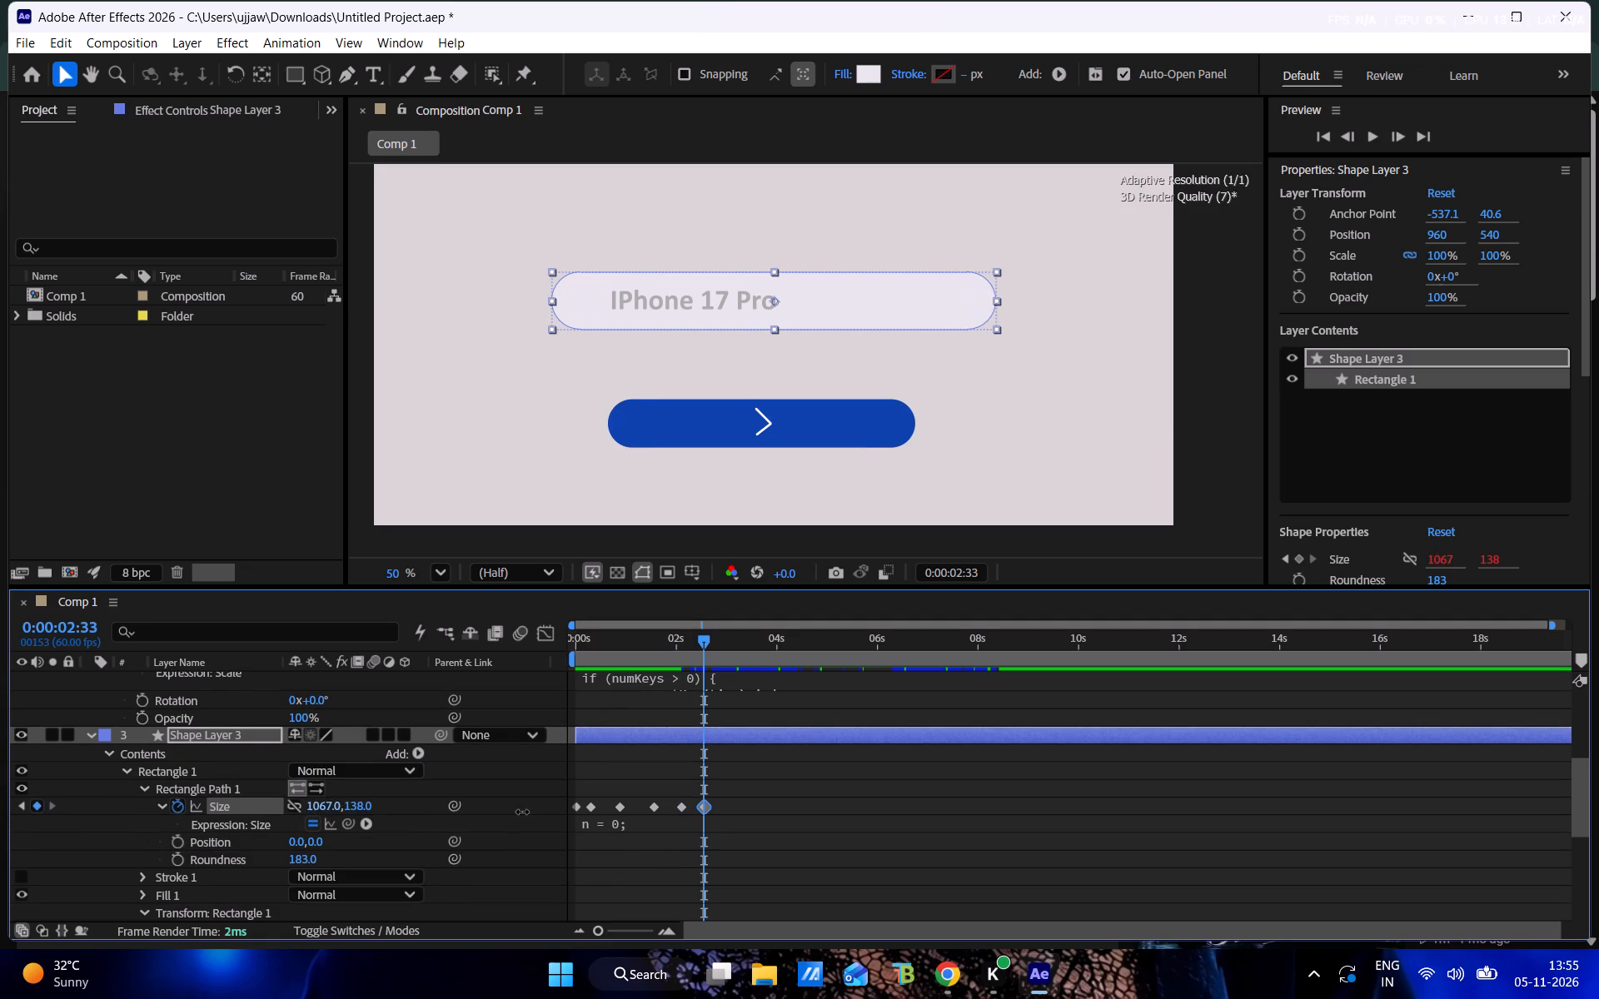
left_click_drag(522, 812, 521, 812)
key("ctrl+z")
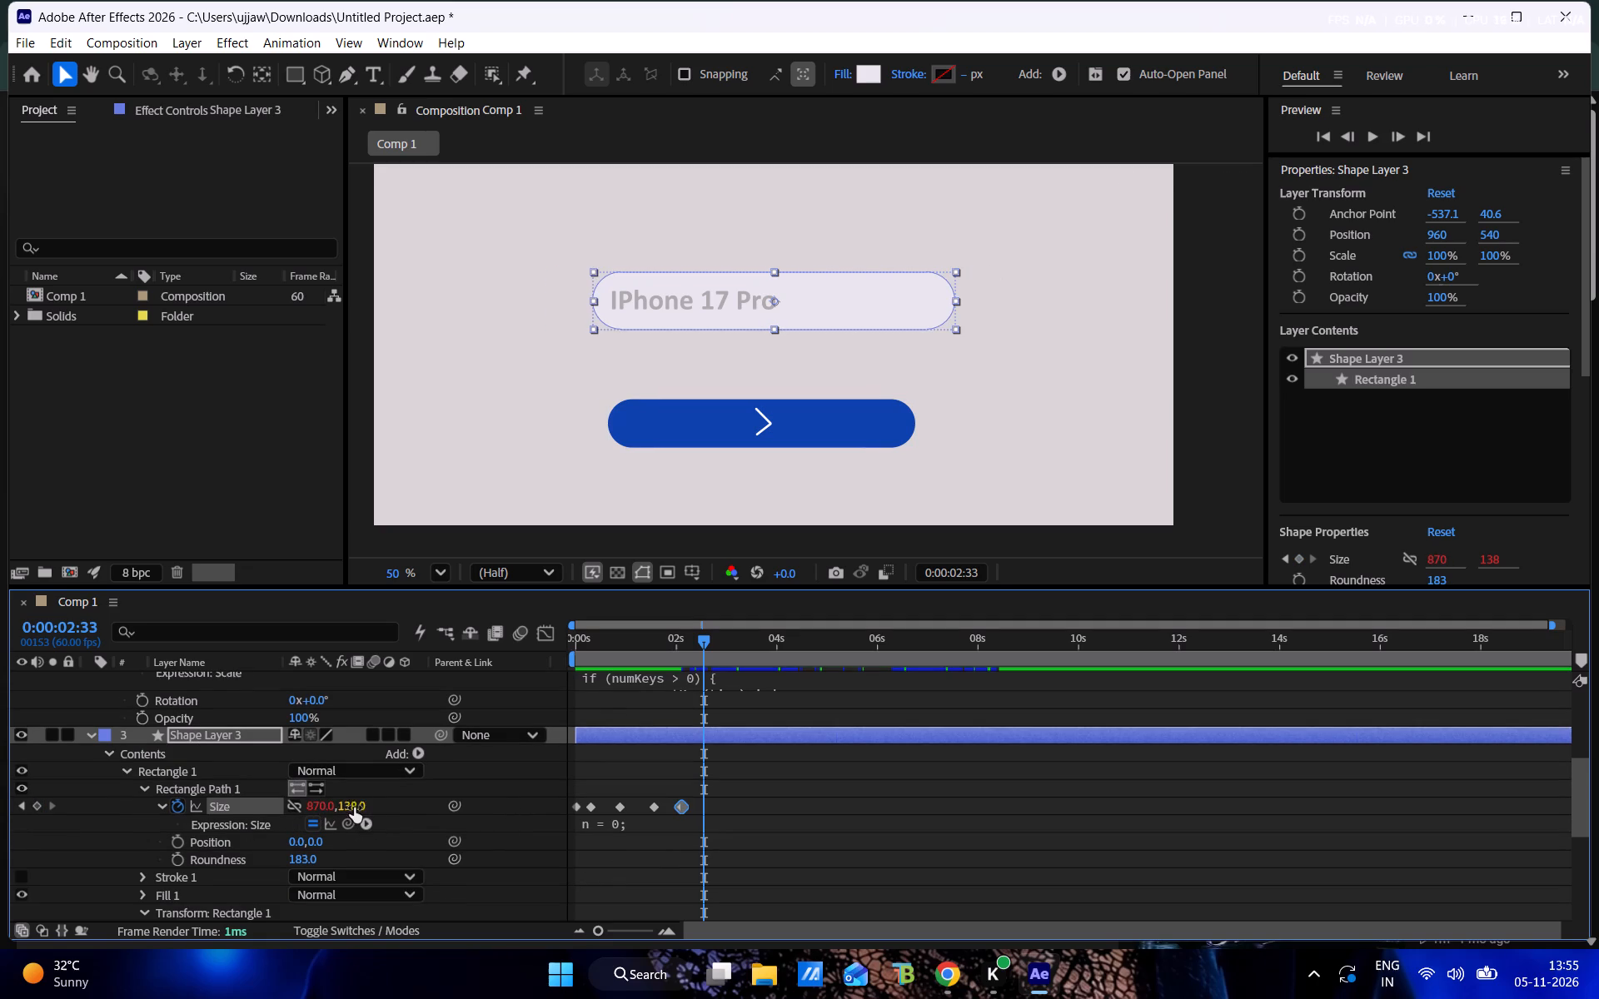
left_click_drag(349, 800, 1011, 825)
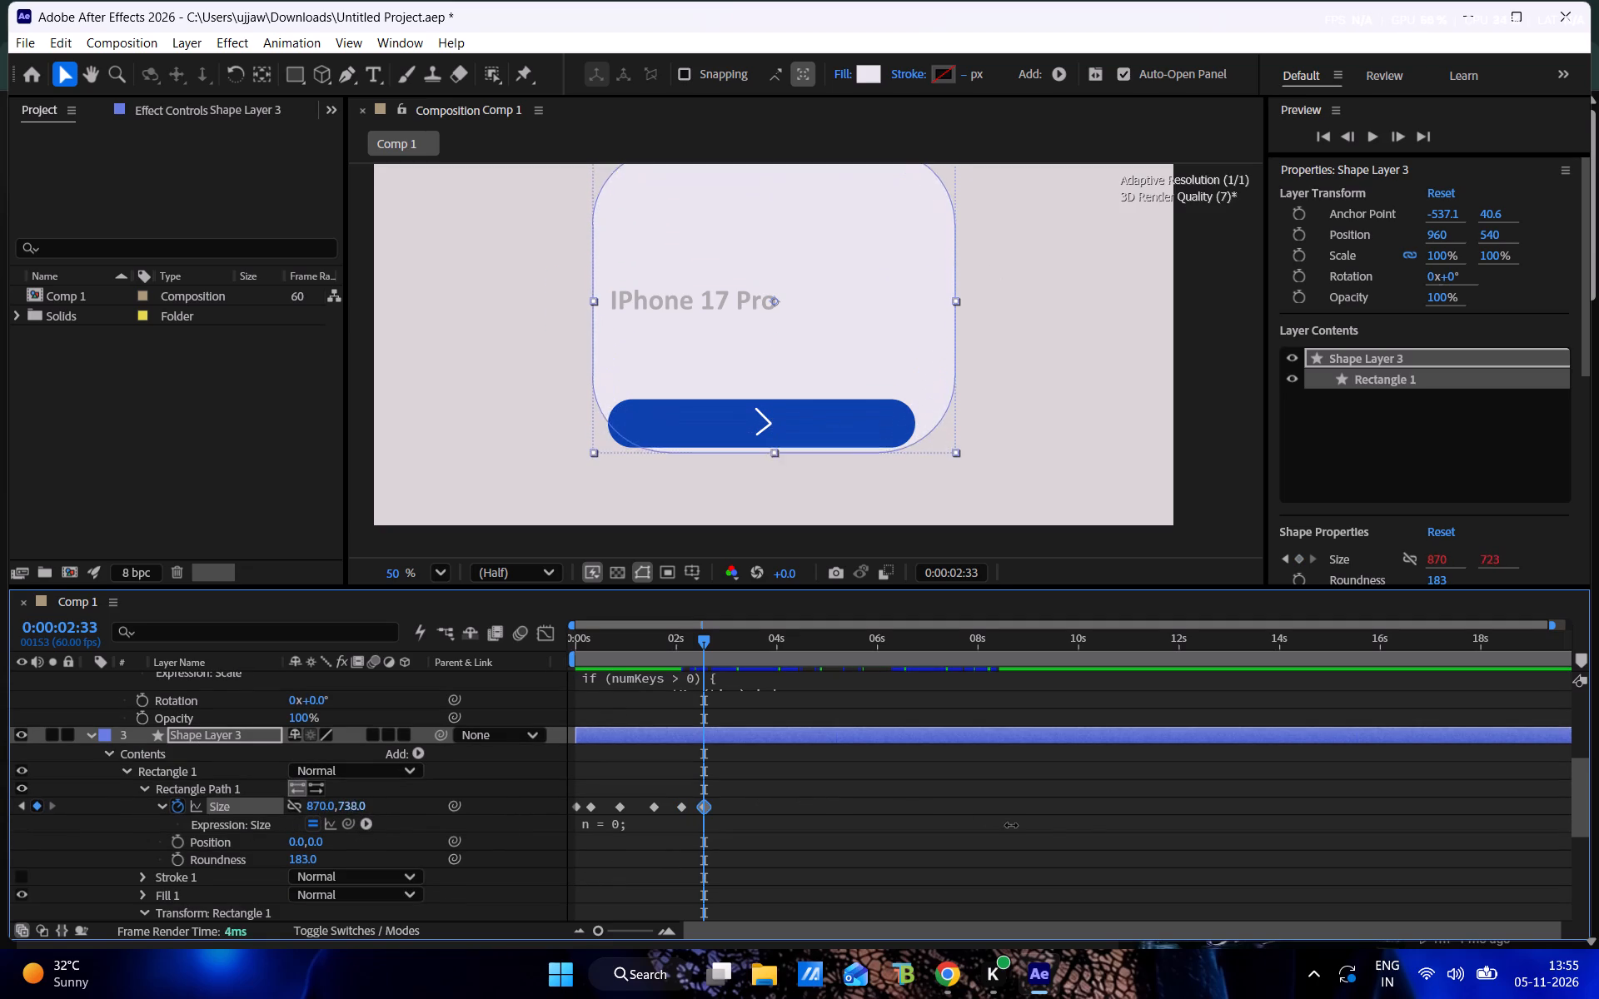
left_click_drag(1011, 825, 1093, 838)
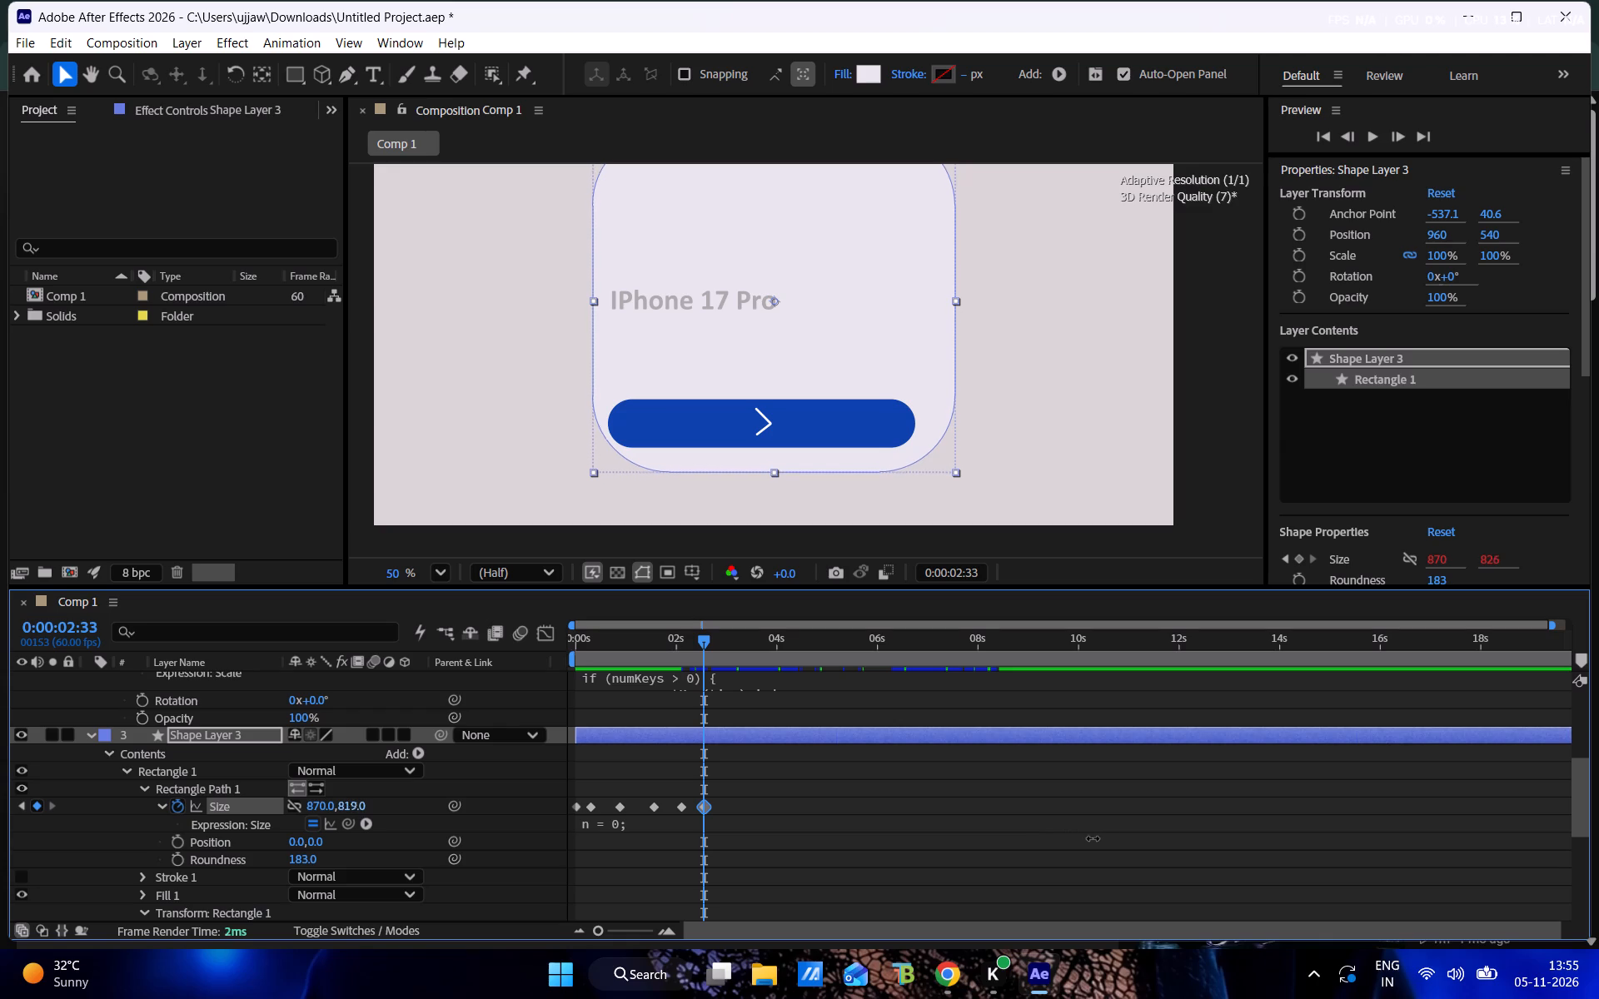
left_click_drag(1093, 838, 1077, 837)
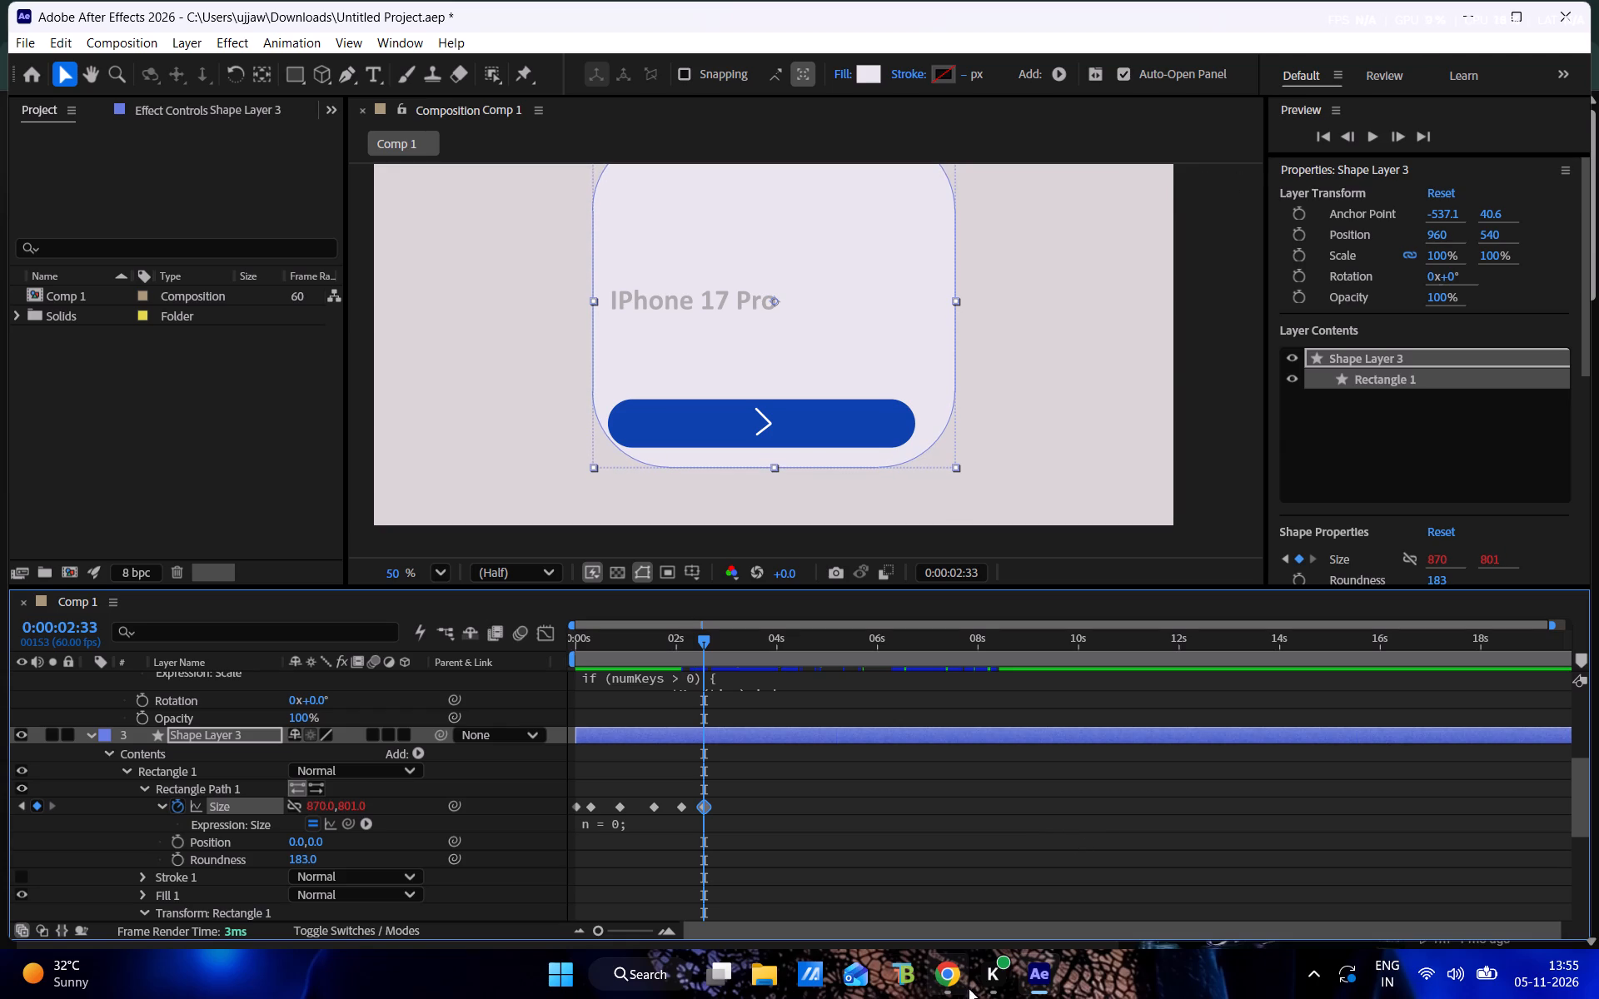
Switch to Chrome and play the tutorial at about 9:29 to compare the enlarged white frame with the blue button.
left_click(947, 983)
key("space")
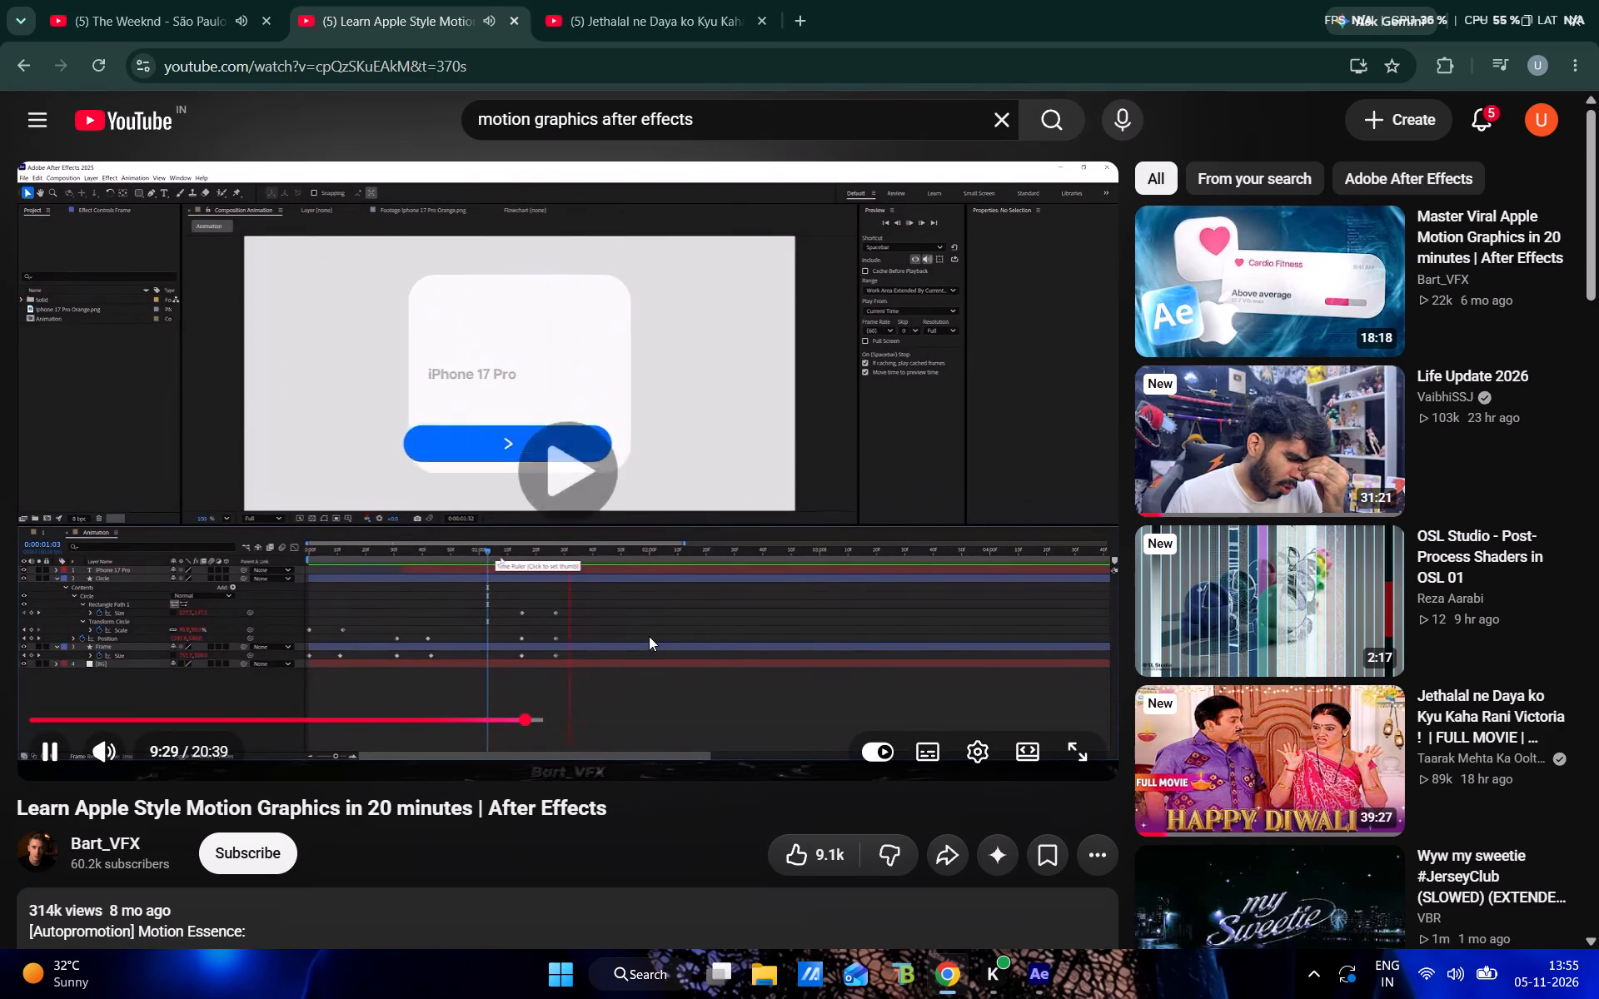
left_click(650, 634)
Return to After Effects, play the animation from 0:00:00:42 and scrub back to 0:00:02:33 to check the frame's vertical growth.
left_click(1037, 987)
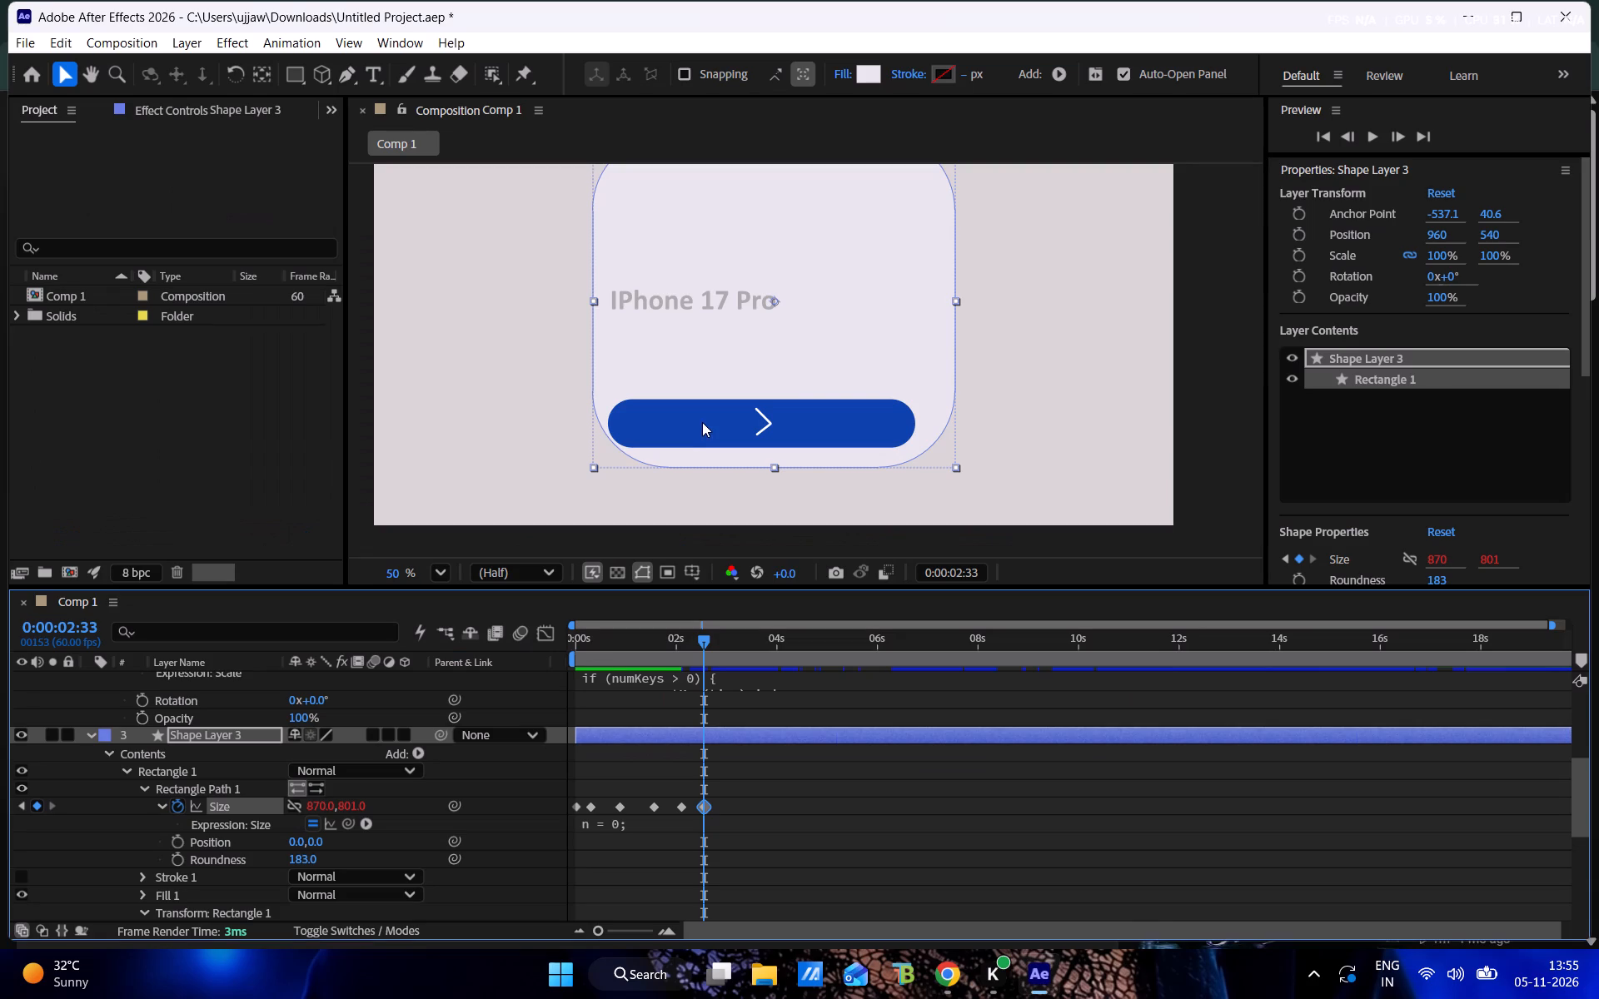
scroll(830, 345, "down", 4)
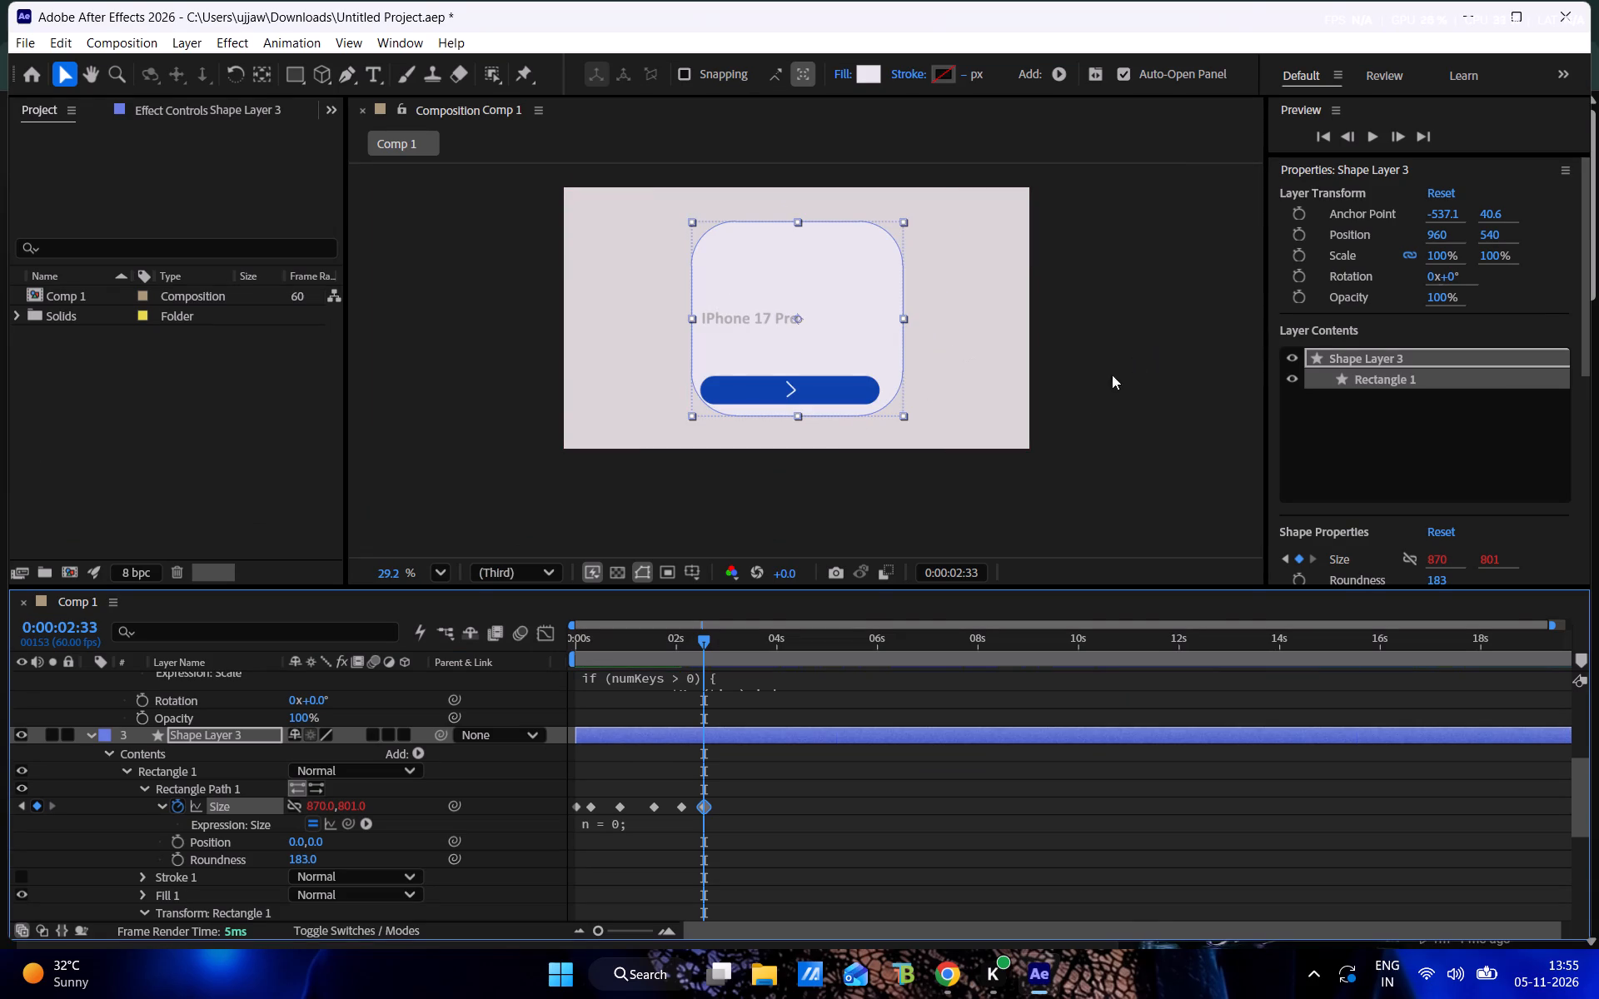
left_click_drag(699, 643, 604, 638)
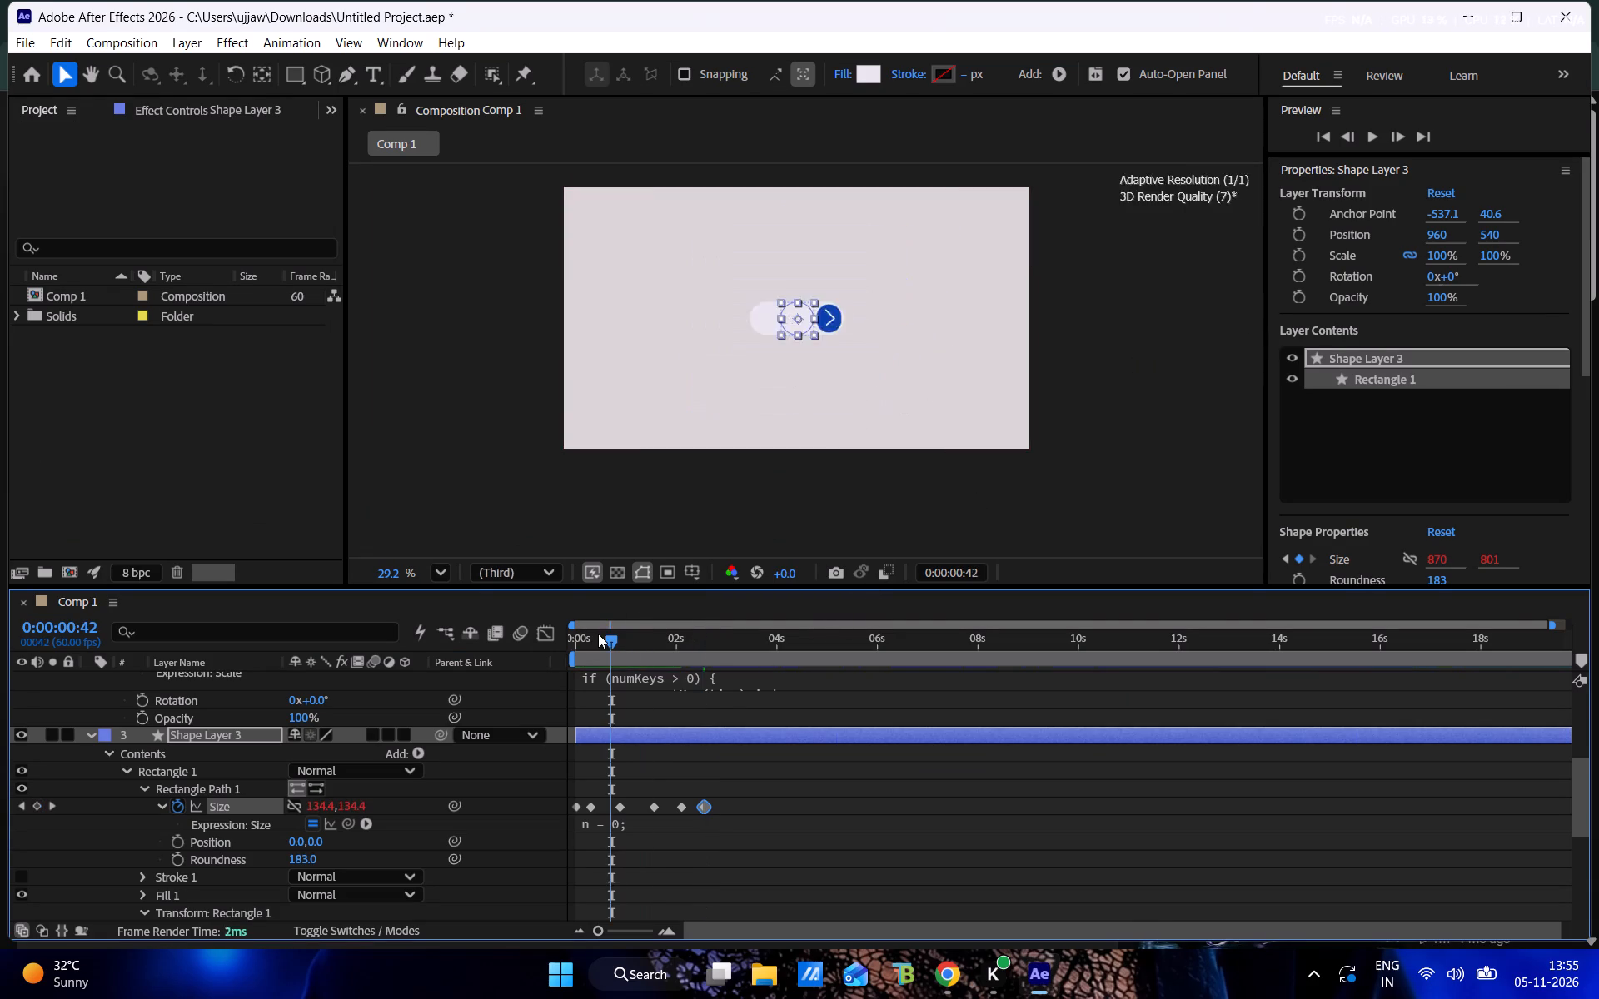
key("space")
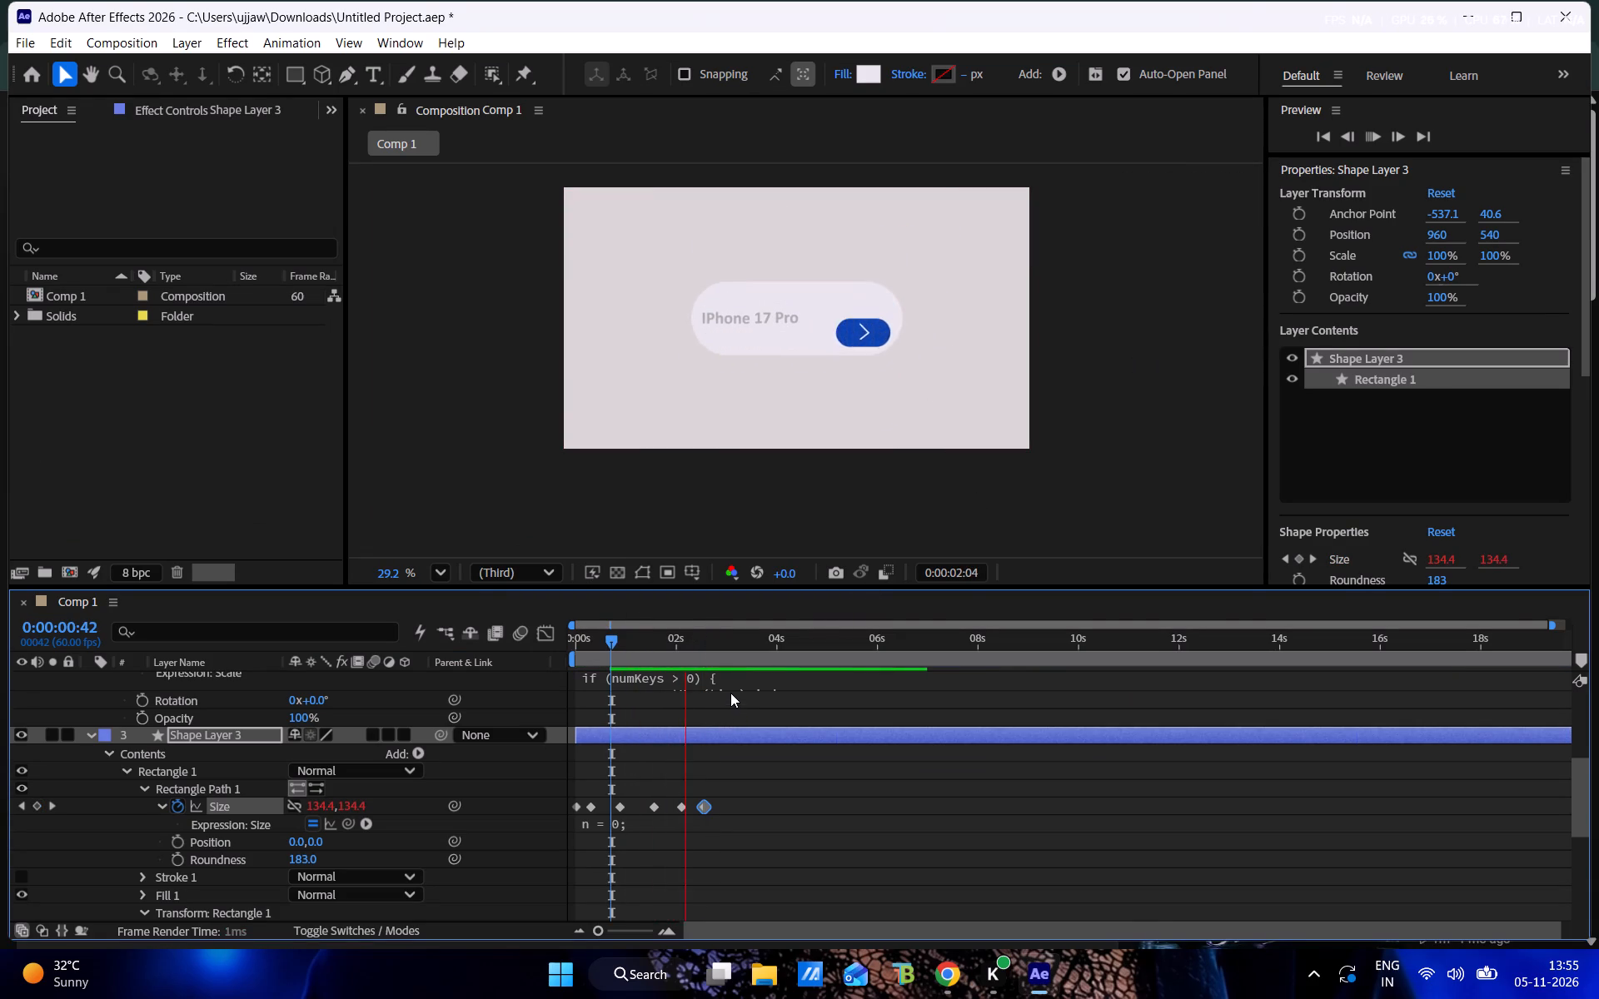
left_click_drag(736, 636, 710, 639)
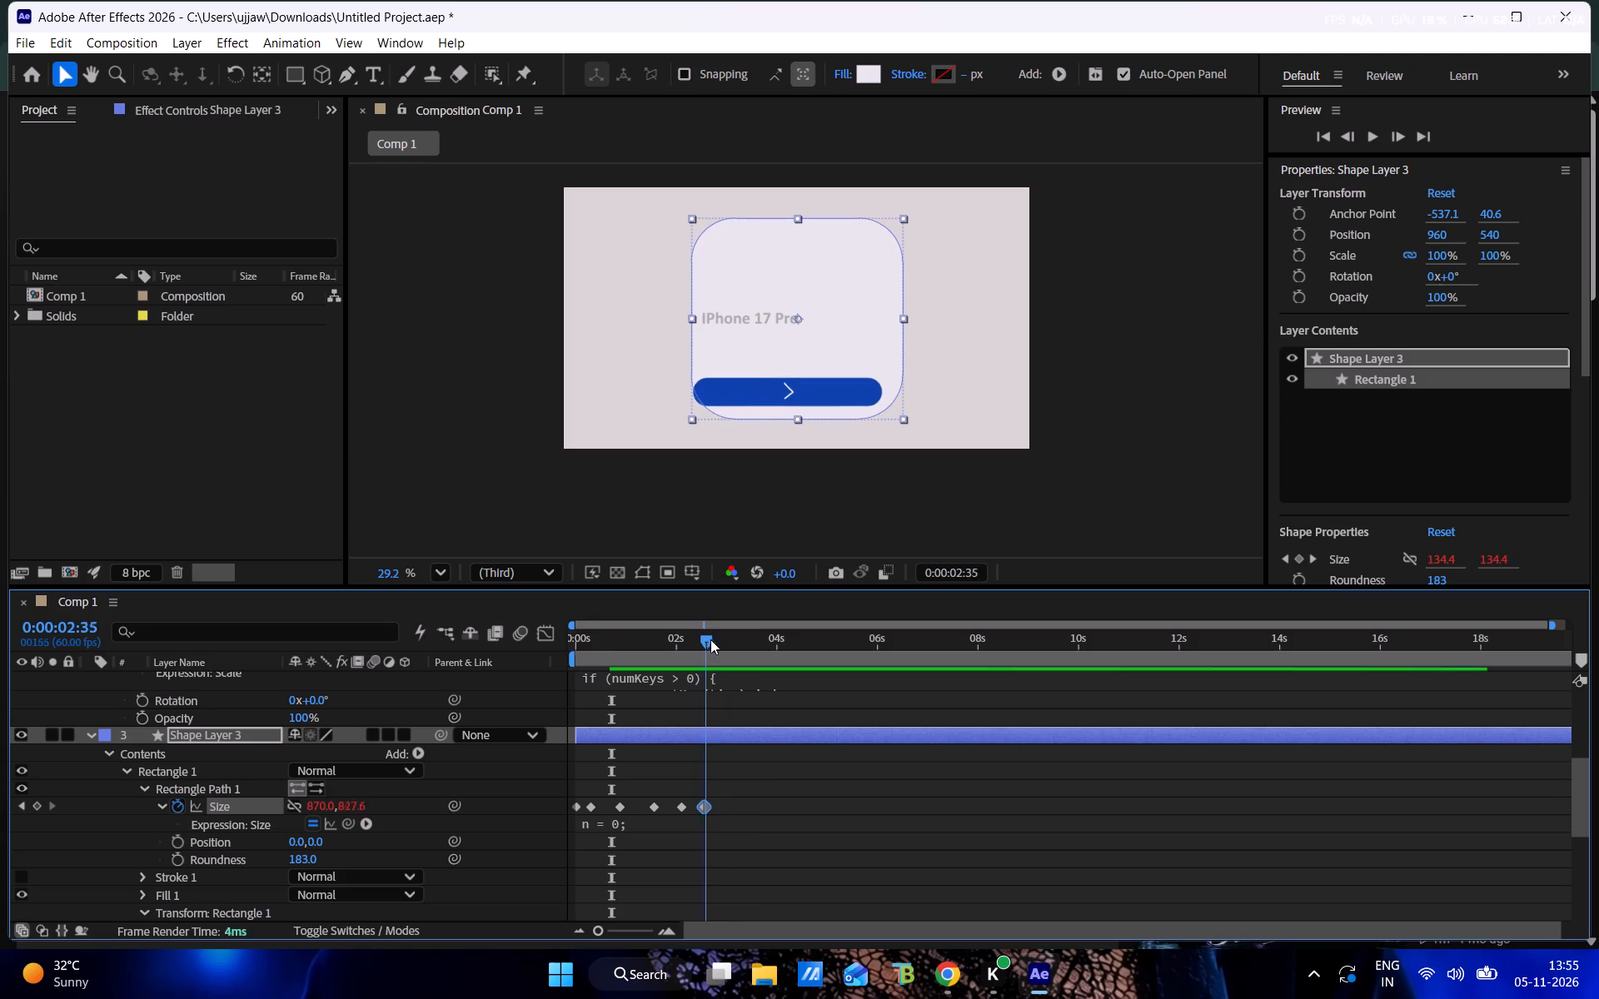
left_click_drag(710, 639, 704, 639)
Set the circle layer's Position to 983, 822 at 0:00:02:33 so the blue button sits inside the white frame.
scroll(967, 340, "up", 5)
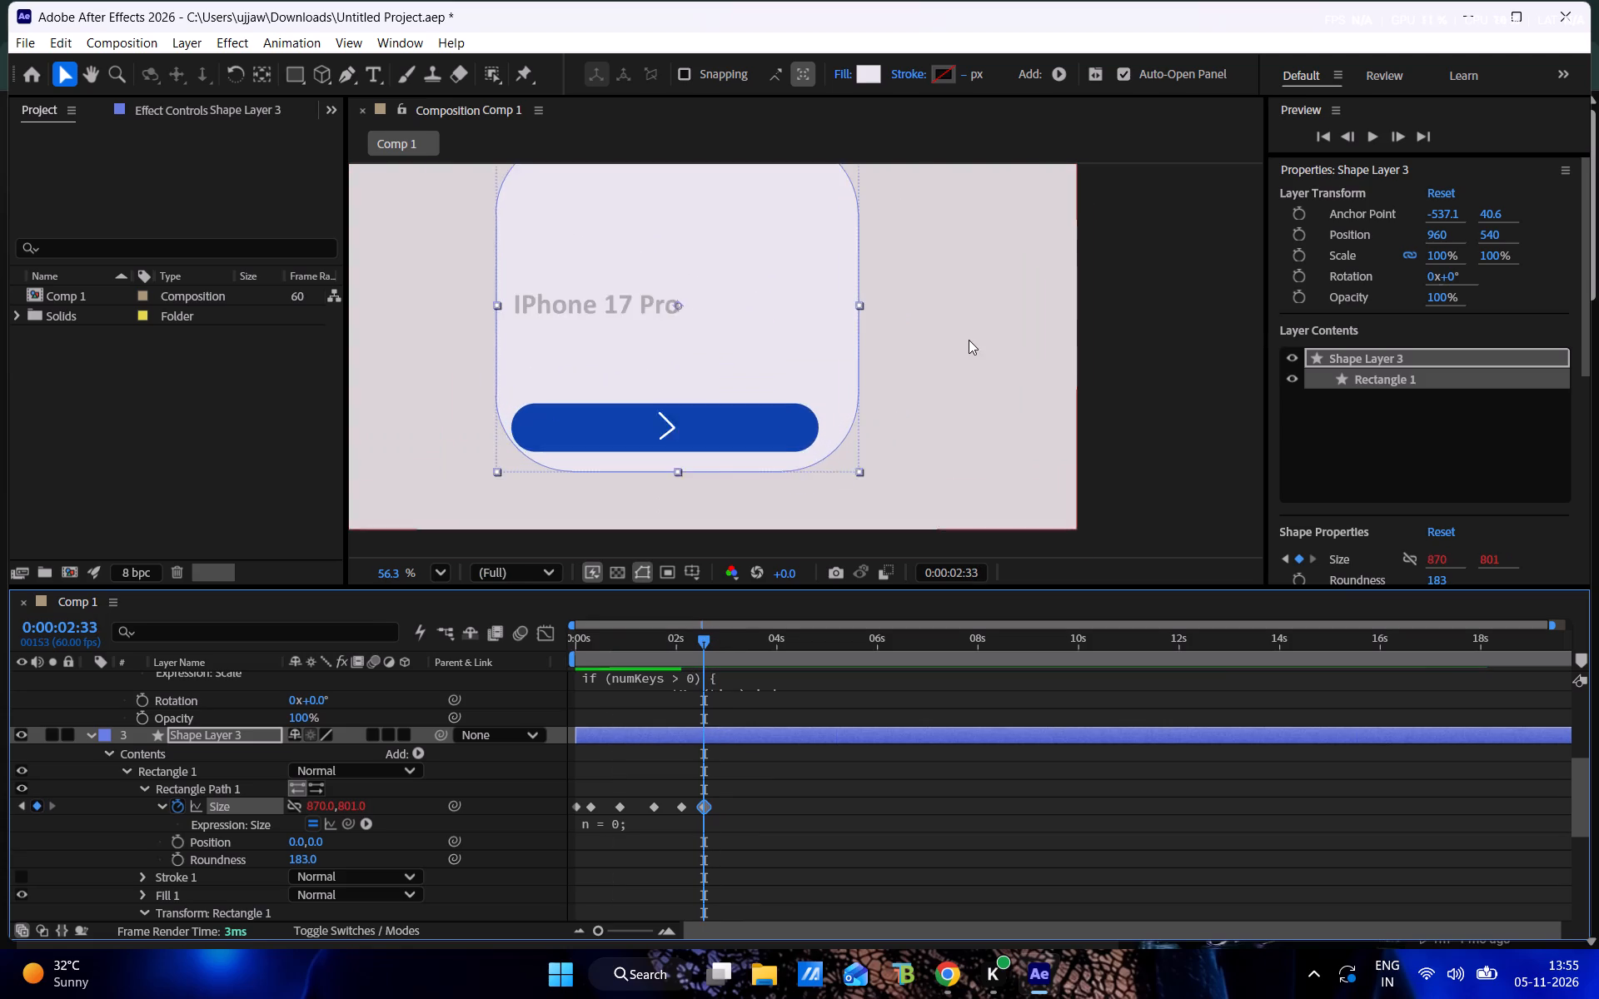
key("space")
key("space")
key("space")
key("space")
key("space")
left_click_drag(953, 369, 1081, 377)
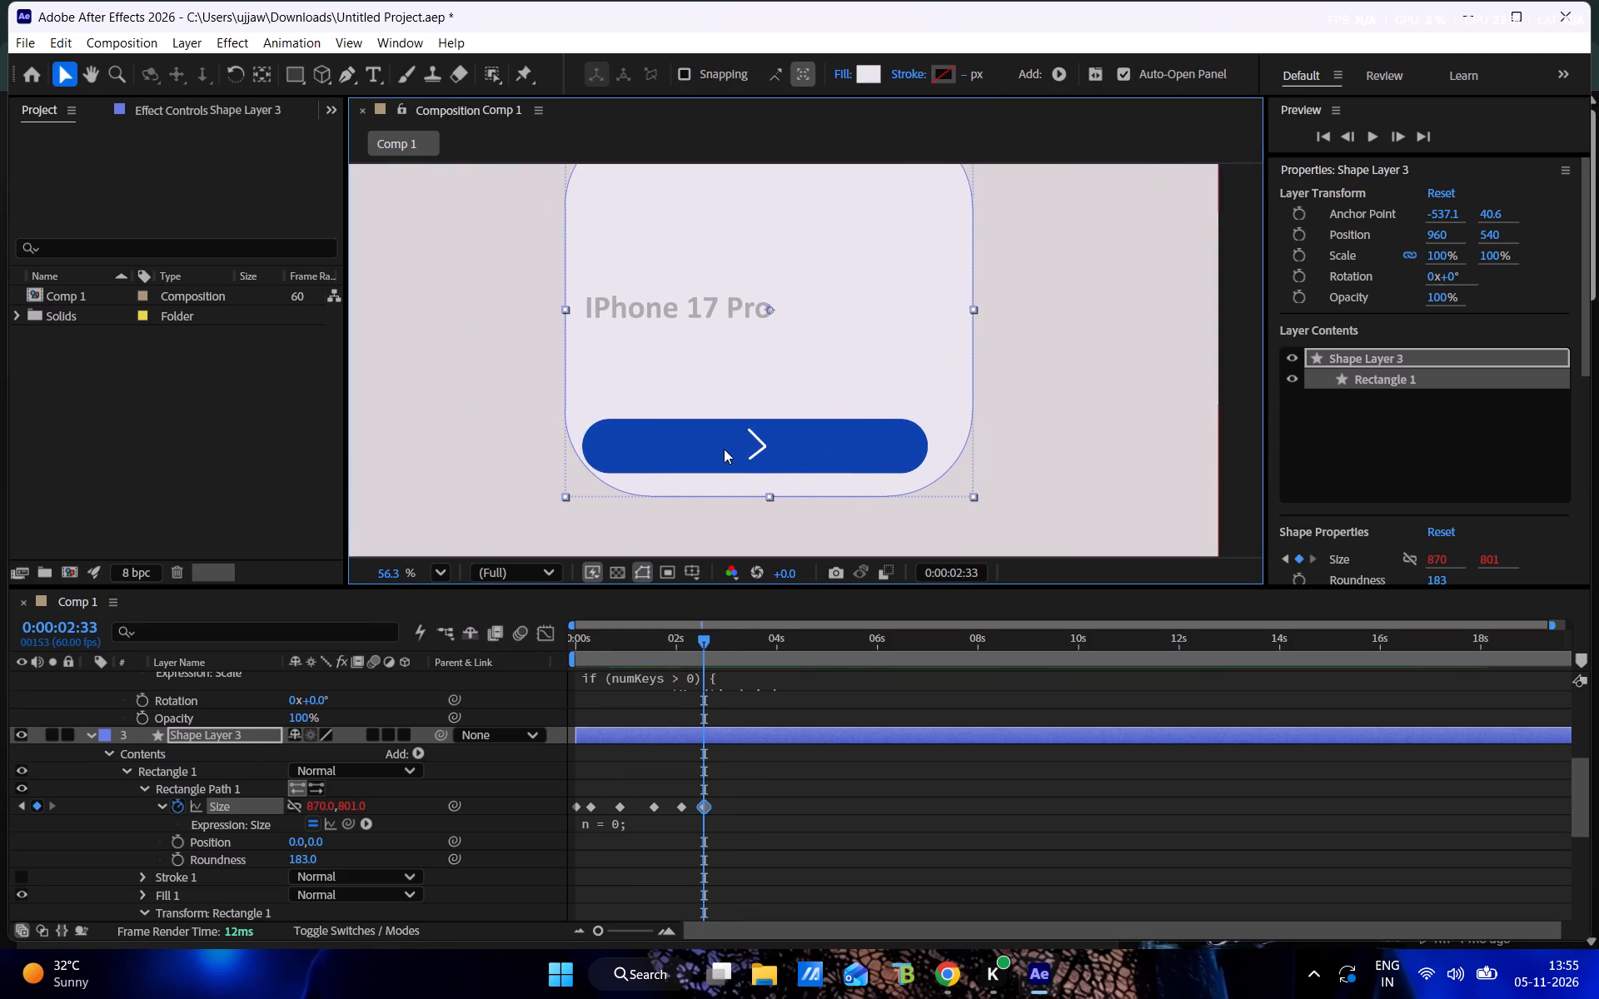
left_click(724, 449)
scroll(190, 684, "up", 3)
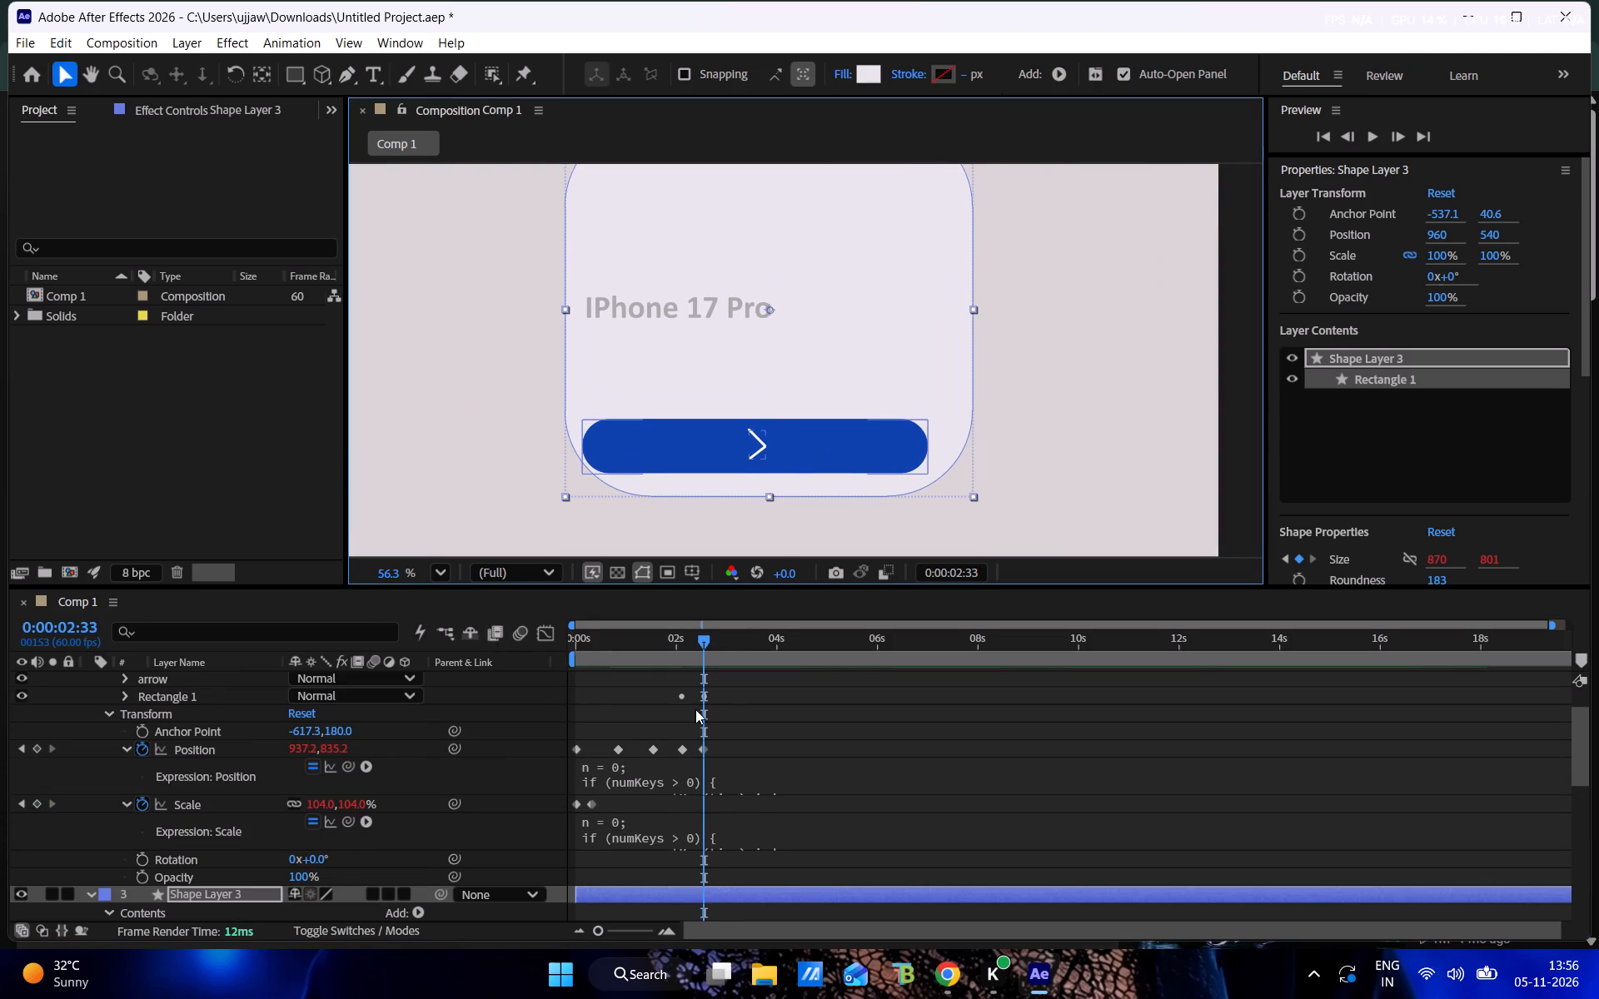
left_click_drag(692, 640, 708, 640)
left_click(702, 743)
left_click(705, 656)
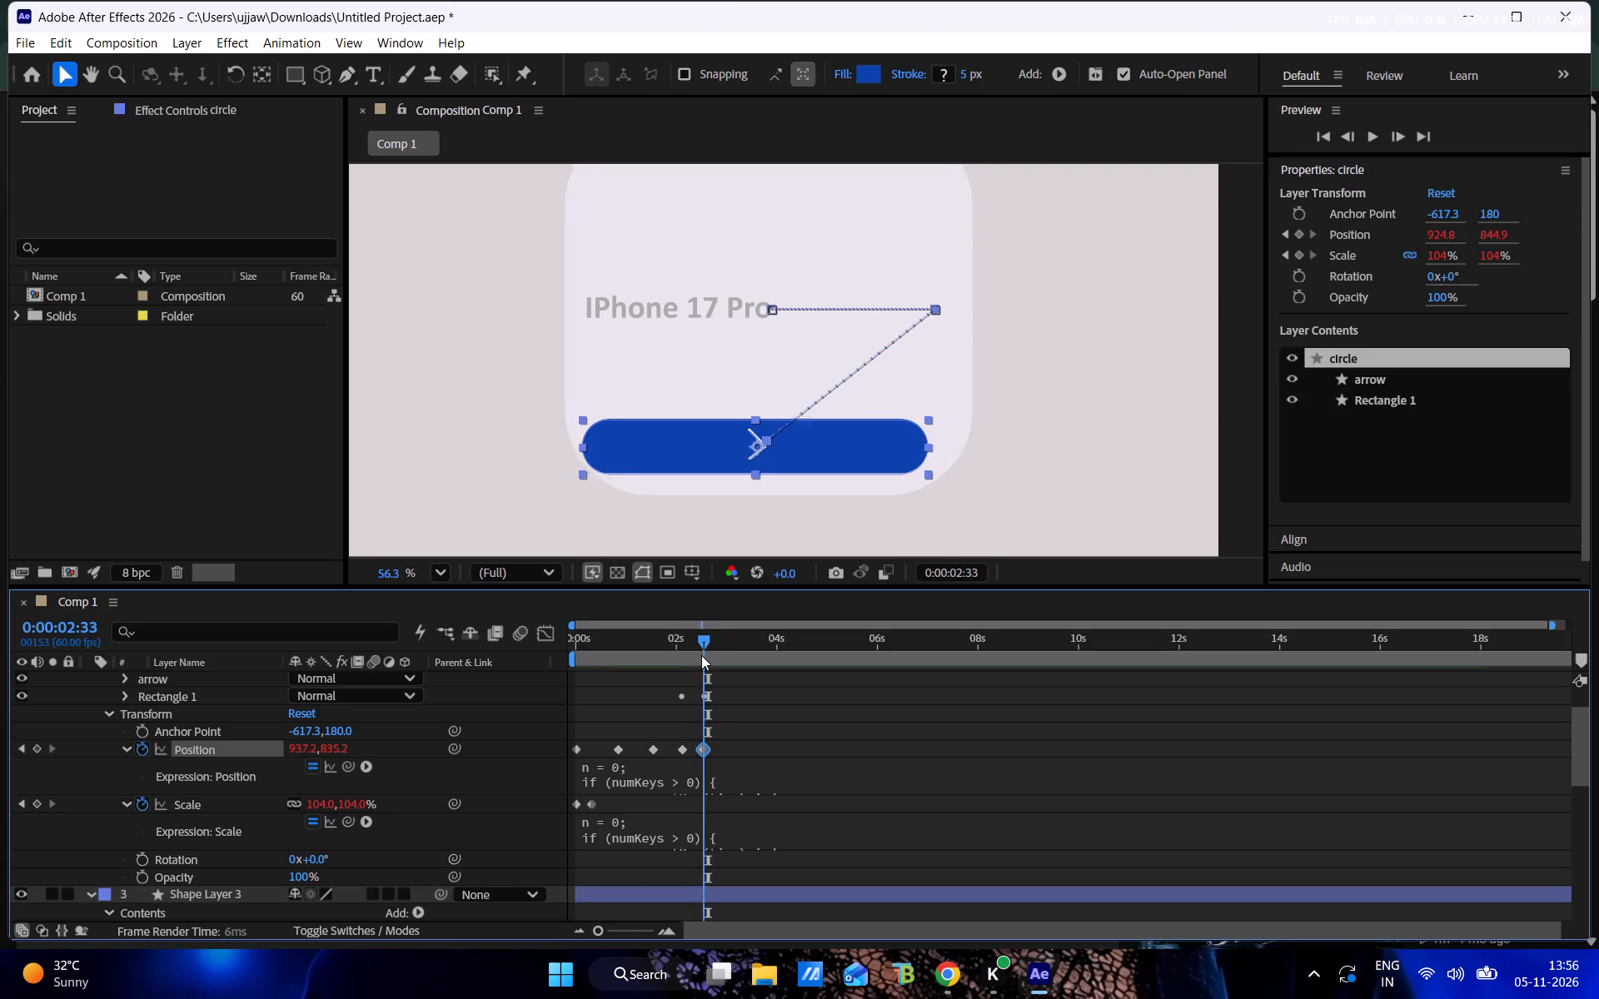
left_click(705, 651)
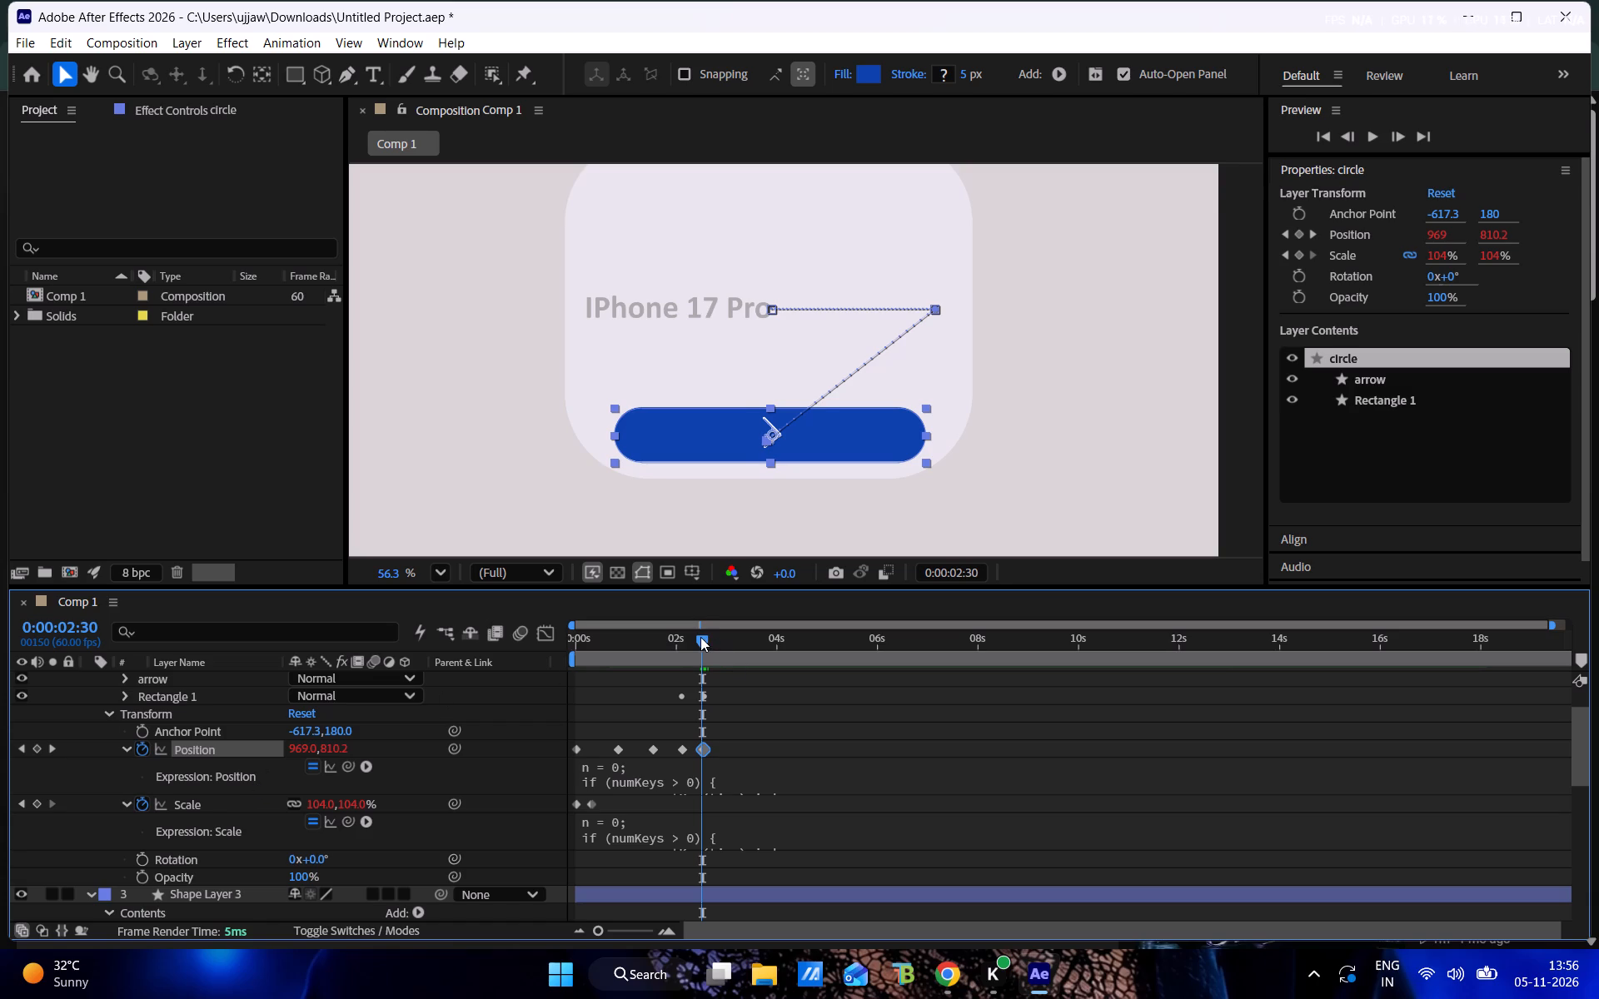
left_click_drag(700, 637, 710, 639)
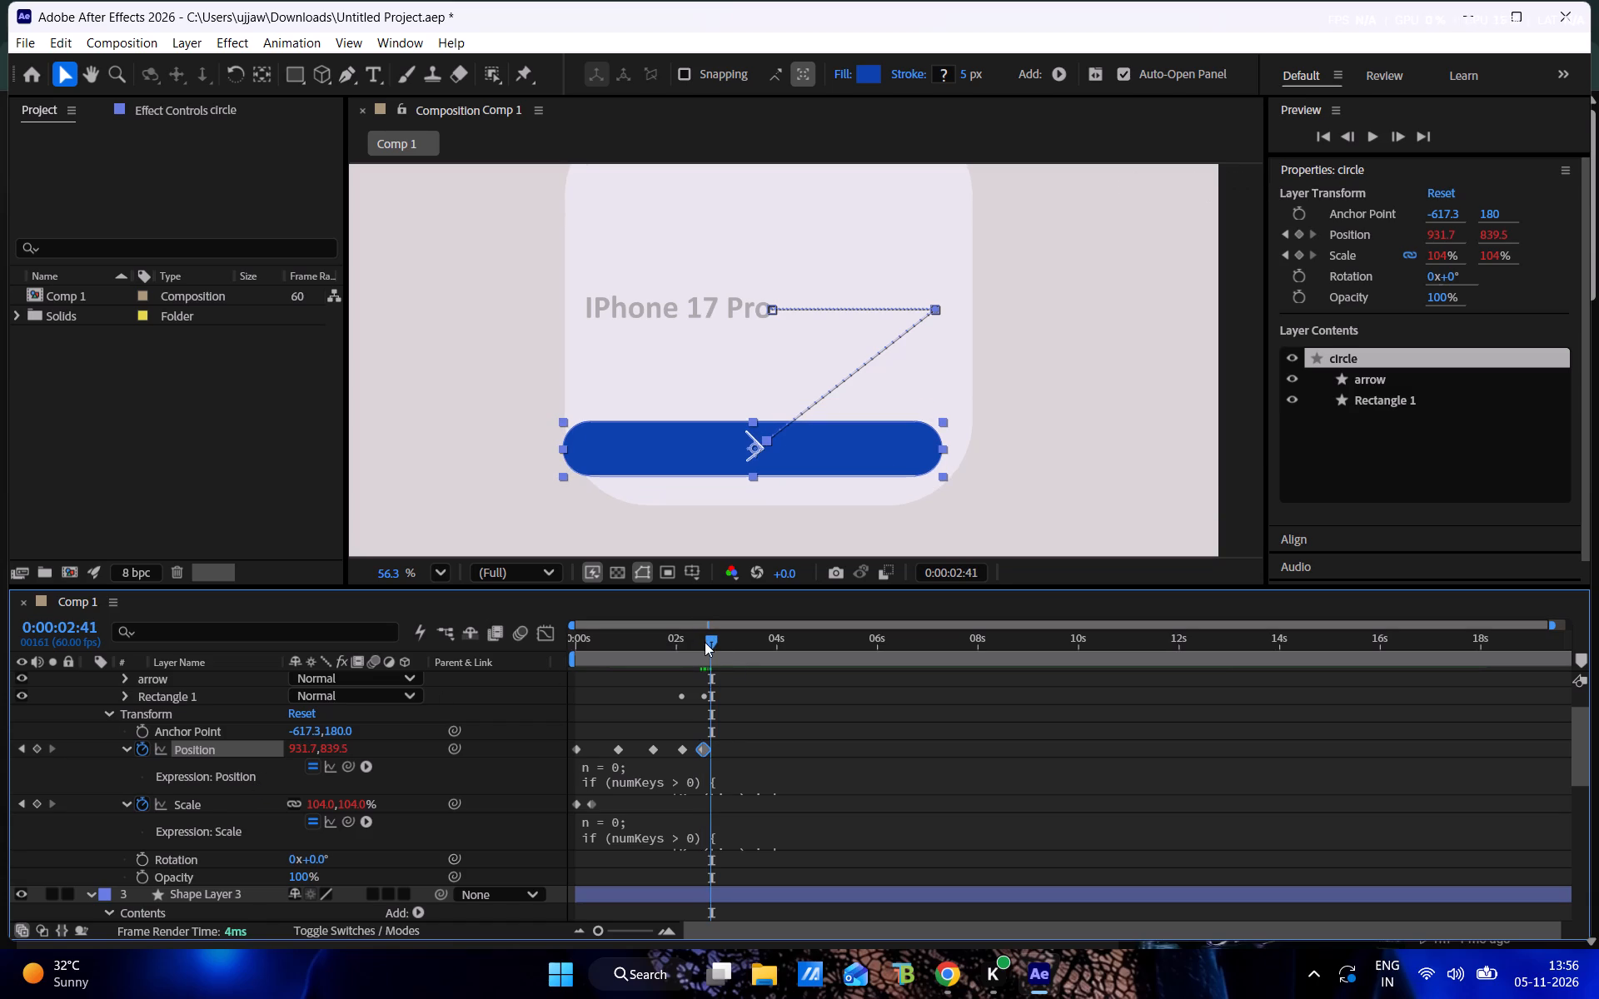
left_click_drag(707, 635, 700, 635)
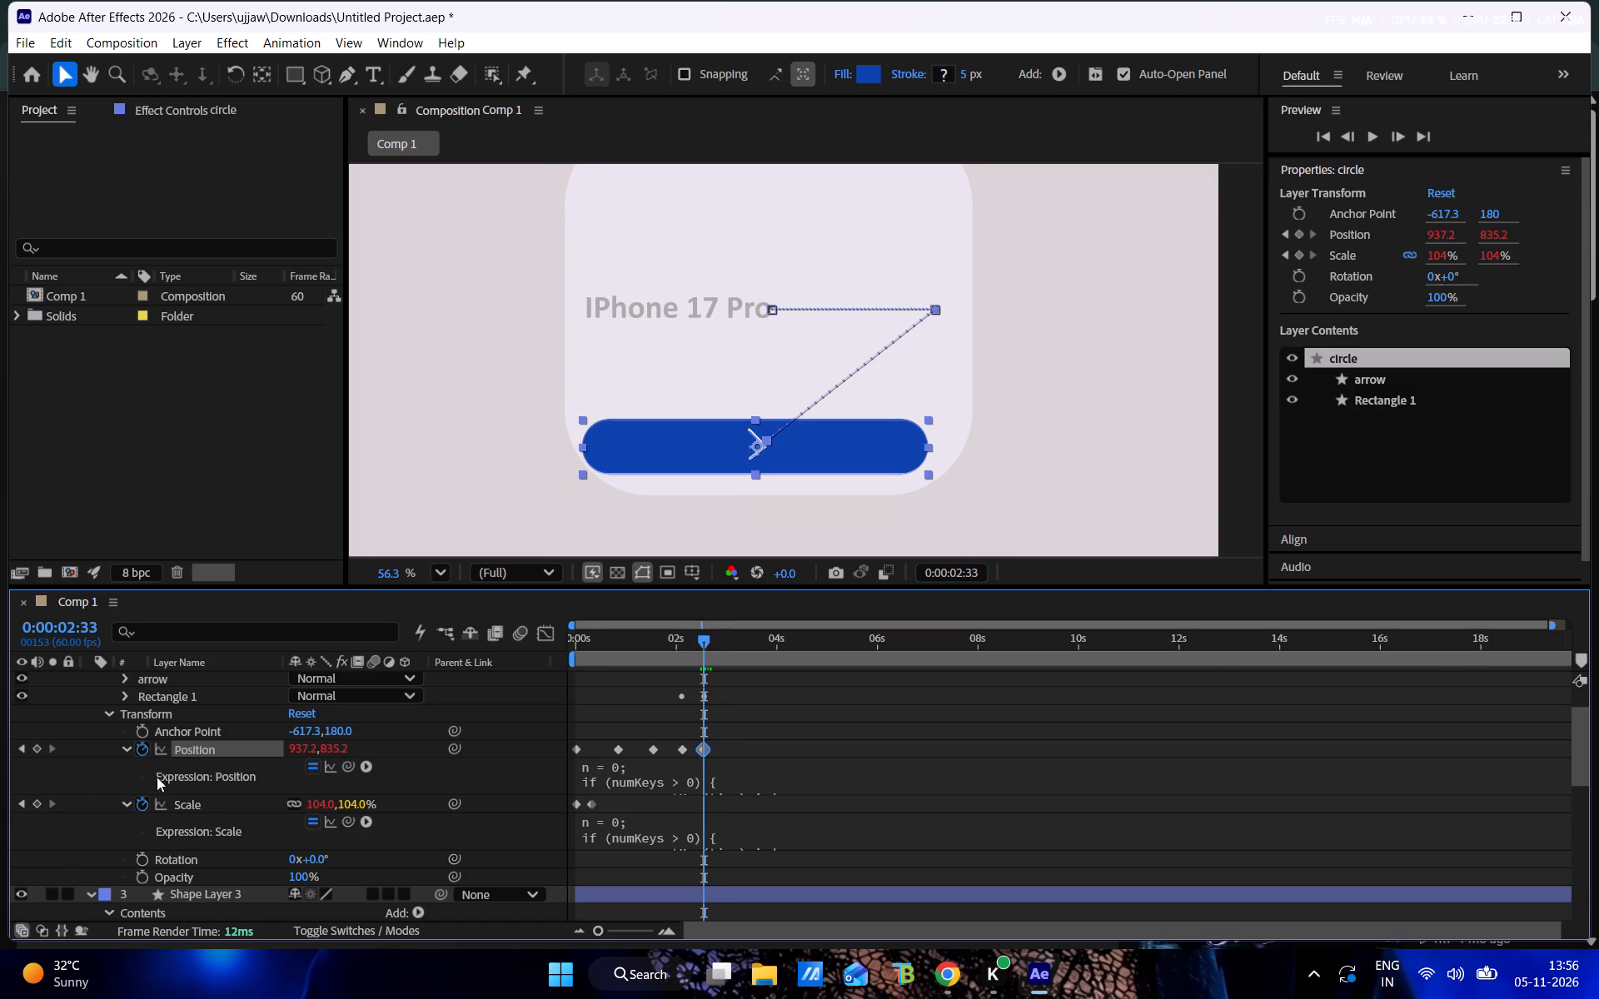
left_click_drag(302, 747, 331, 748)
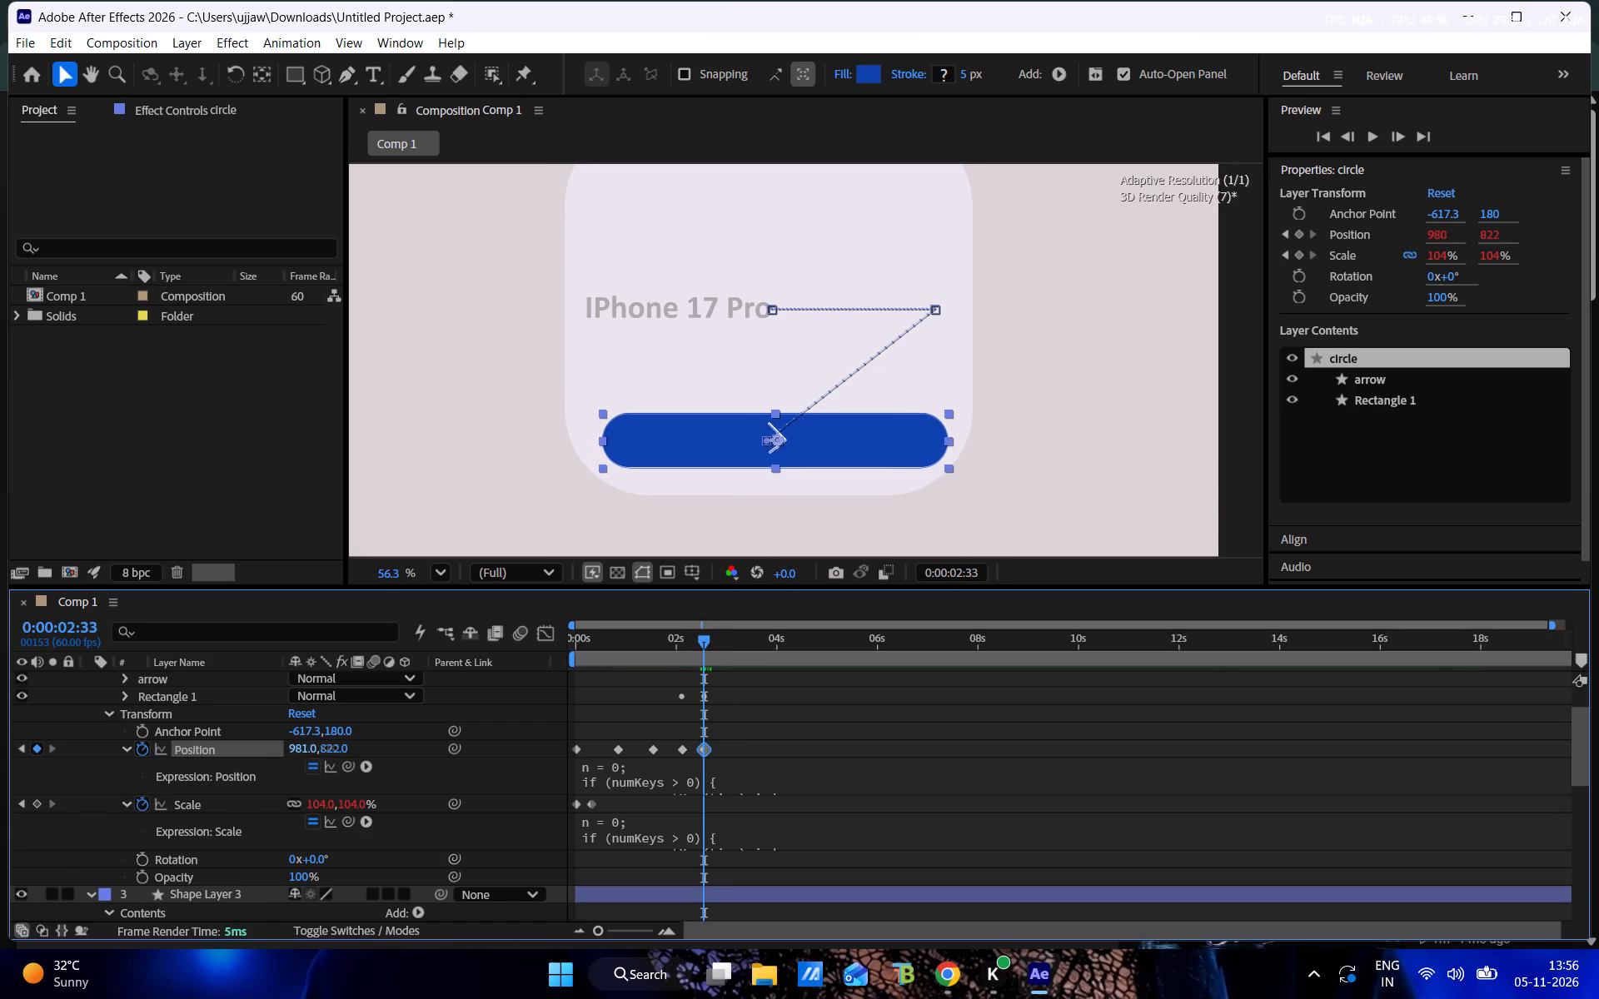
left_click_drag(331, 748, 333, 748)
Preview the button's expansion, and set the circle layer's Position to 973, 822 at 0:00:02:34.
key("space")
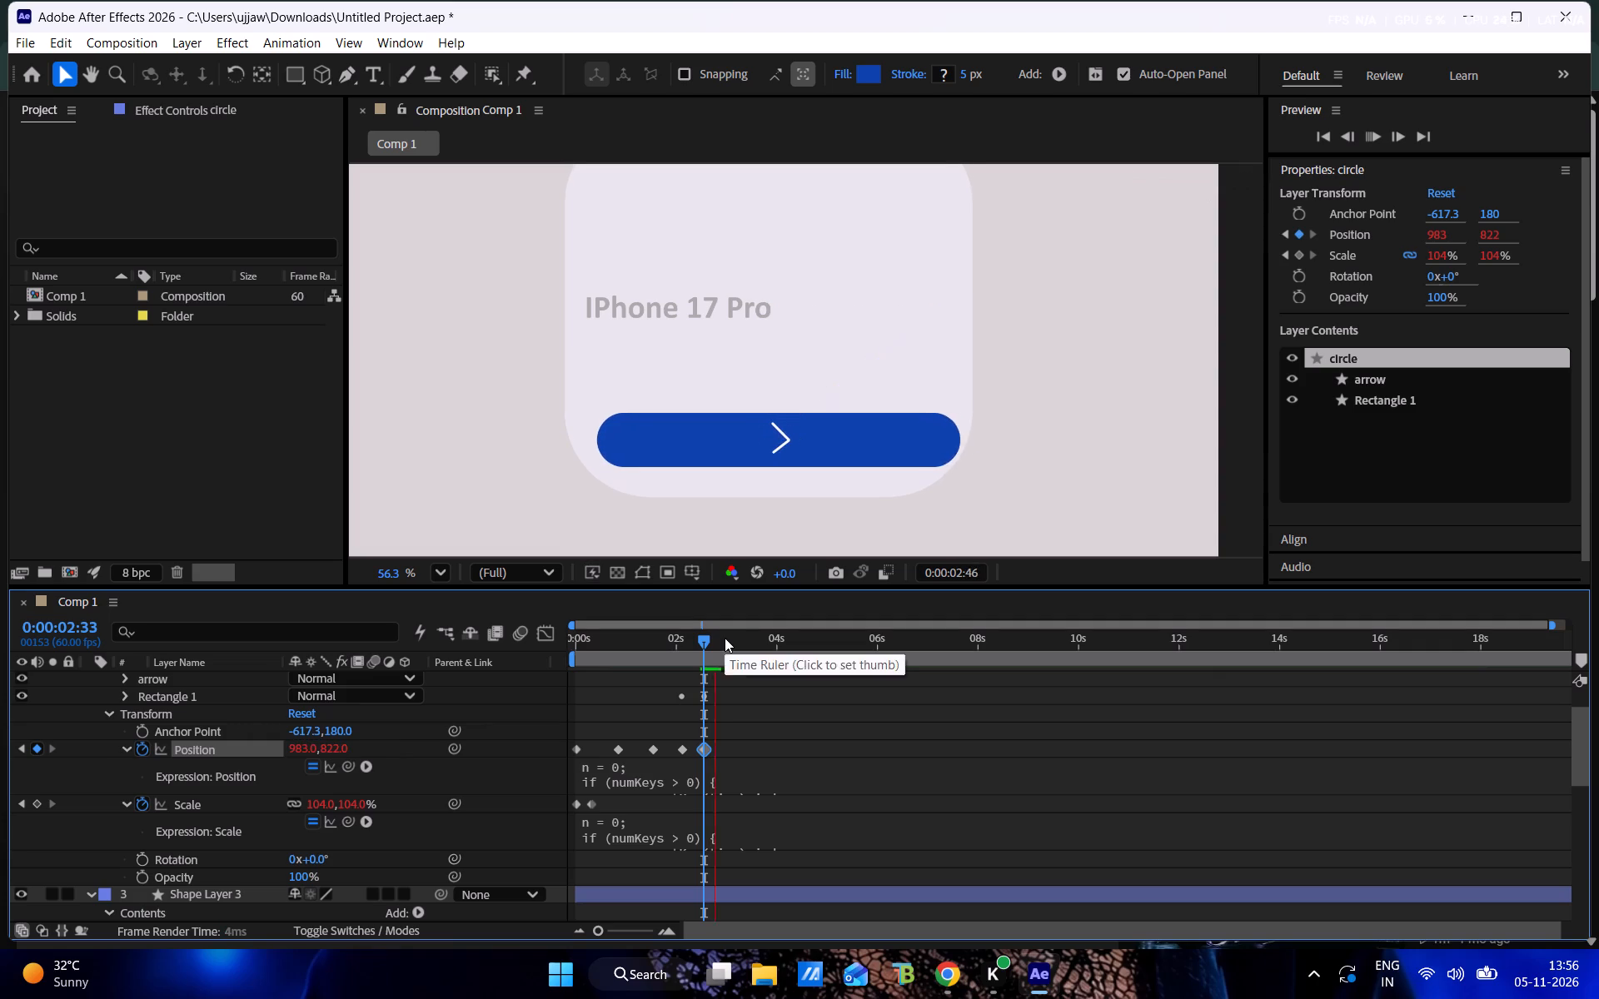
left_click(705, 639)
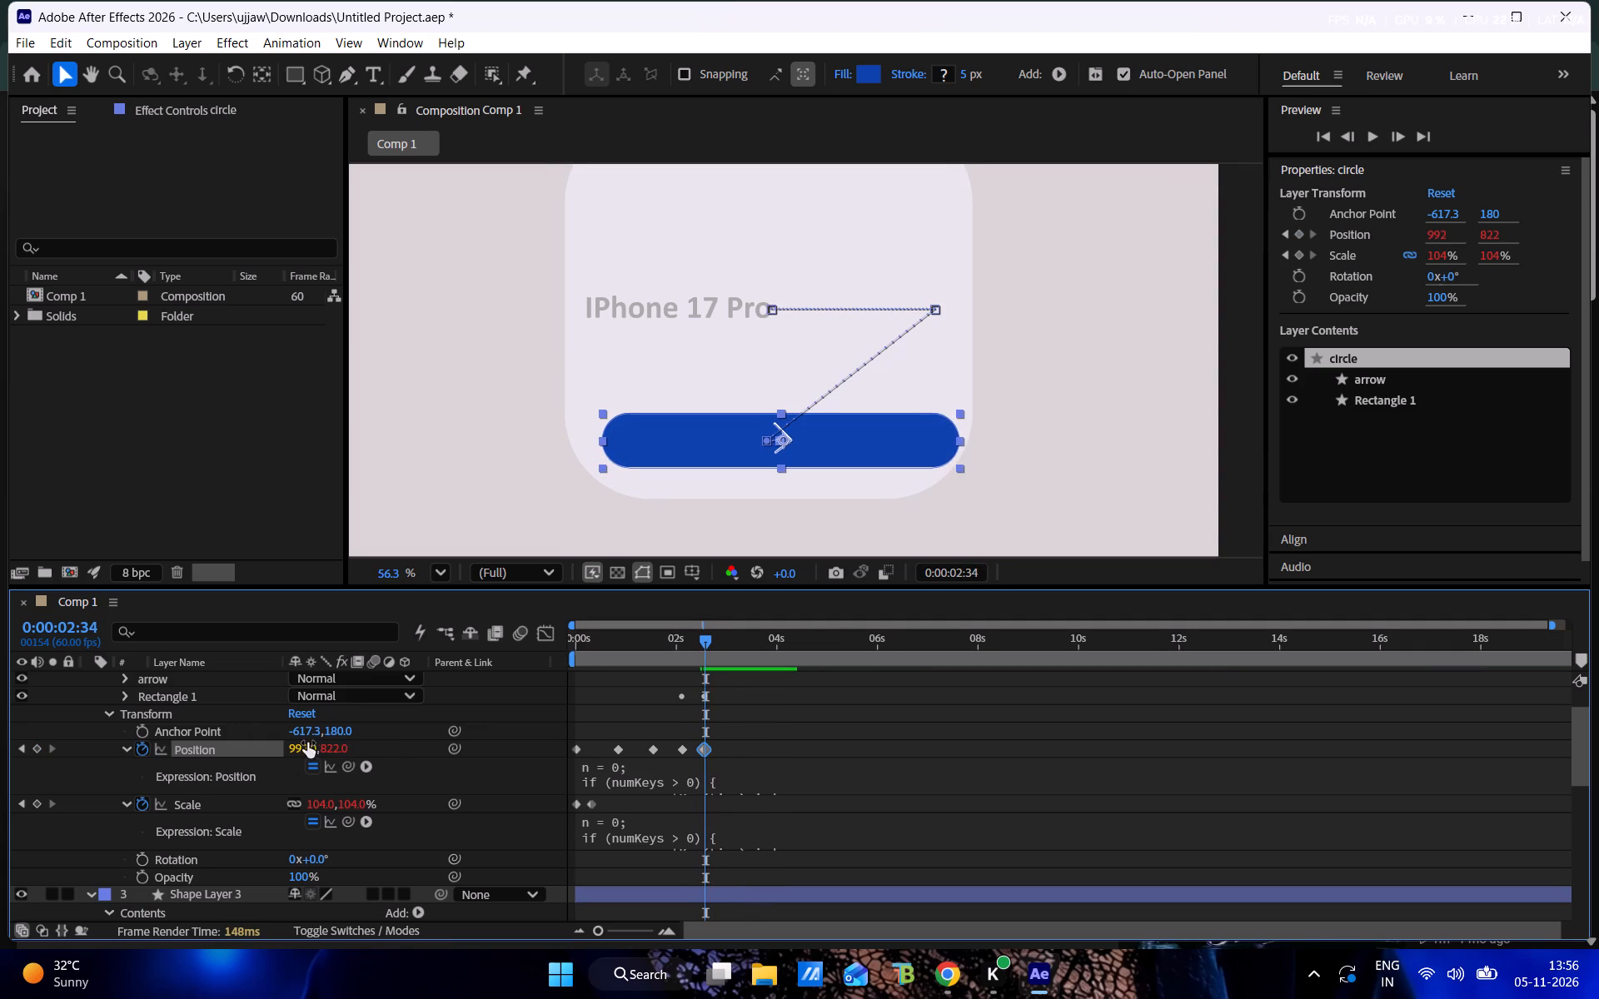
left_click_drag(306, 748, 306, 750)
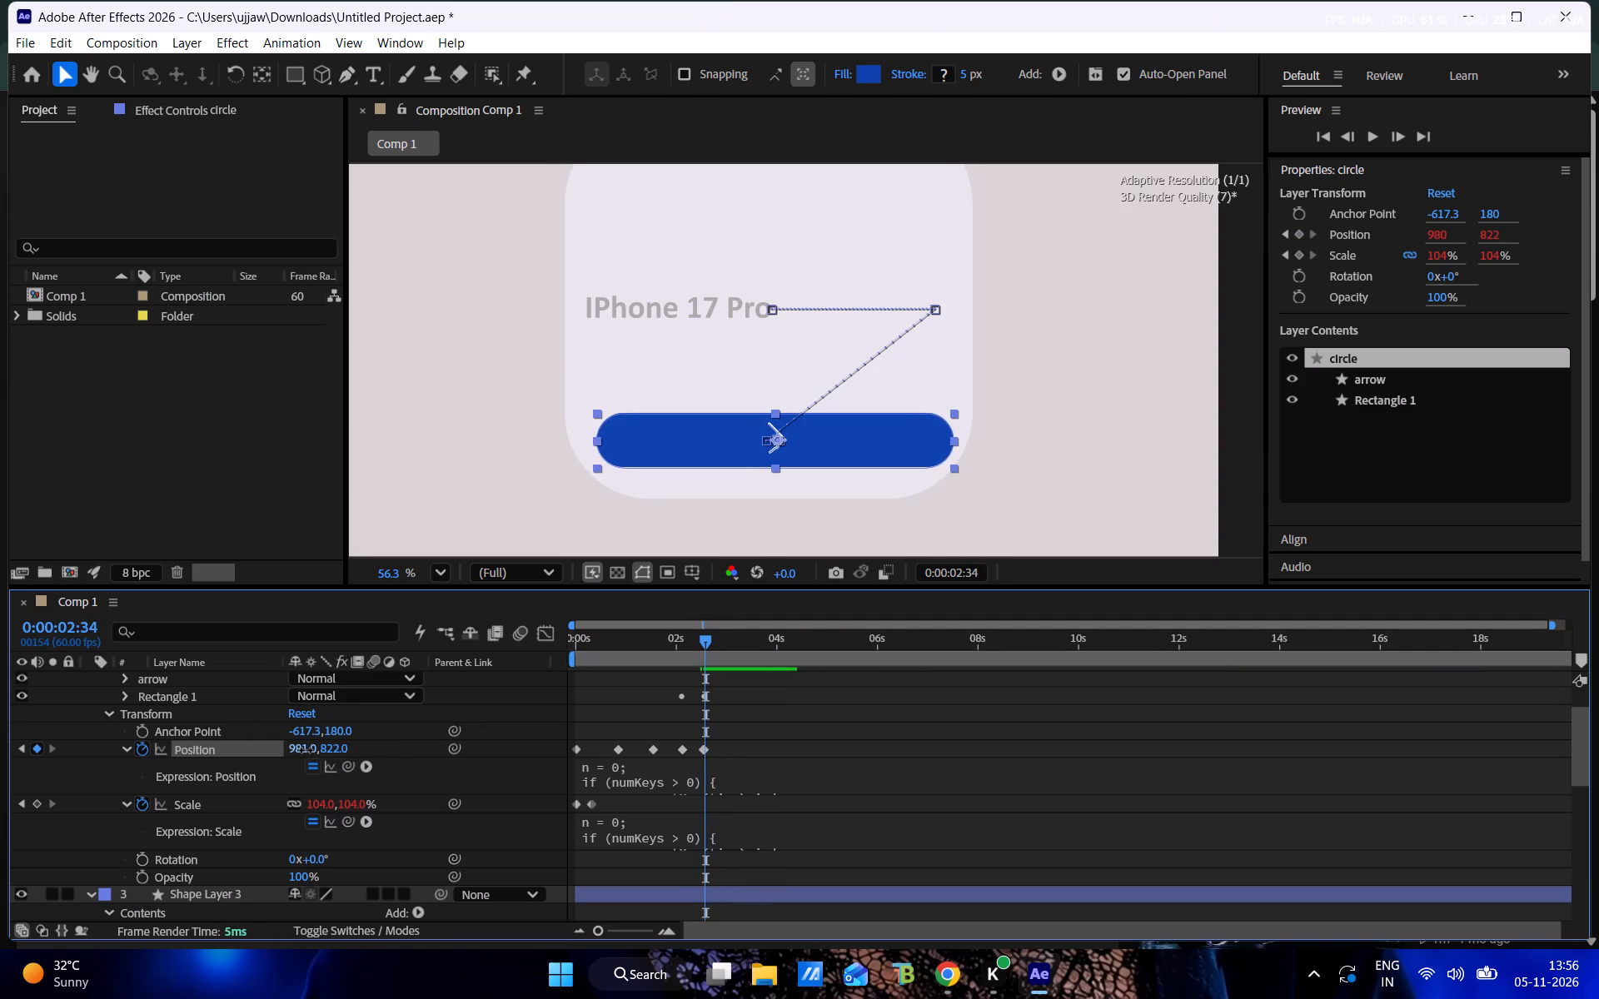
left_click_drag(306, 750, 298, 750)
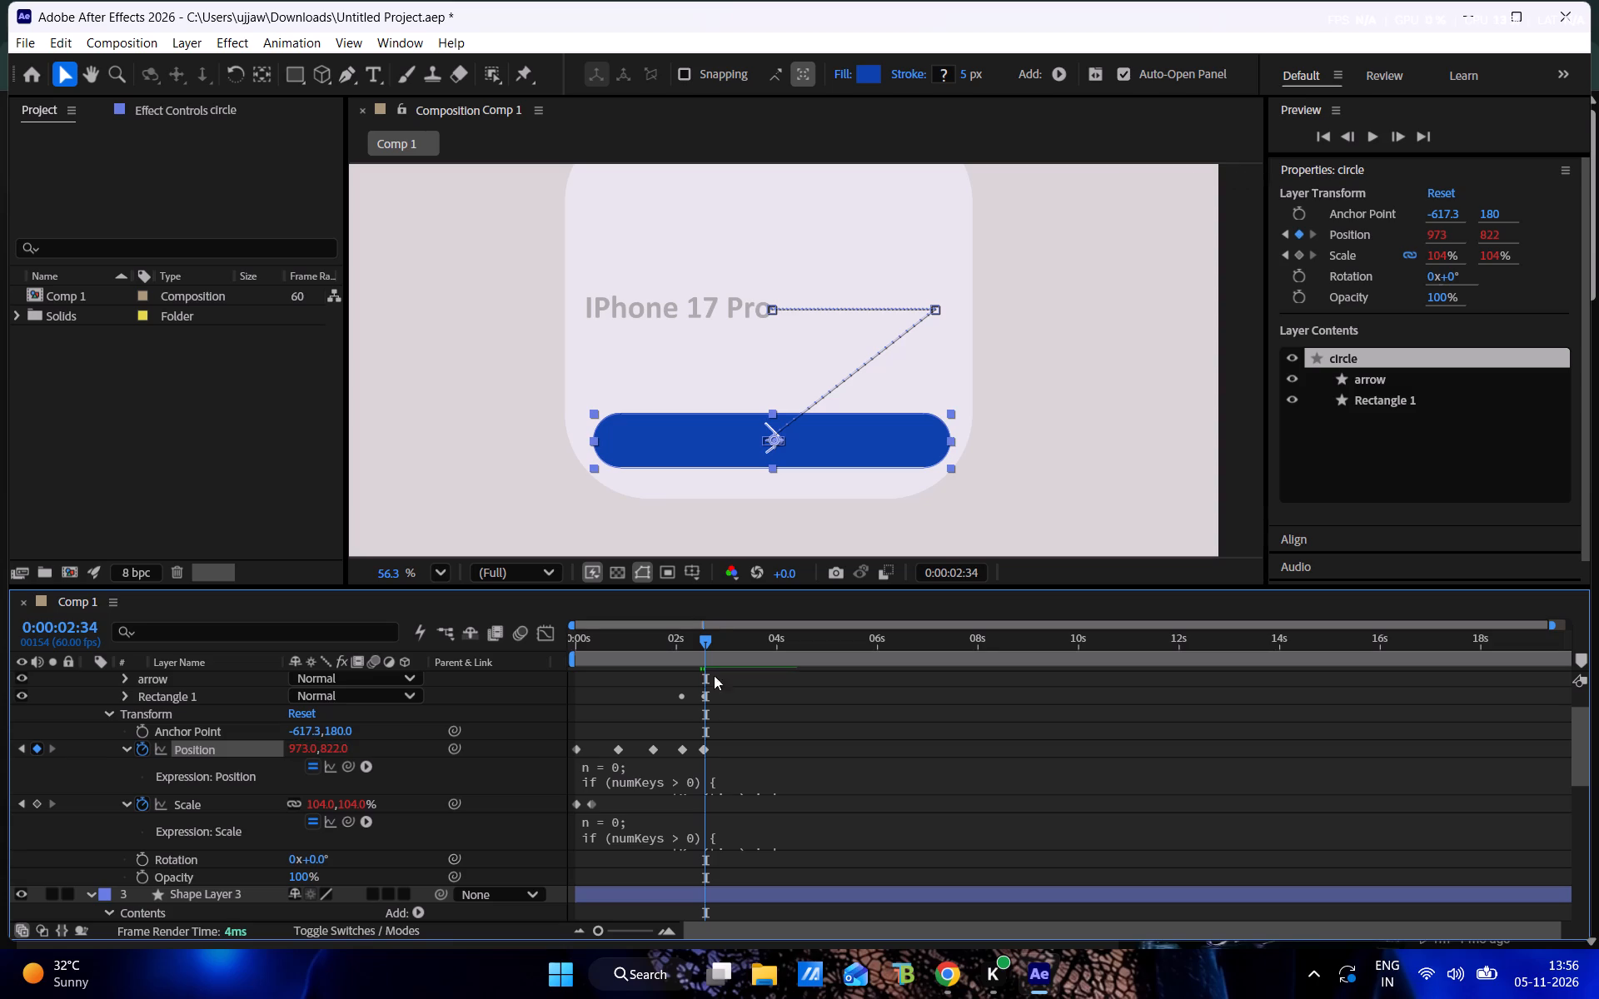
Play the animation from the start and scrub to 0:00:02:38 to check the button's placement in the white frame.
left_click_drag(707, 636, 522, 636)
key("space")
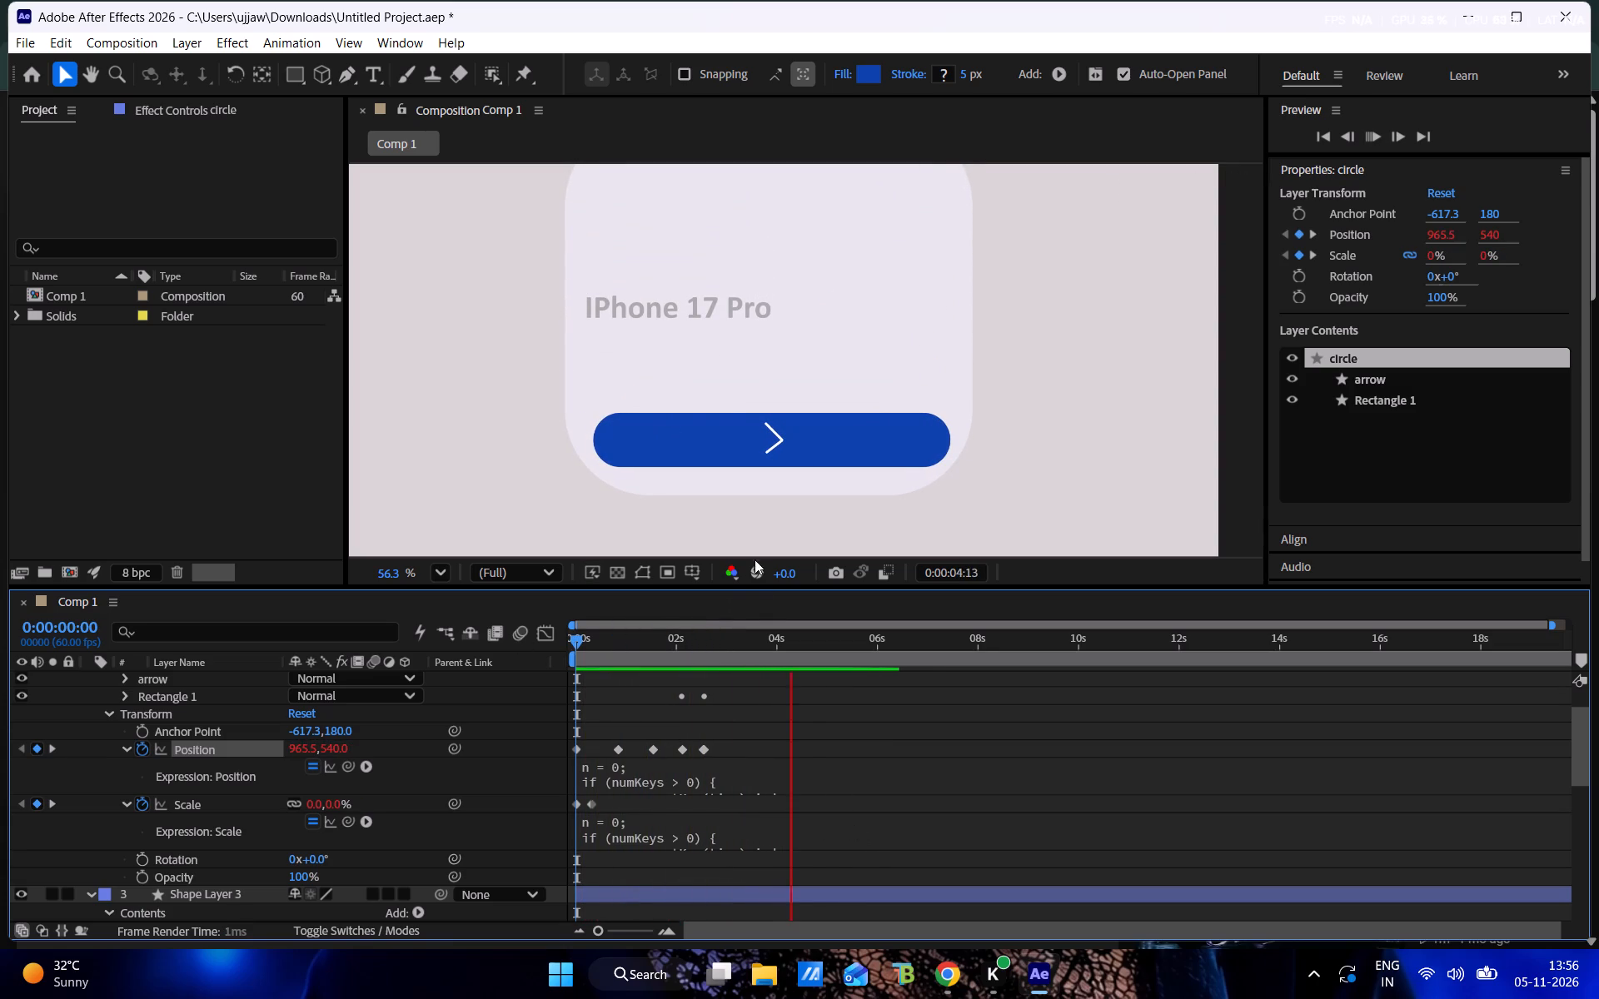
left_click_drag(753, 644, 708, 655)
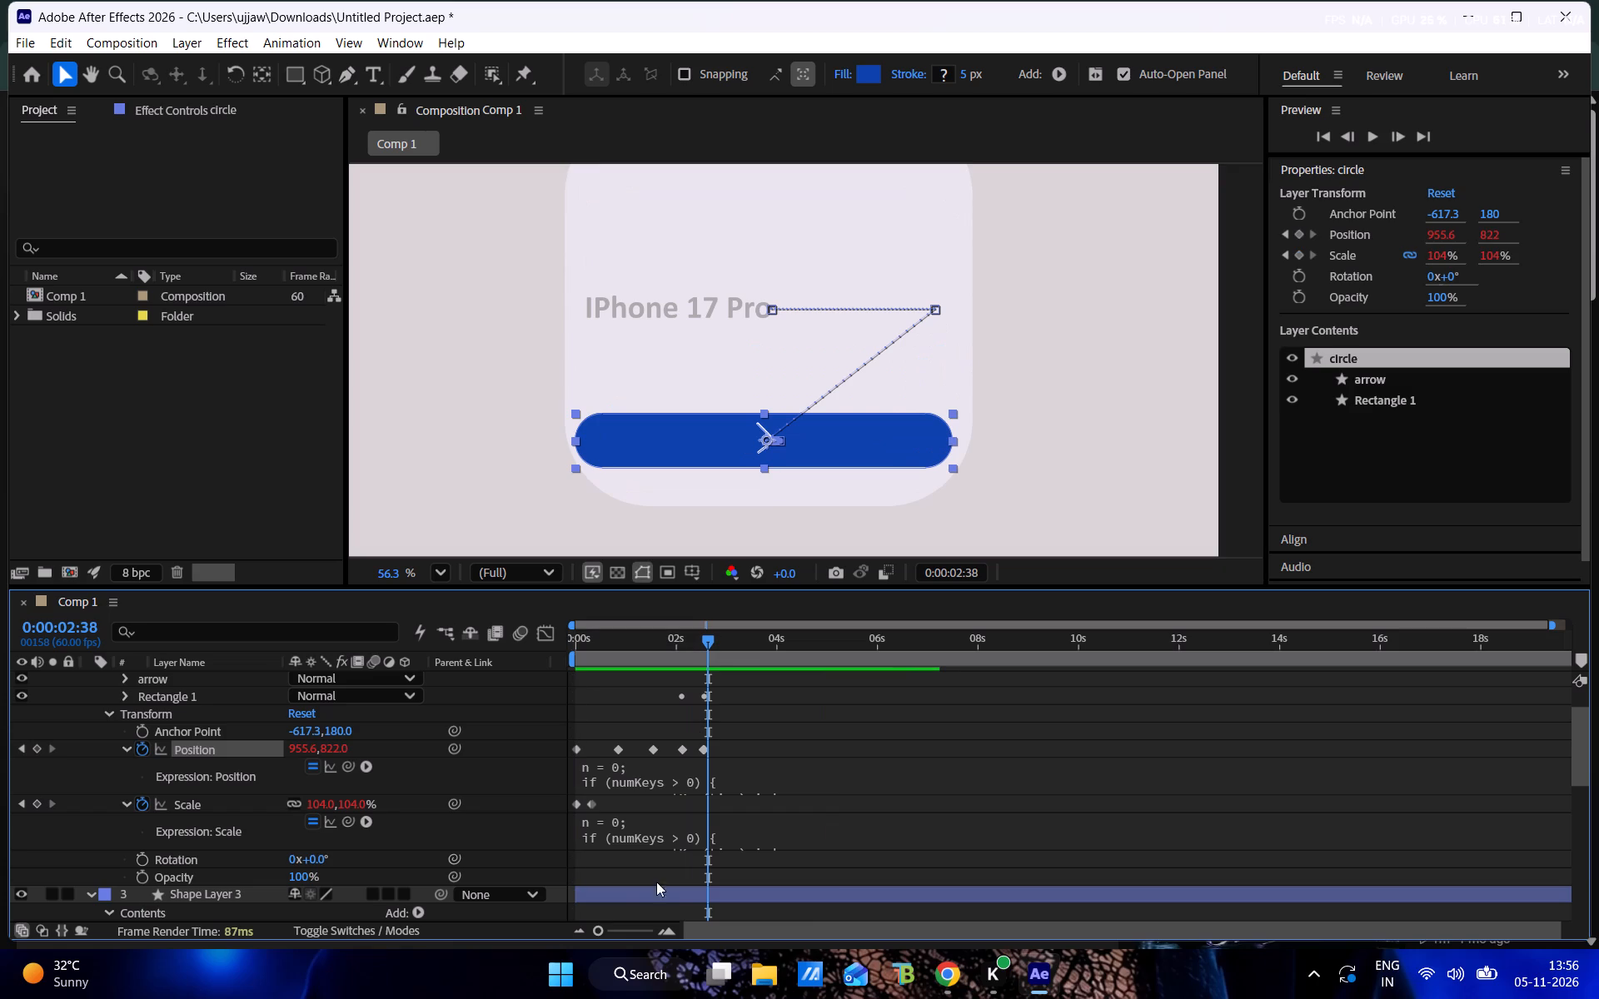
Delete the circle layer's two extra Position keyframes just before the one at 0:00:02:34.
left_click_drag(600, 932, 632, 937)
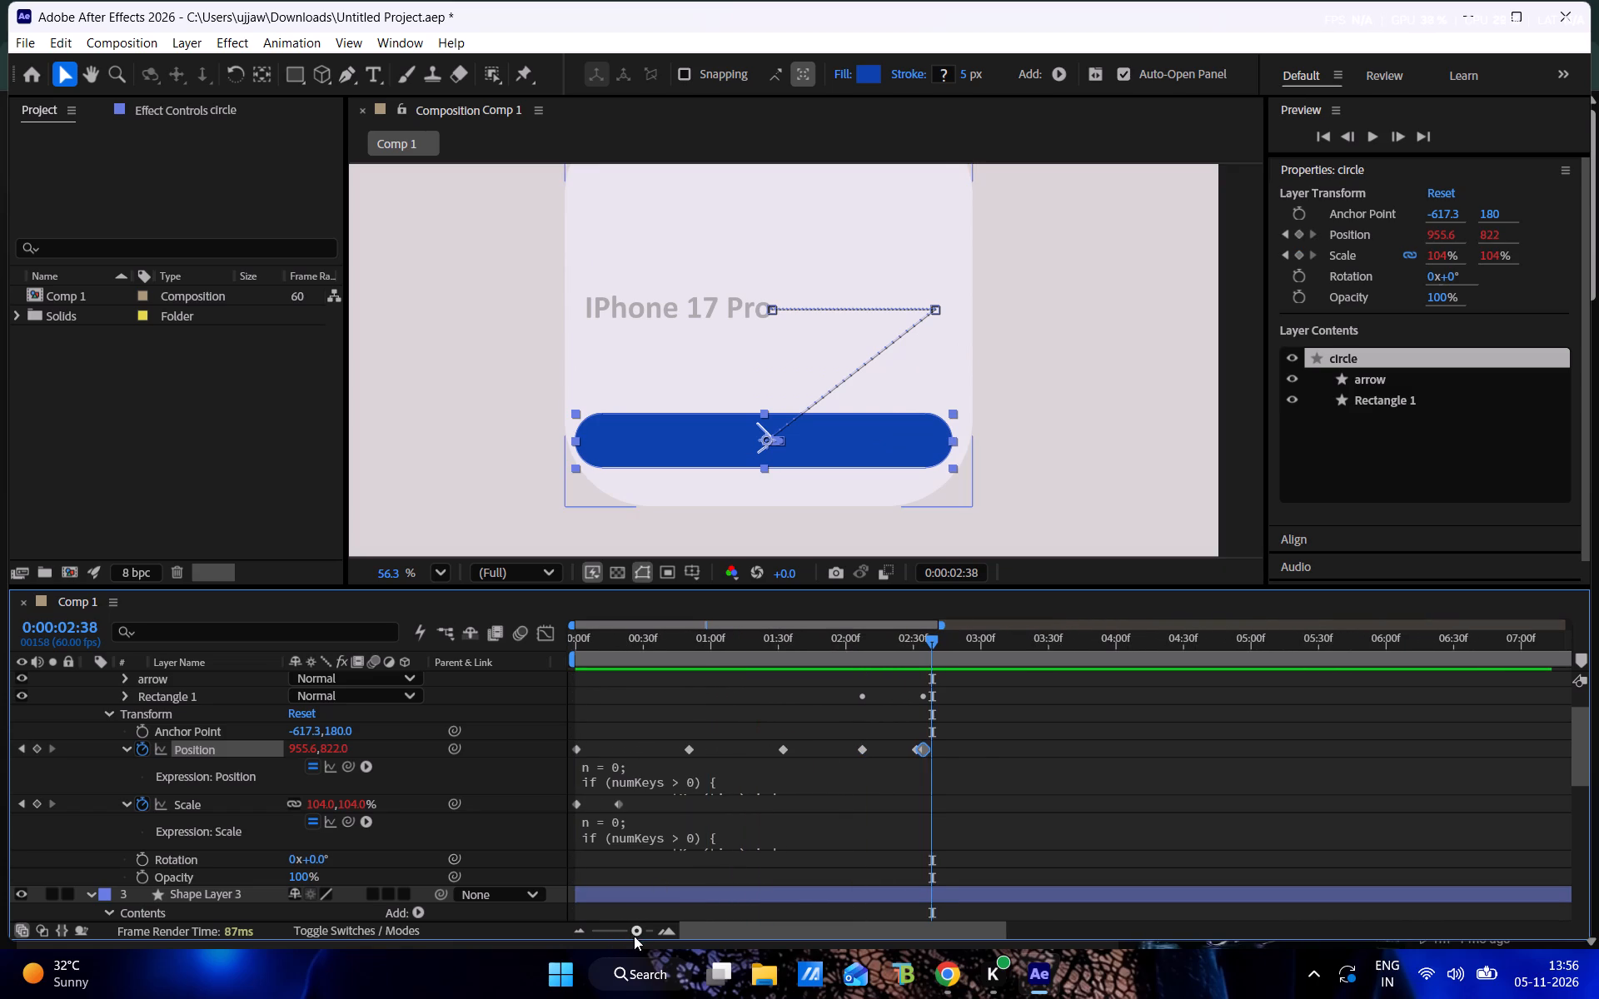
left_click(914, 748)
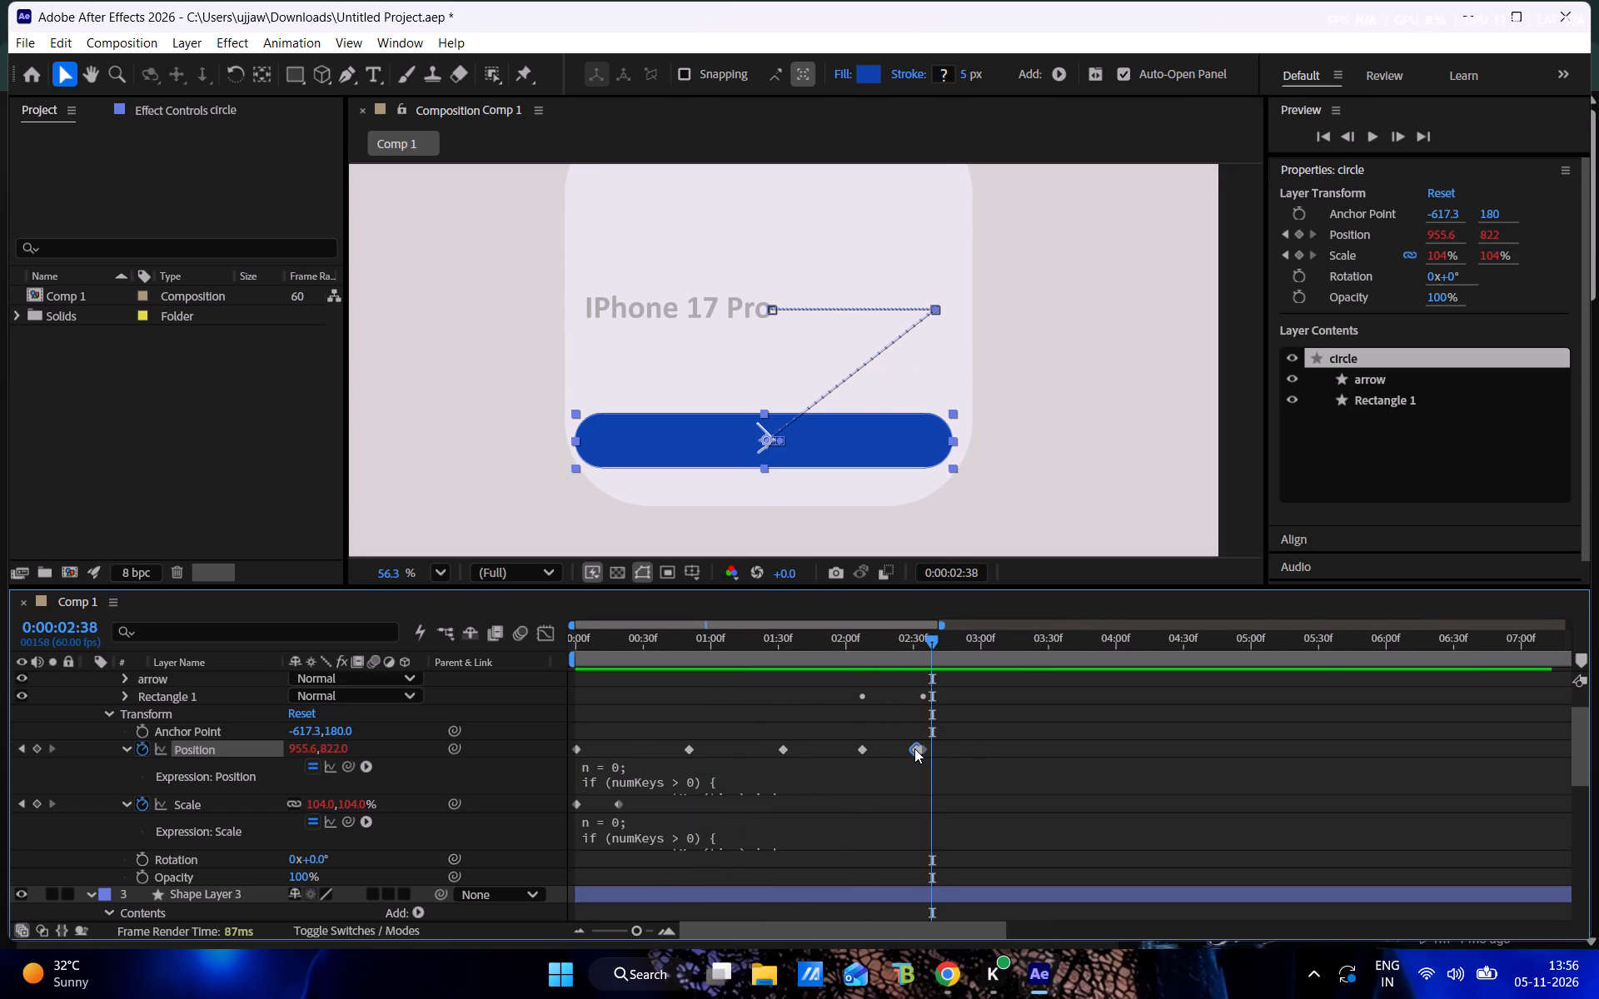
key("BackSpace")
left_click_drag(932, 651, 919, 653)
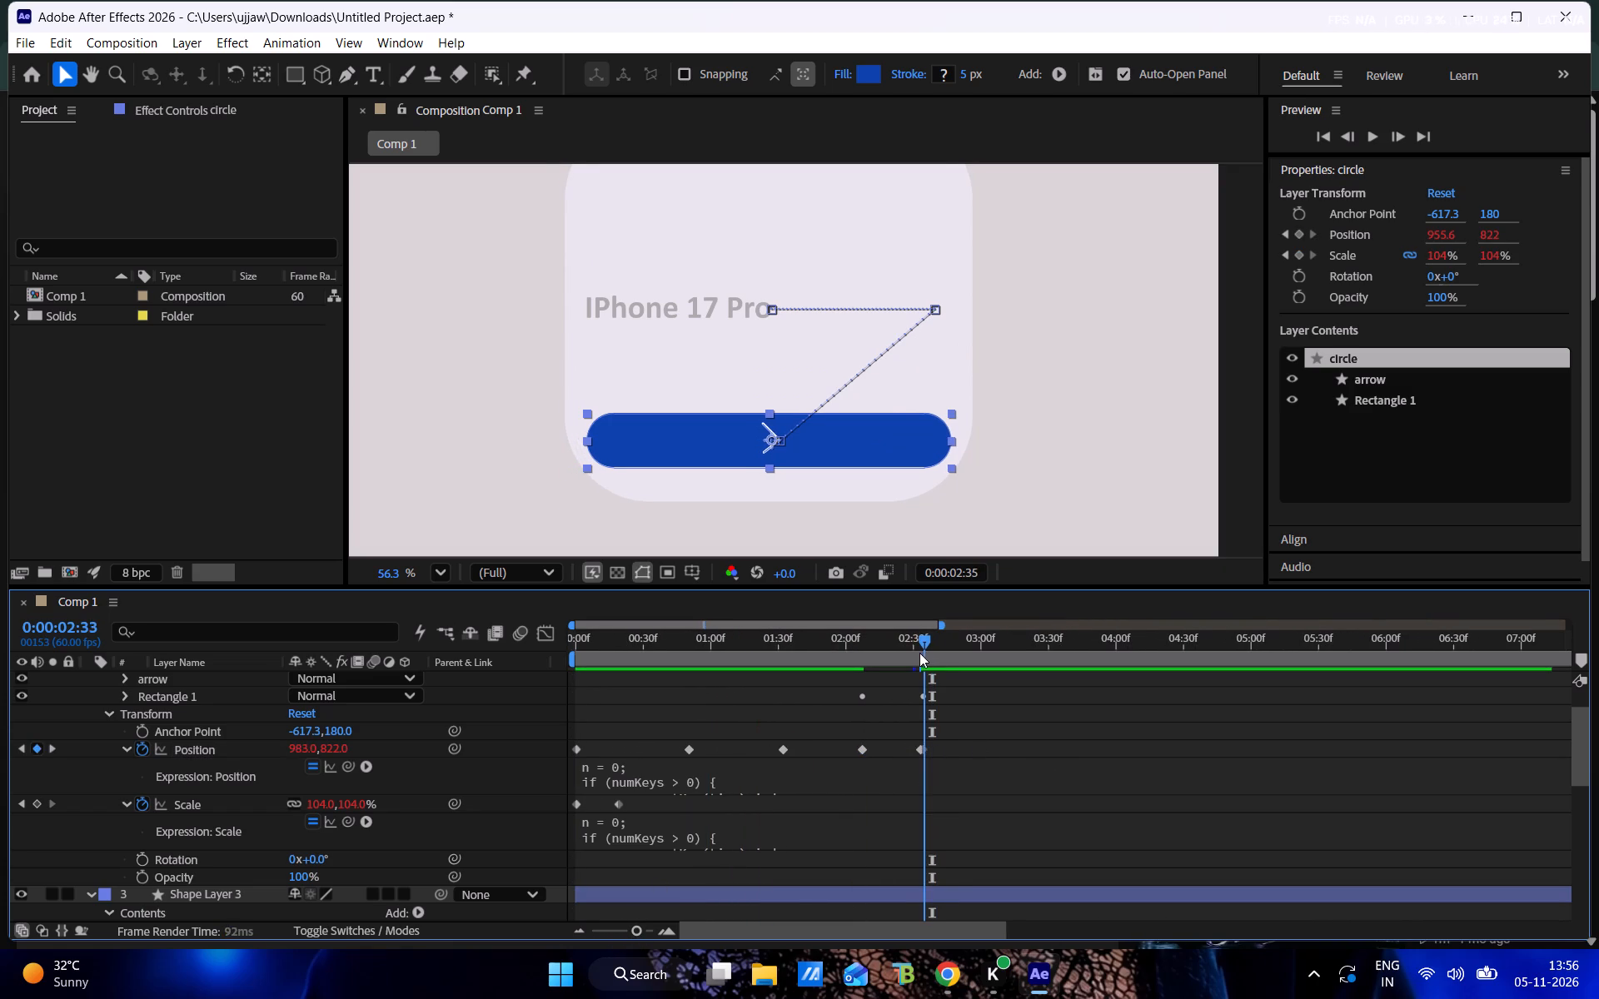
left_click_drag(919, 653, 940, 662)
left_click(932, 662)
left_click(919, 741)
key("BackSpace")
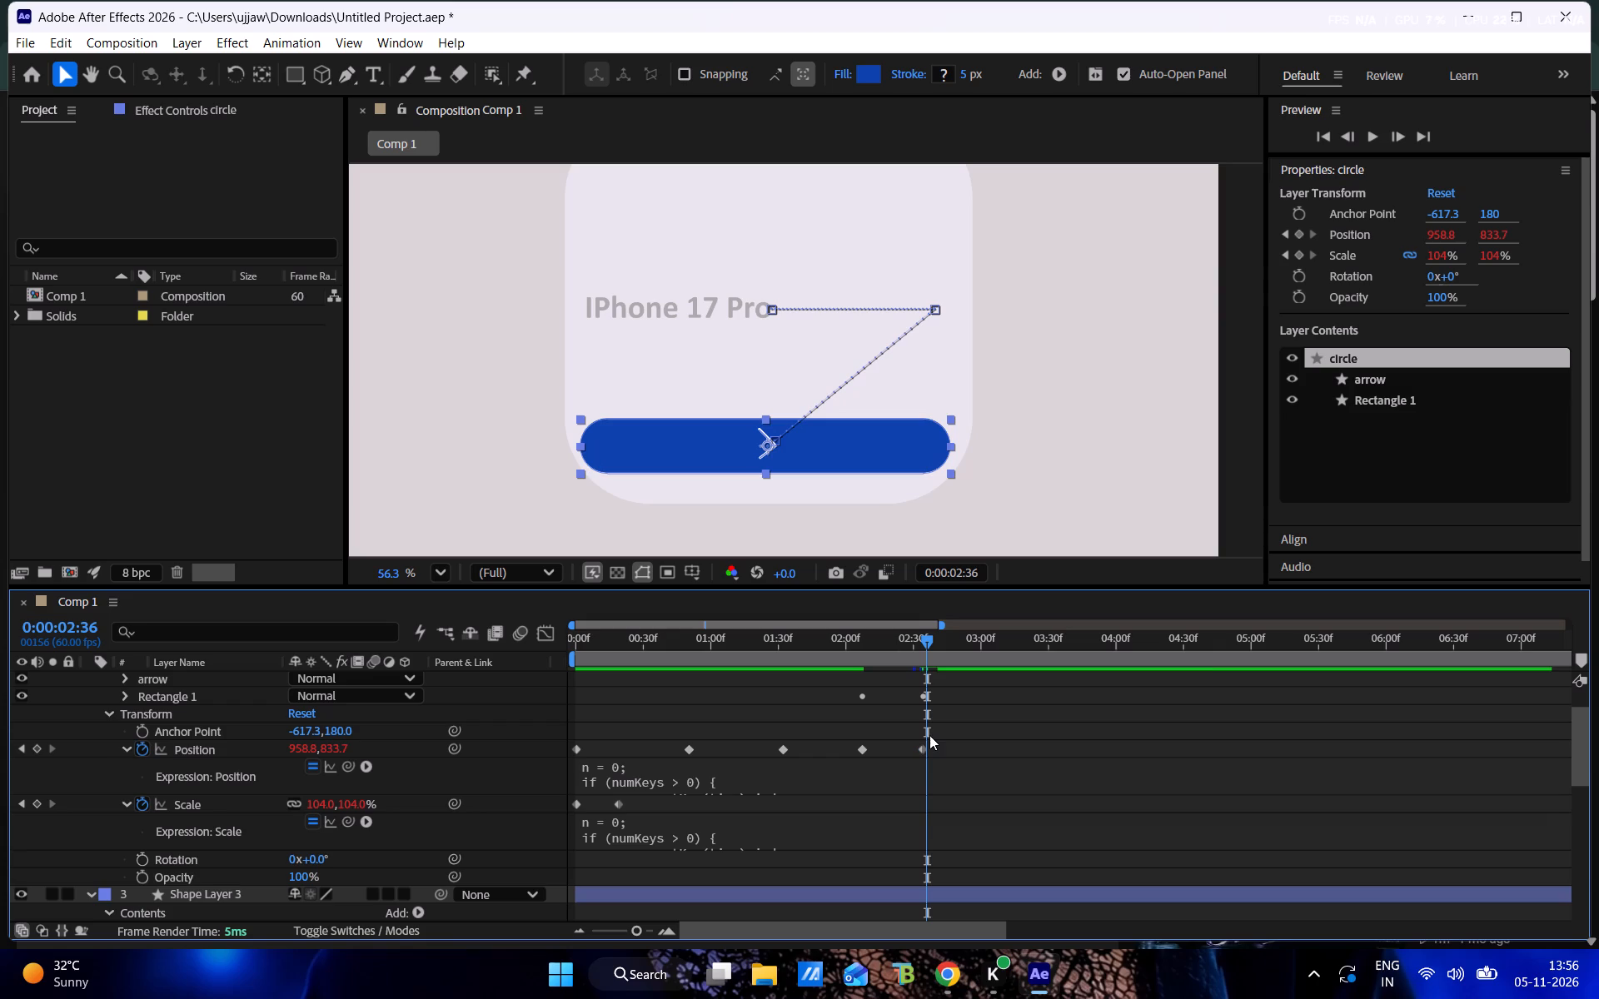
Play the animation from 0:00:02:16 and scrub to 0:00:02:40 to check the button's move against the growing frame.
left_click(923, 753)
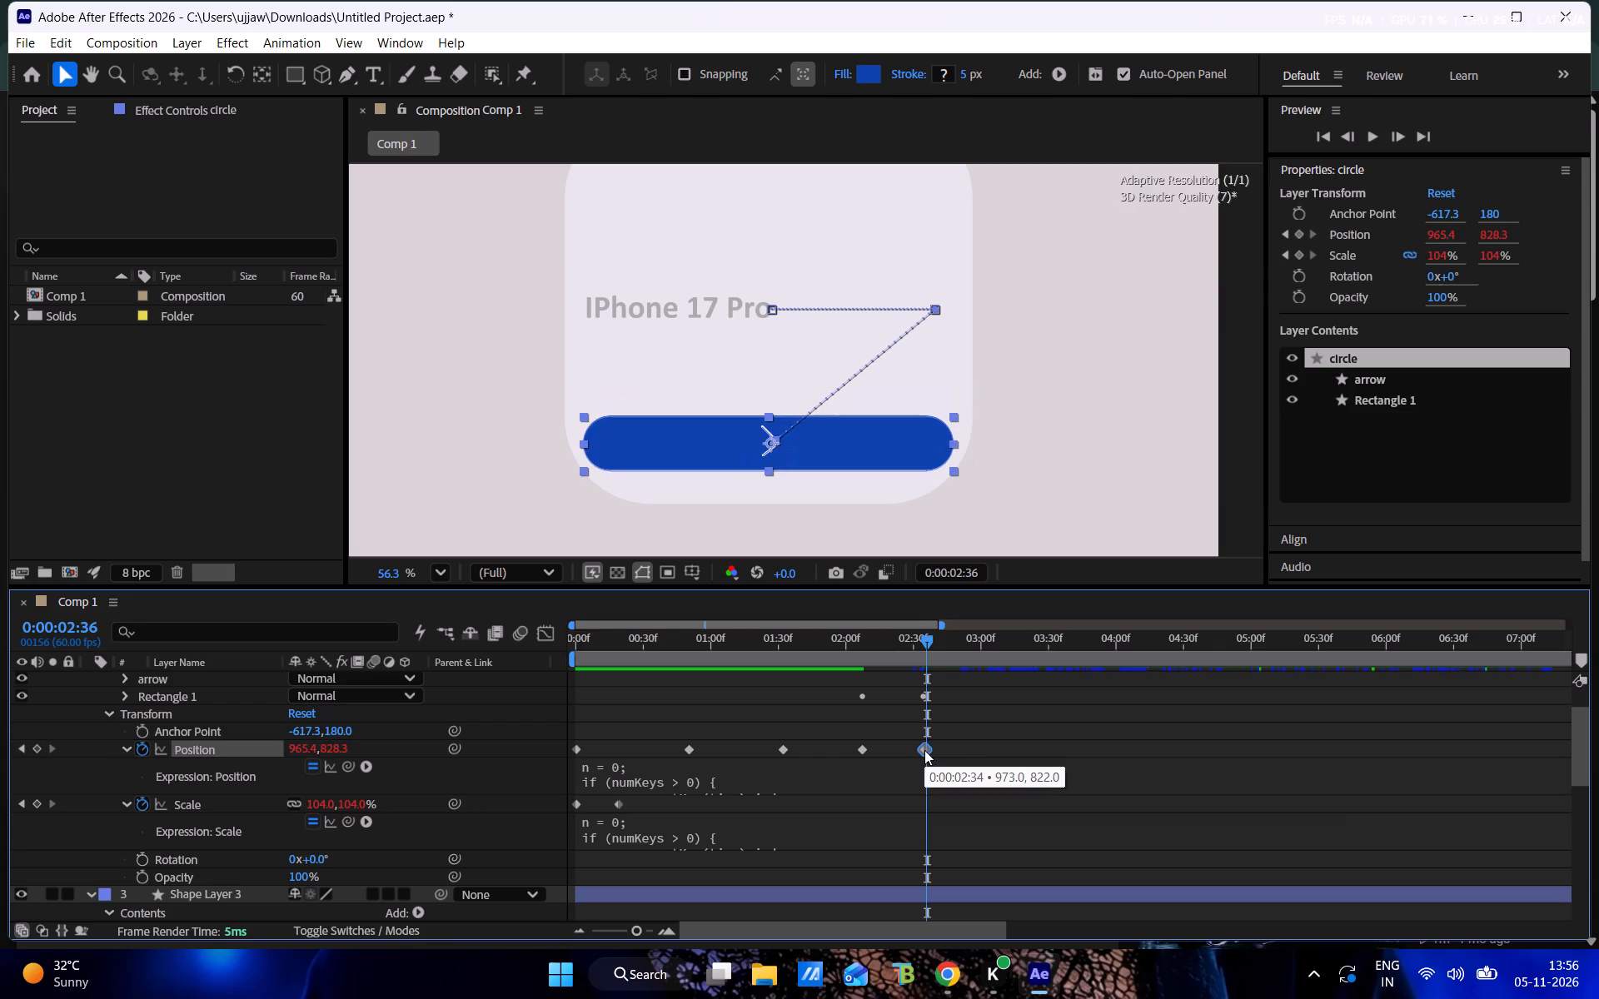
left_click_drag(928, 641, 900, 644)
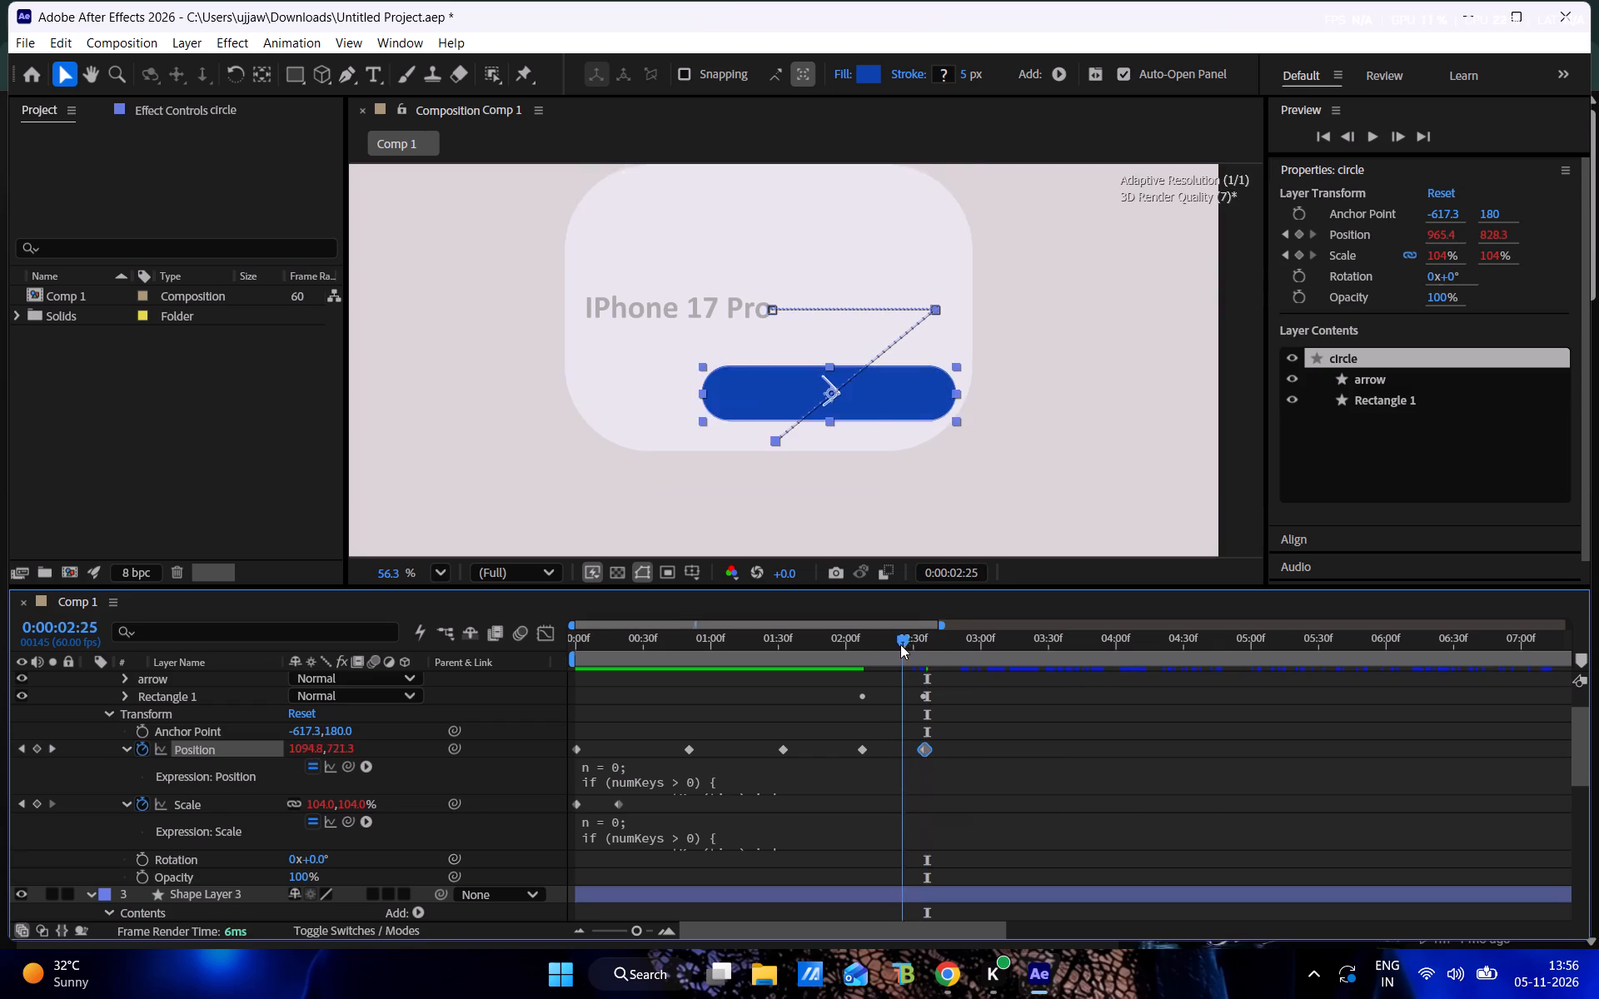
left_click_drag(900, 644, 882, 644)
key("space")
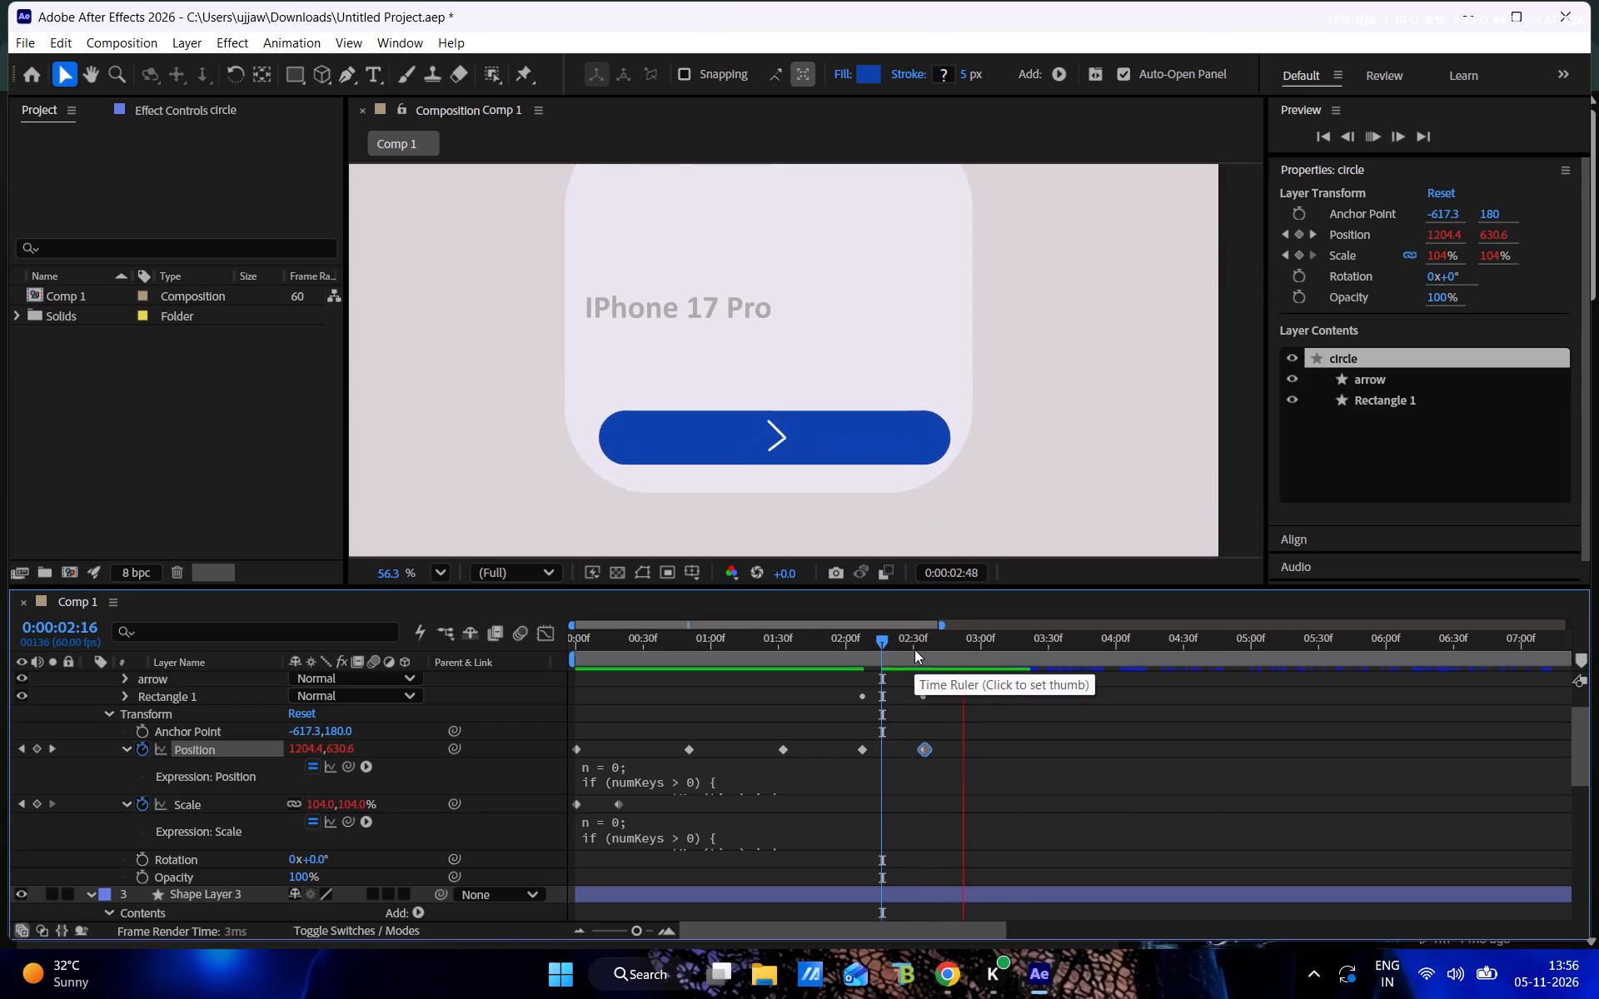
left_click_drag(936, 638, 936, 649)
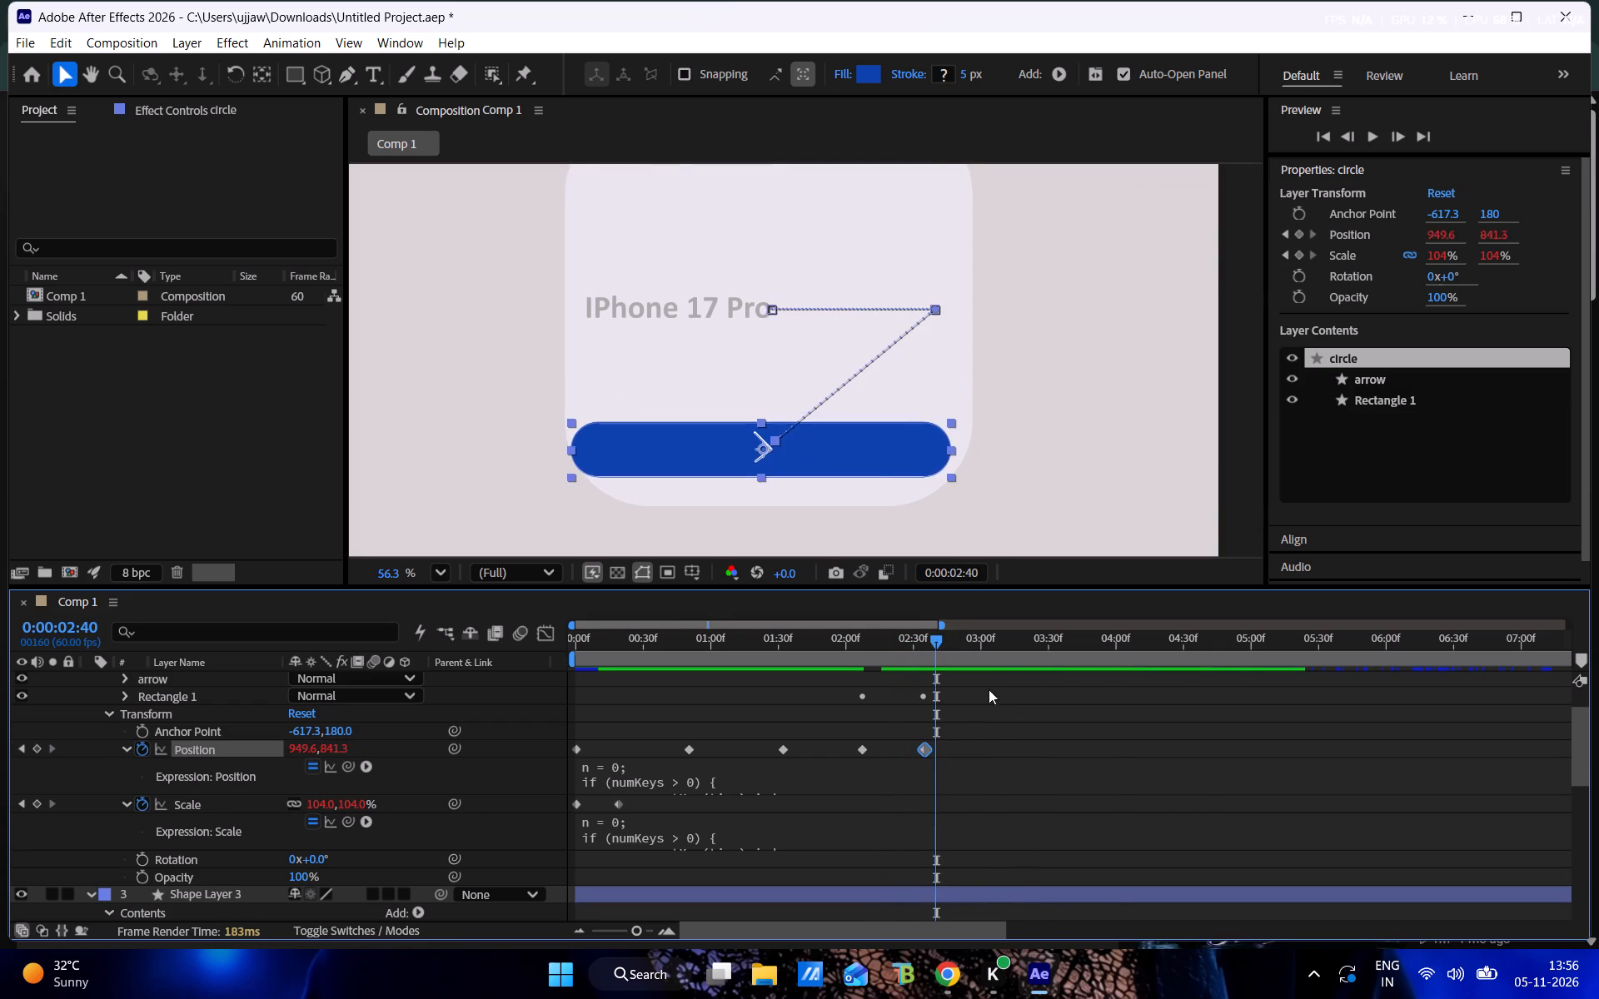
At 0:00:03:24, set the circle layer's Position to 965, 822 and check the button's centring in the white frame.
left_click(1012, 728)
left_click_drag(949, 644, 1034, 655)
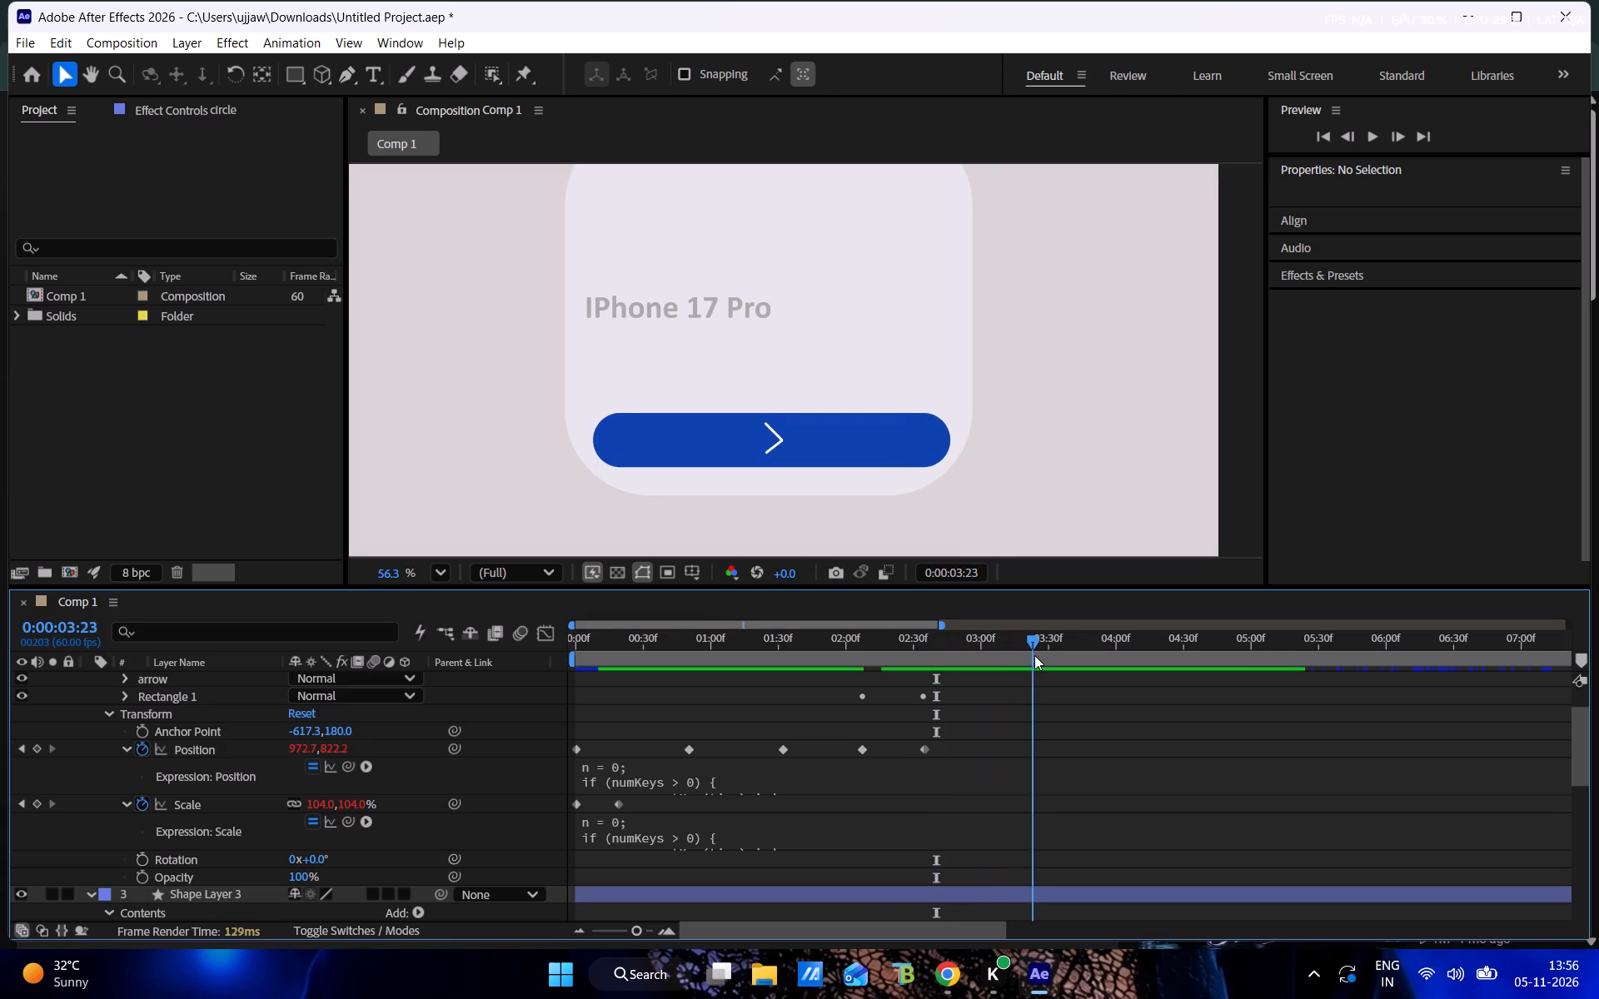
left_click_drag(1034, 655, 1035, 655)
left_click(924, 748)
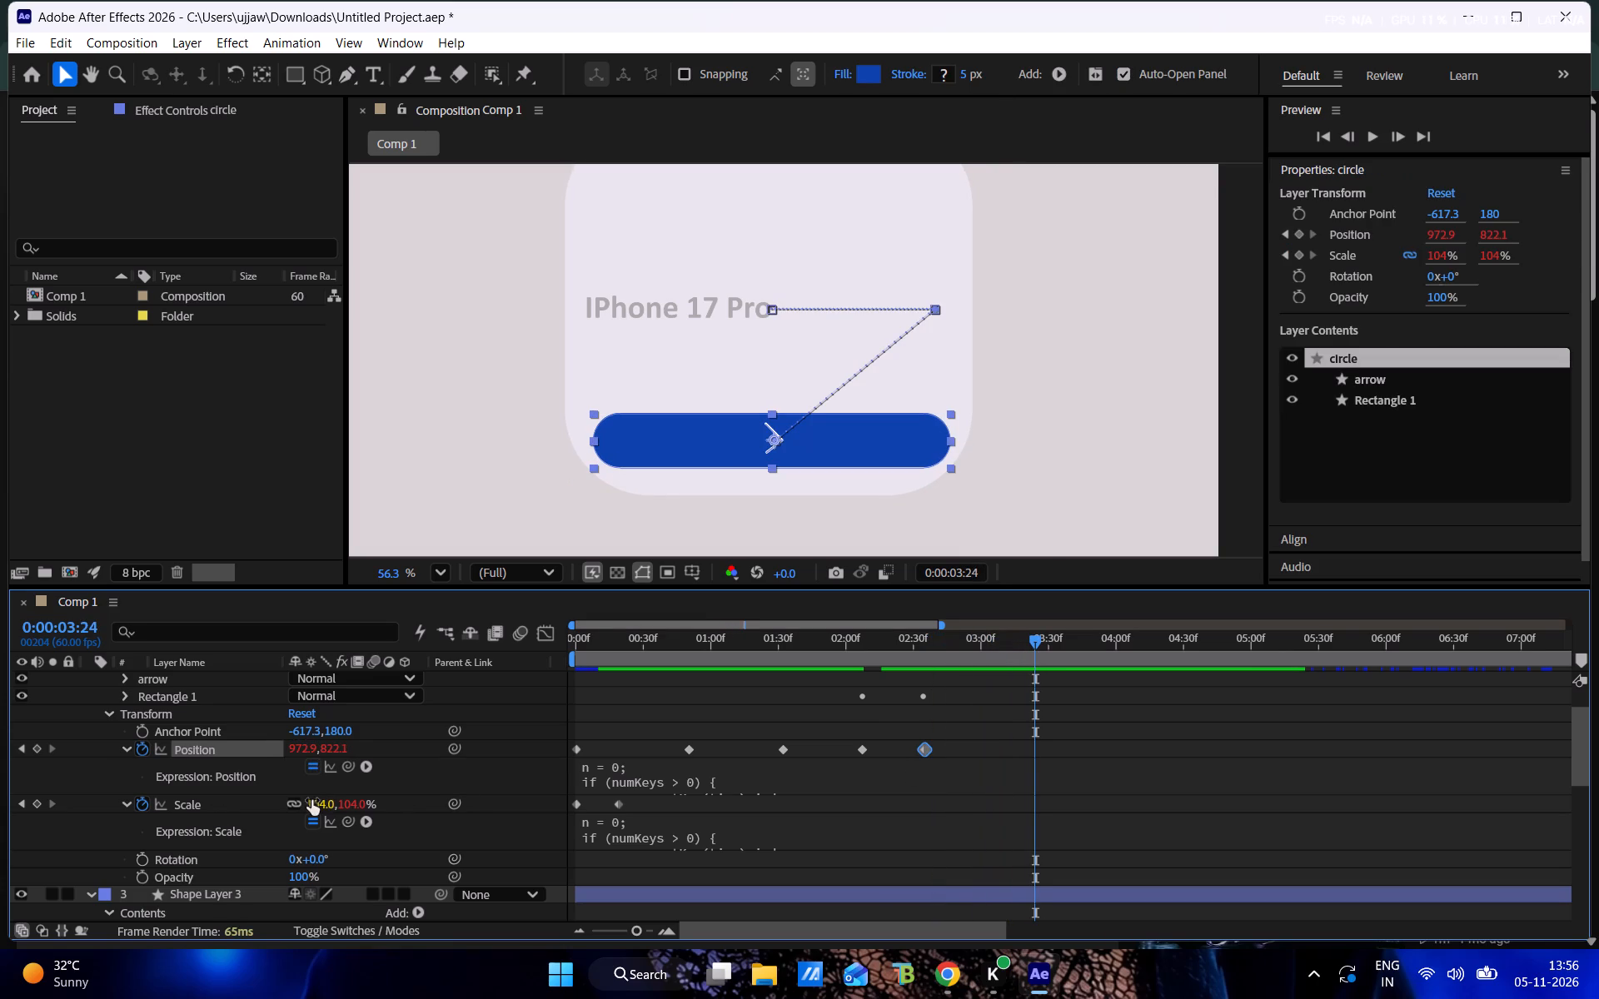
left_click(302, 754)
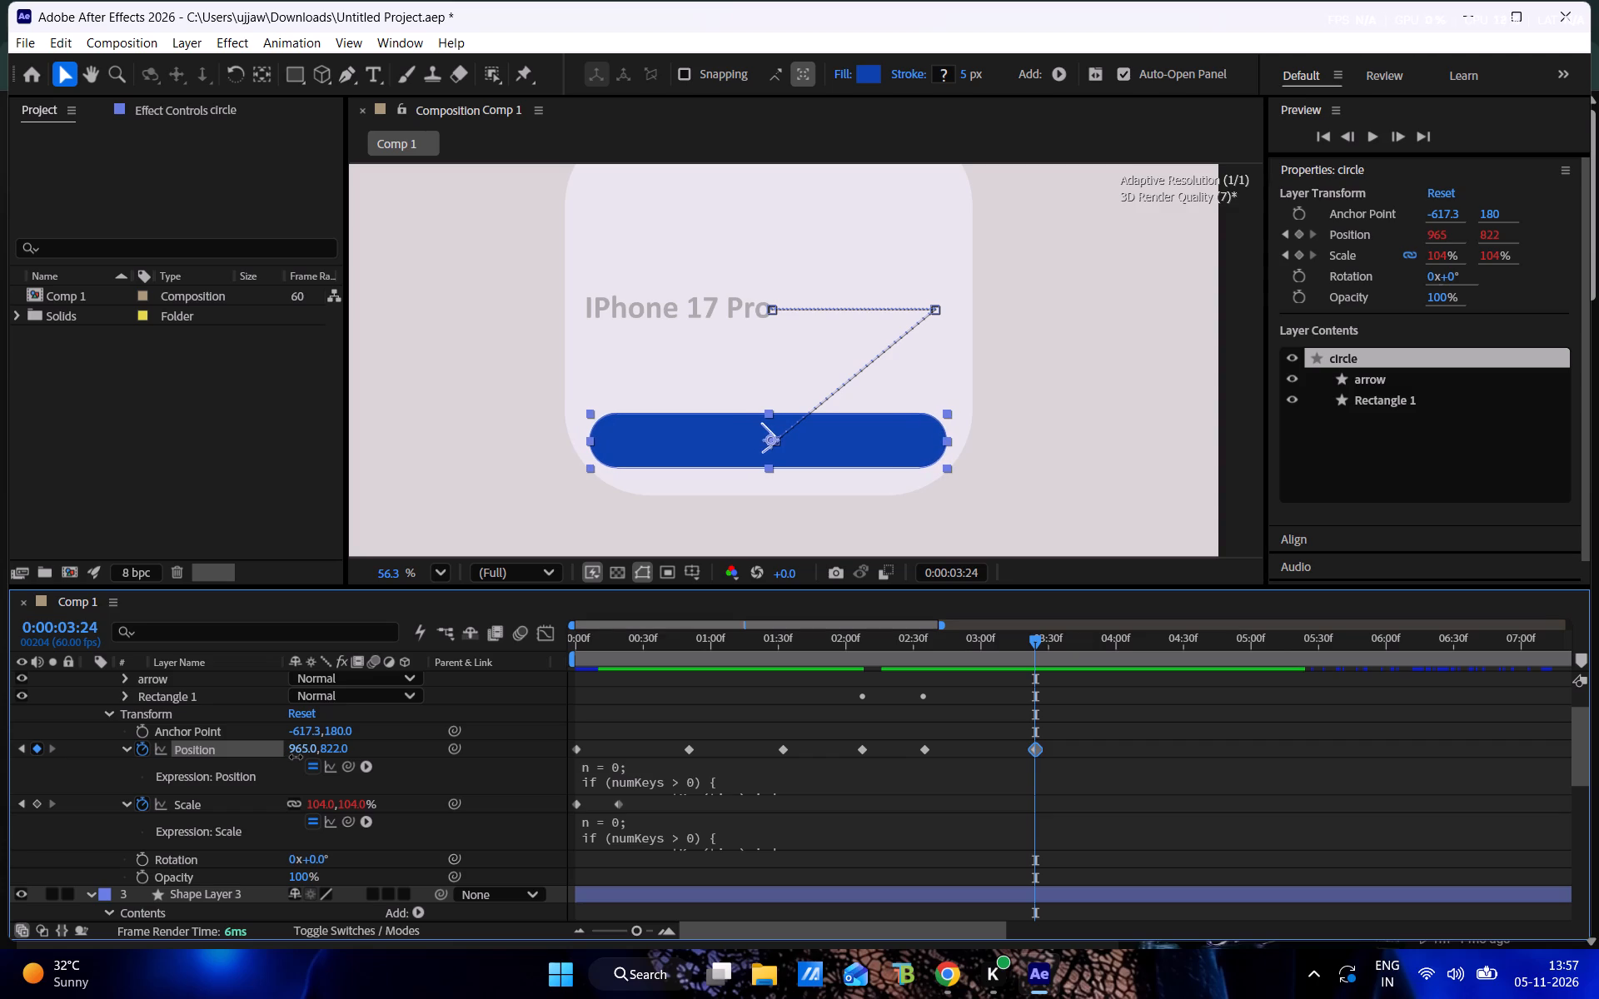
left_click(878, 778)
left_click(1157, 680)
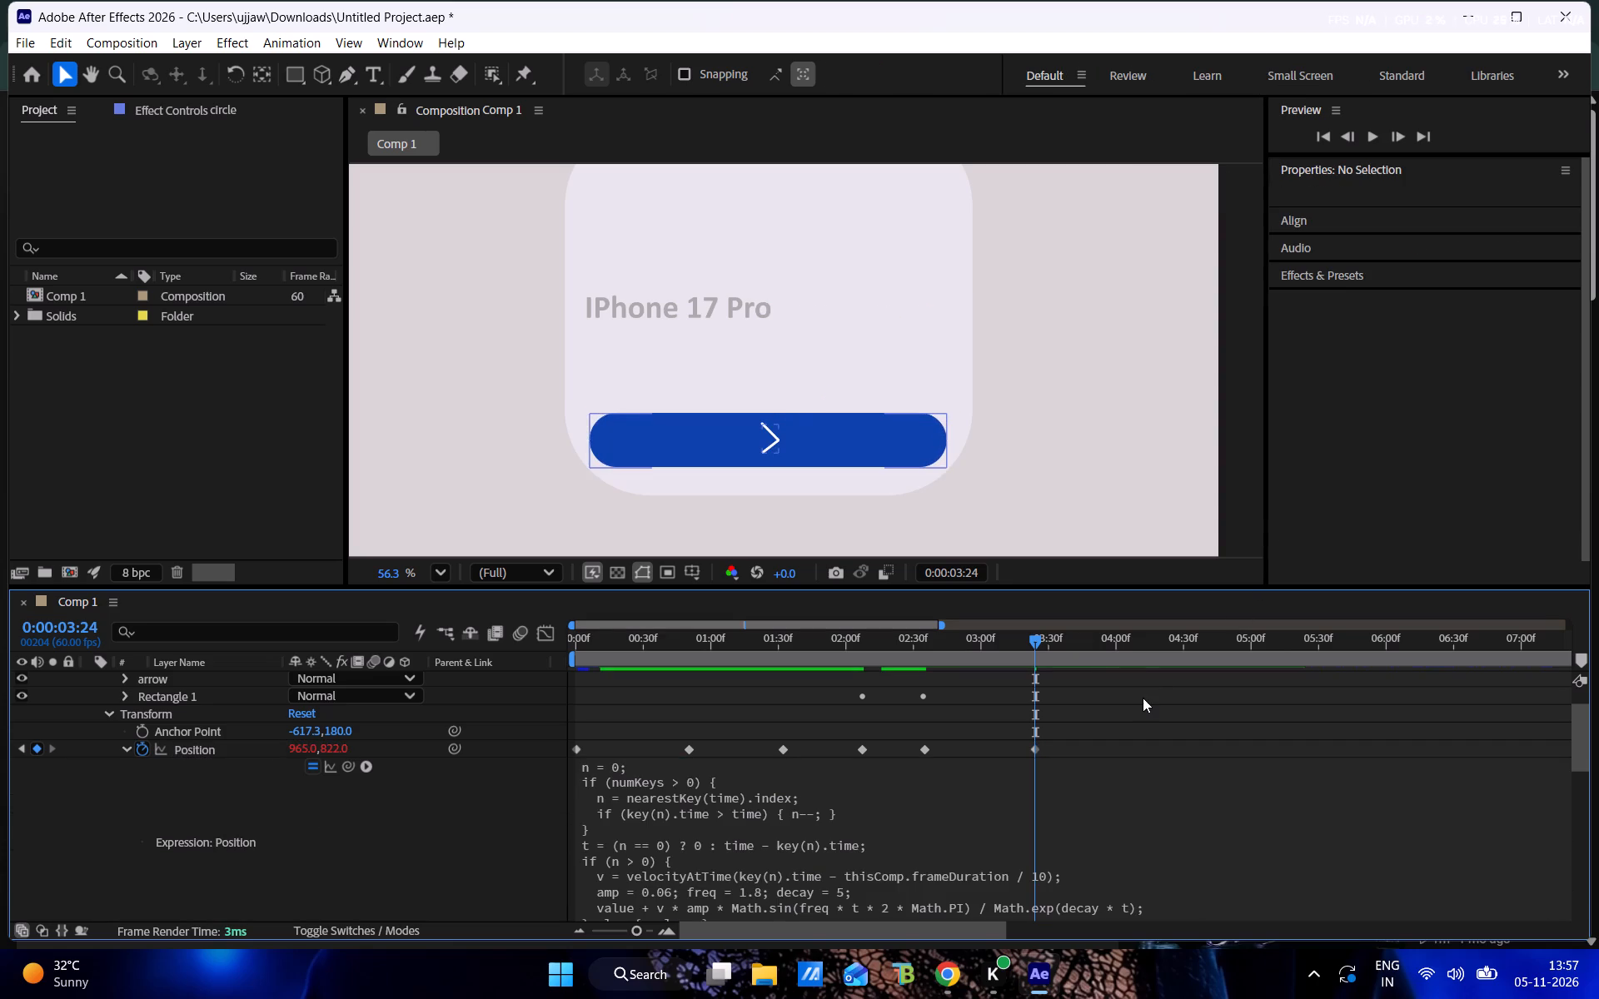
left_click(1143, 698)
left_click(1074, 466)
left_click(1316, 516)
scroll(1057, 429, "down", 5)
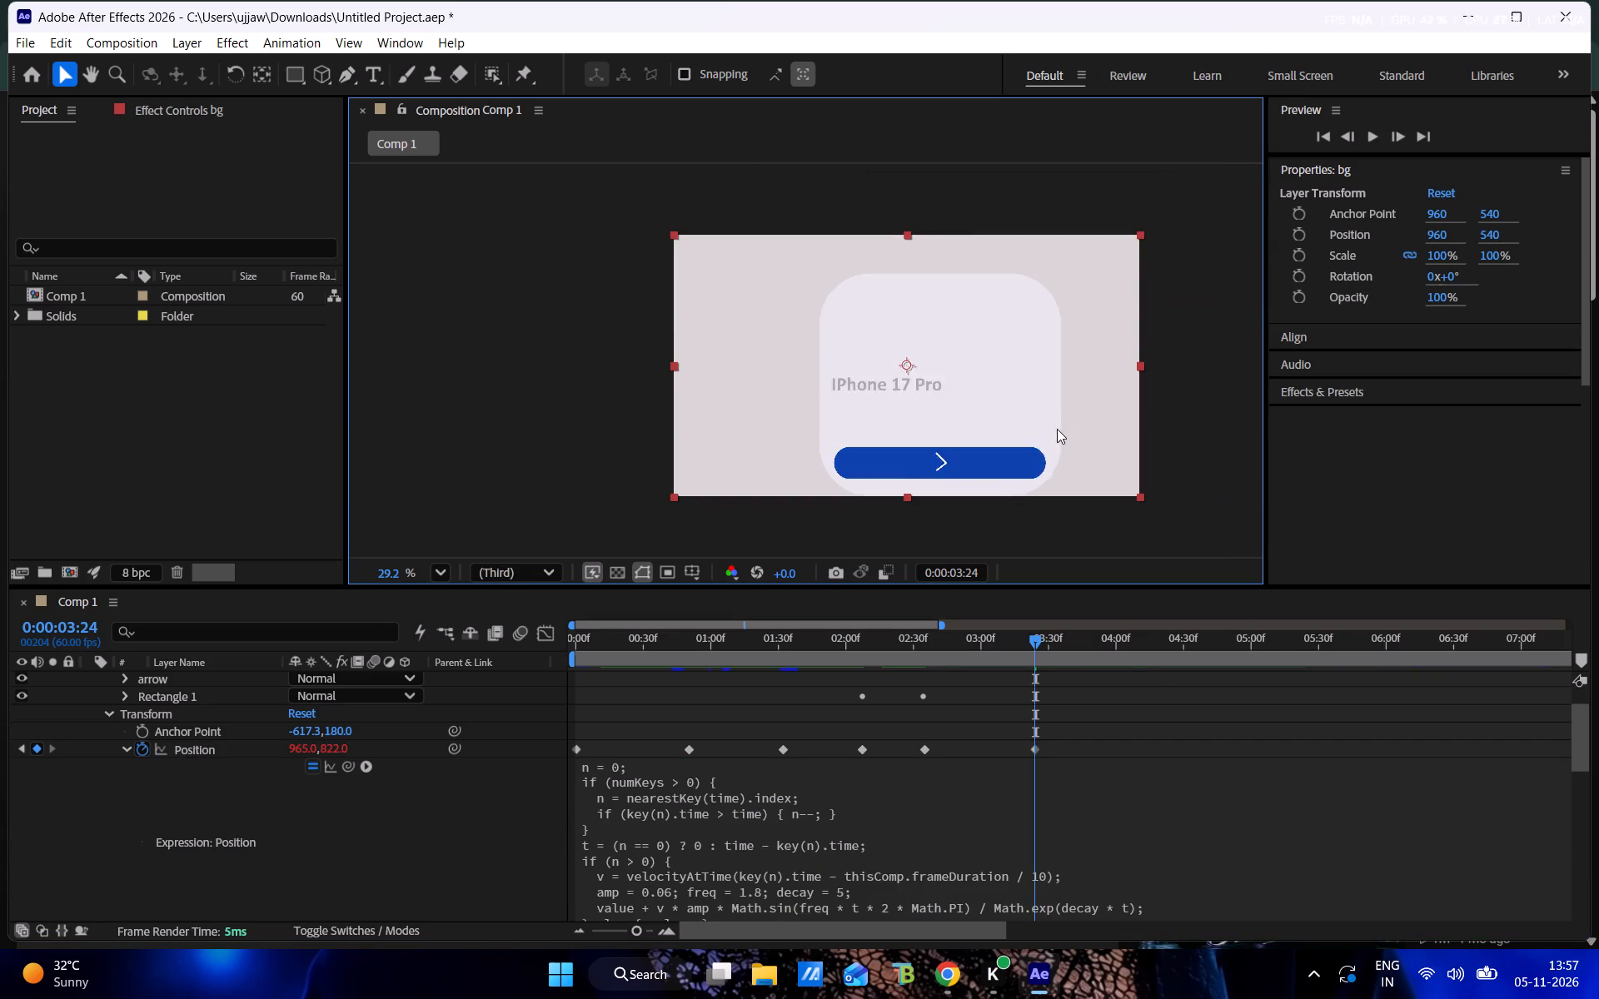
left_click(1290, 509)
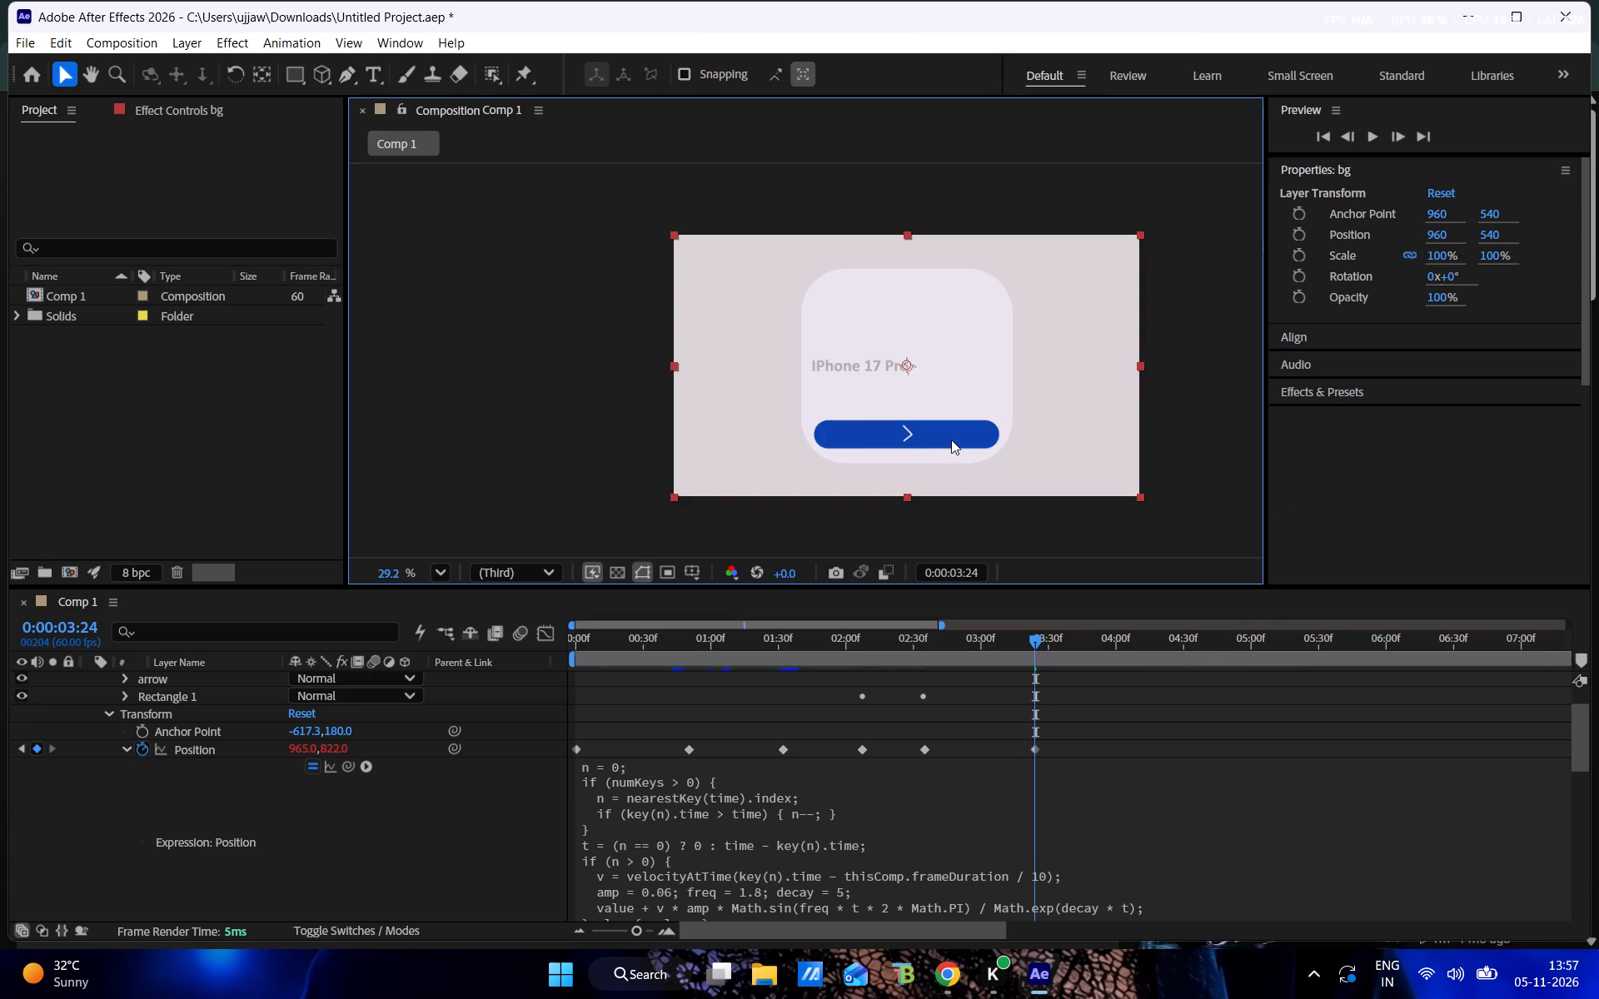
Set the X Position of the circle layer's keyframe at 0:00:03:24 to 969 and check the button's placement.
left_click(1033, 753)
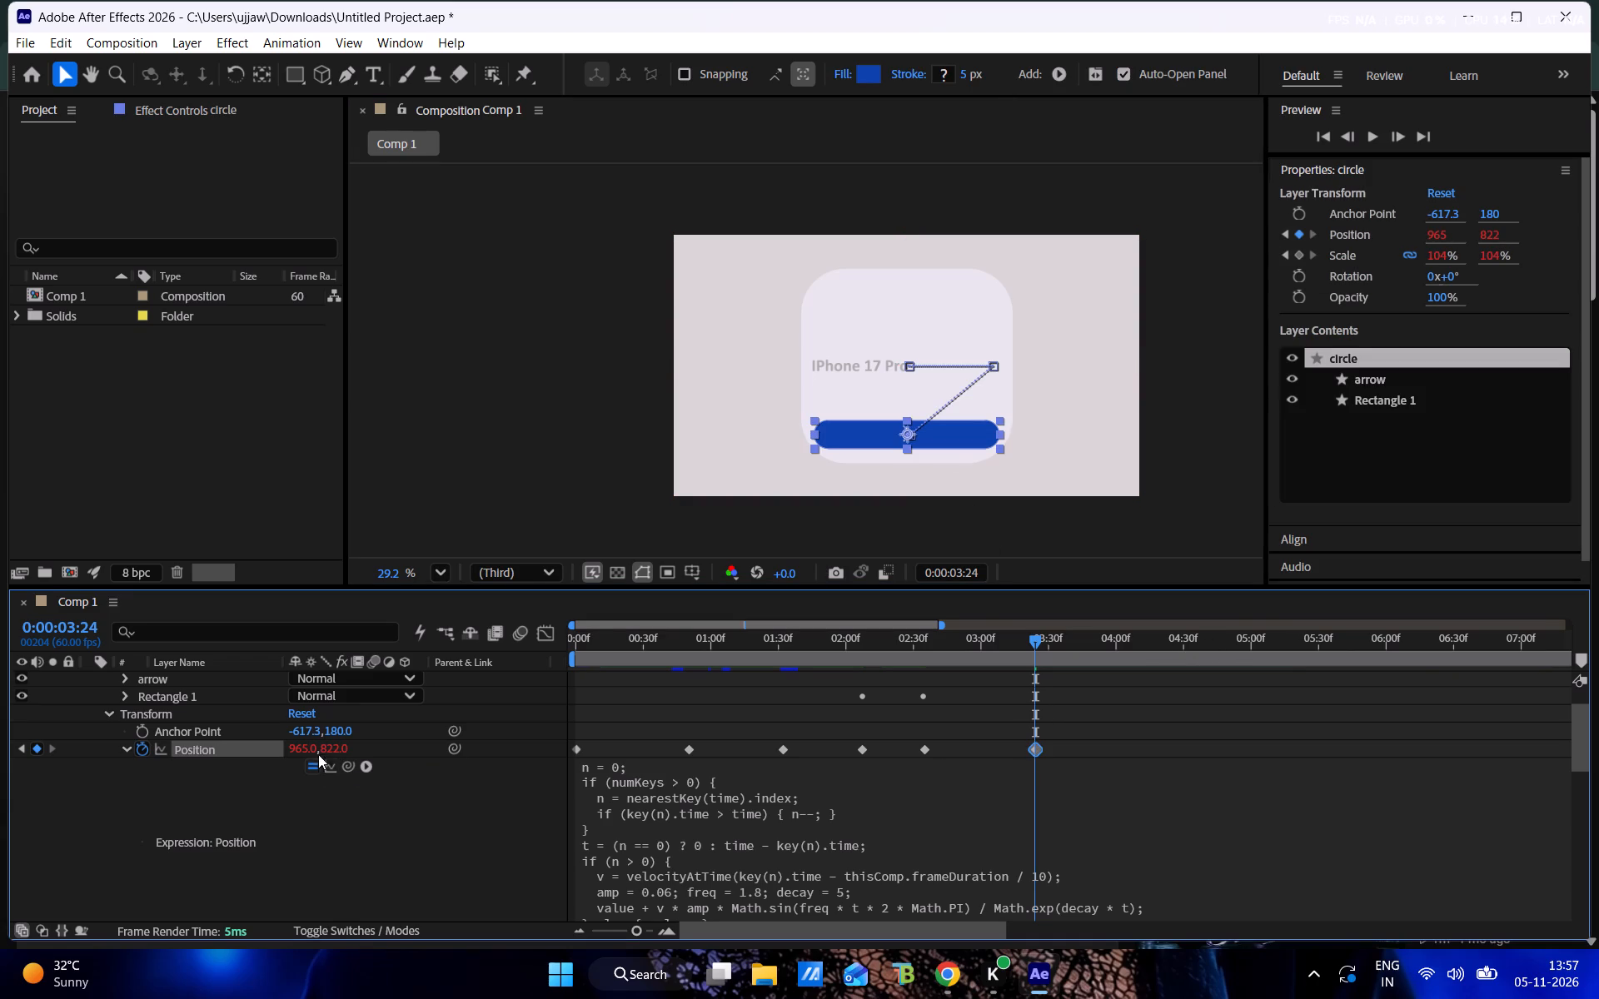
left_click(304, 745)
left_click(1397, 593)
left_click(1372, 670)
left_click(1215, 552)
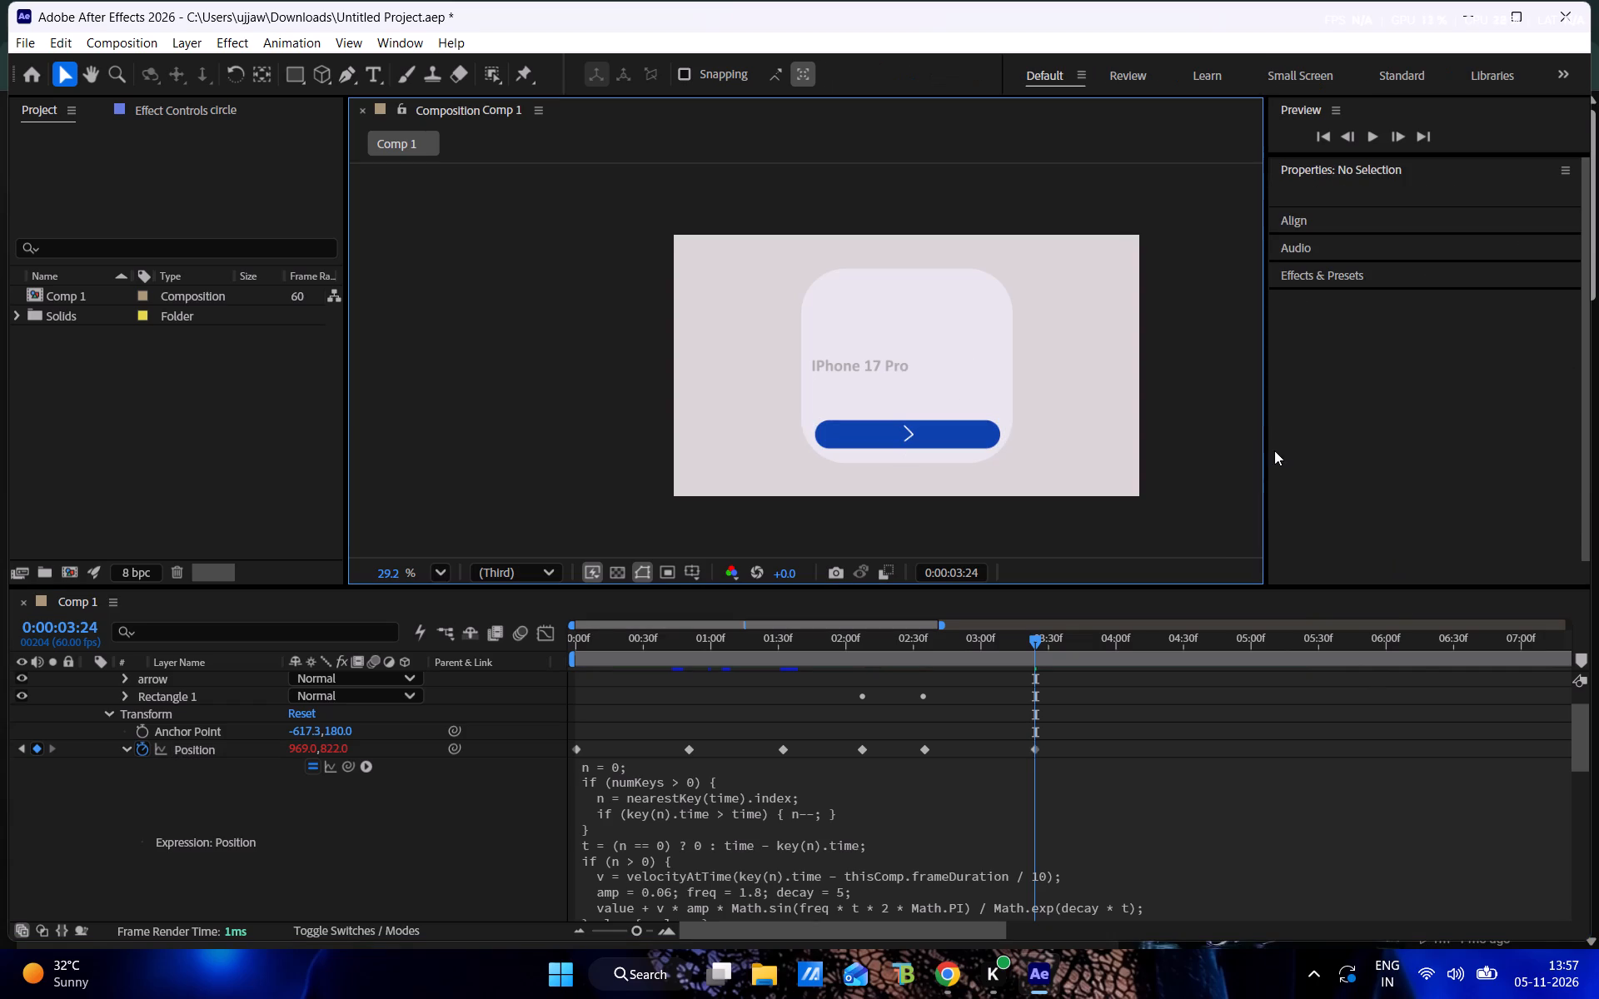
scroll(1106, 689, "up", 5)
scroll(1024, 738, "up", 5)
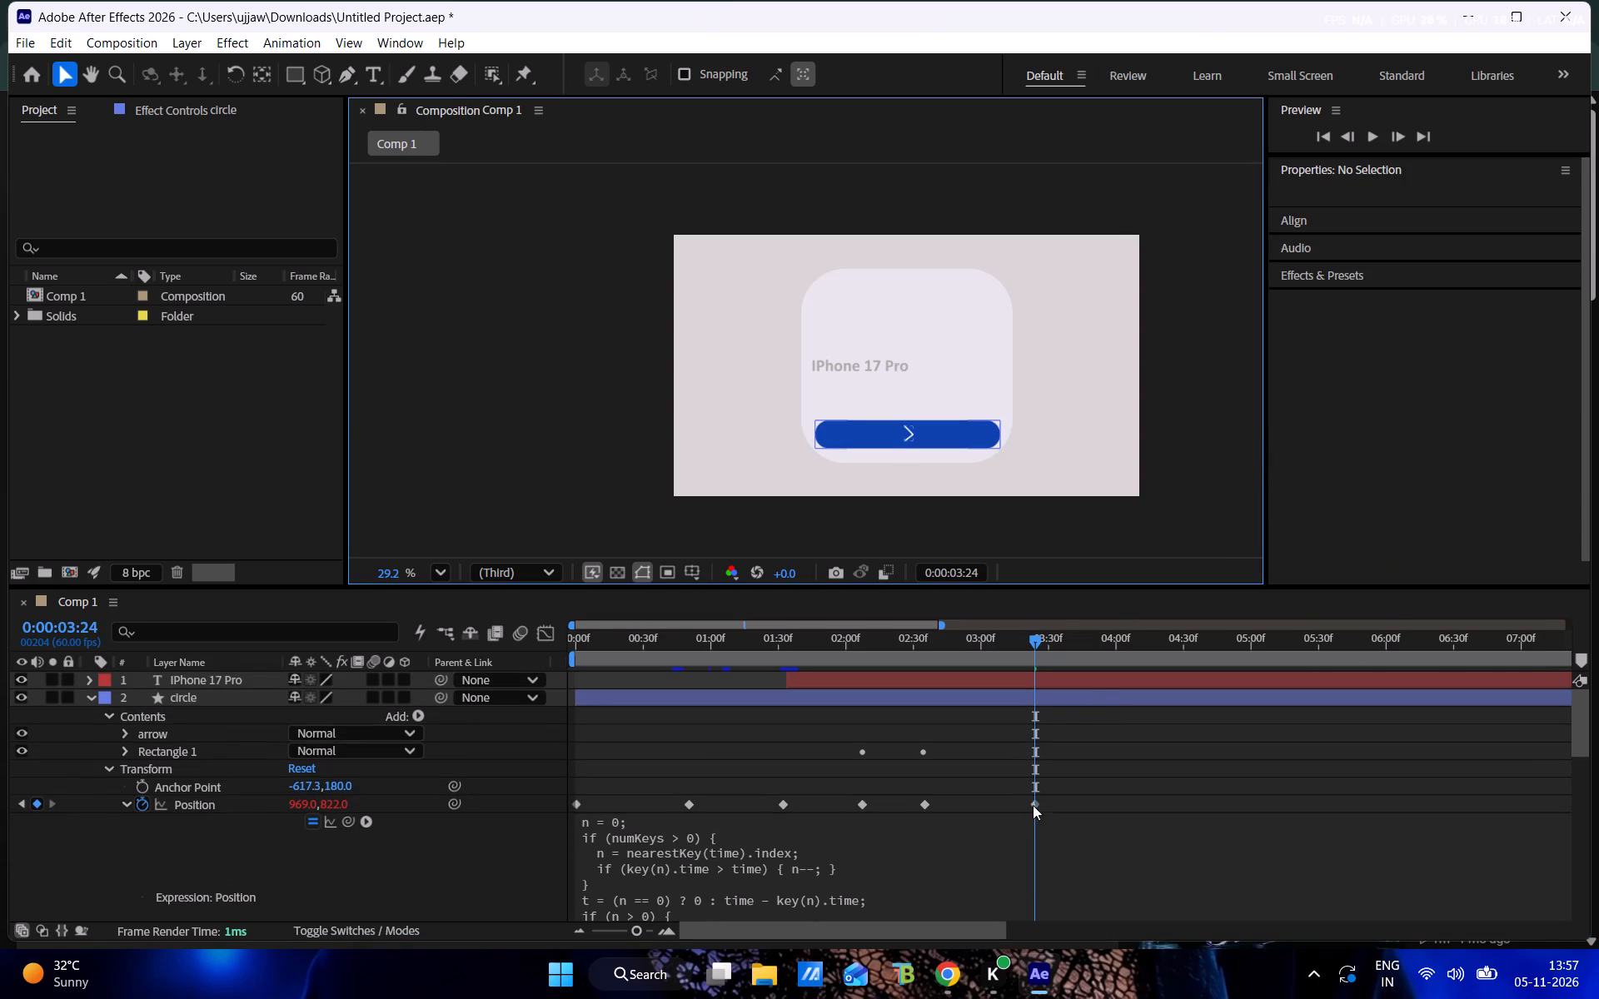
Move the circle layer's 973, 822 Position keyframe to 0:00:02:50 and bring its 969, 822 keyframe back to 0:00:02:34.
left_click_drag(640, 939, 644, 938)
left_click_drag(644, 938, 661, 936)
scroll(1384, 696, "down", 4)
scroll(1368, 705, "up", 4)
left_click(977, 803)
left_click_drag(630, 930, 649, 932)
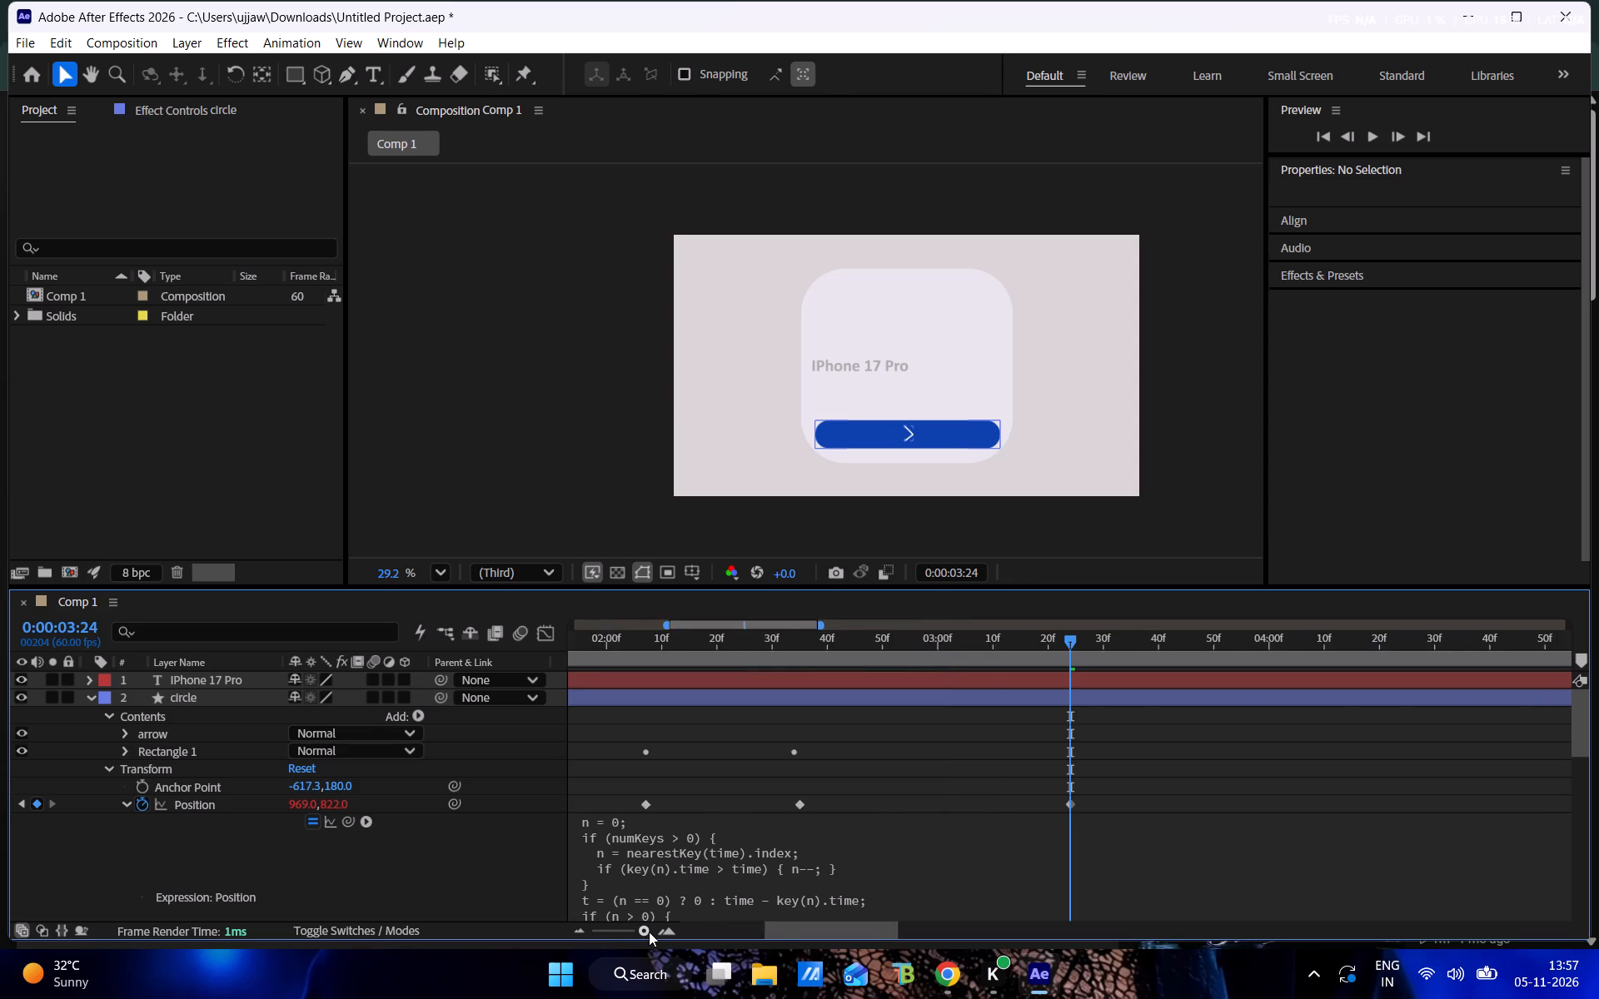
left_click_drag(649, 932, 660, 937)
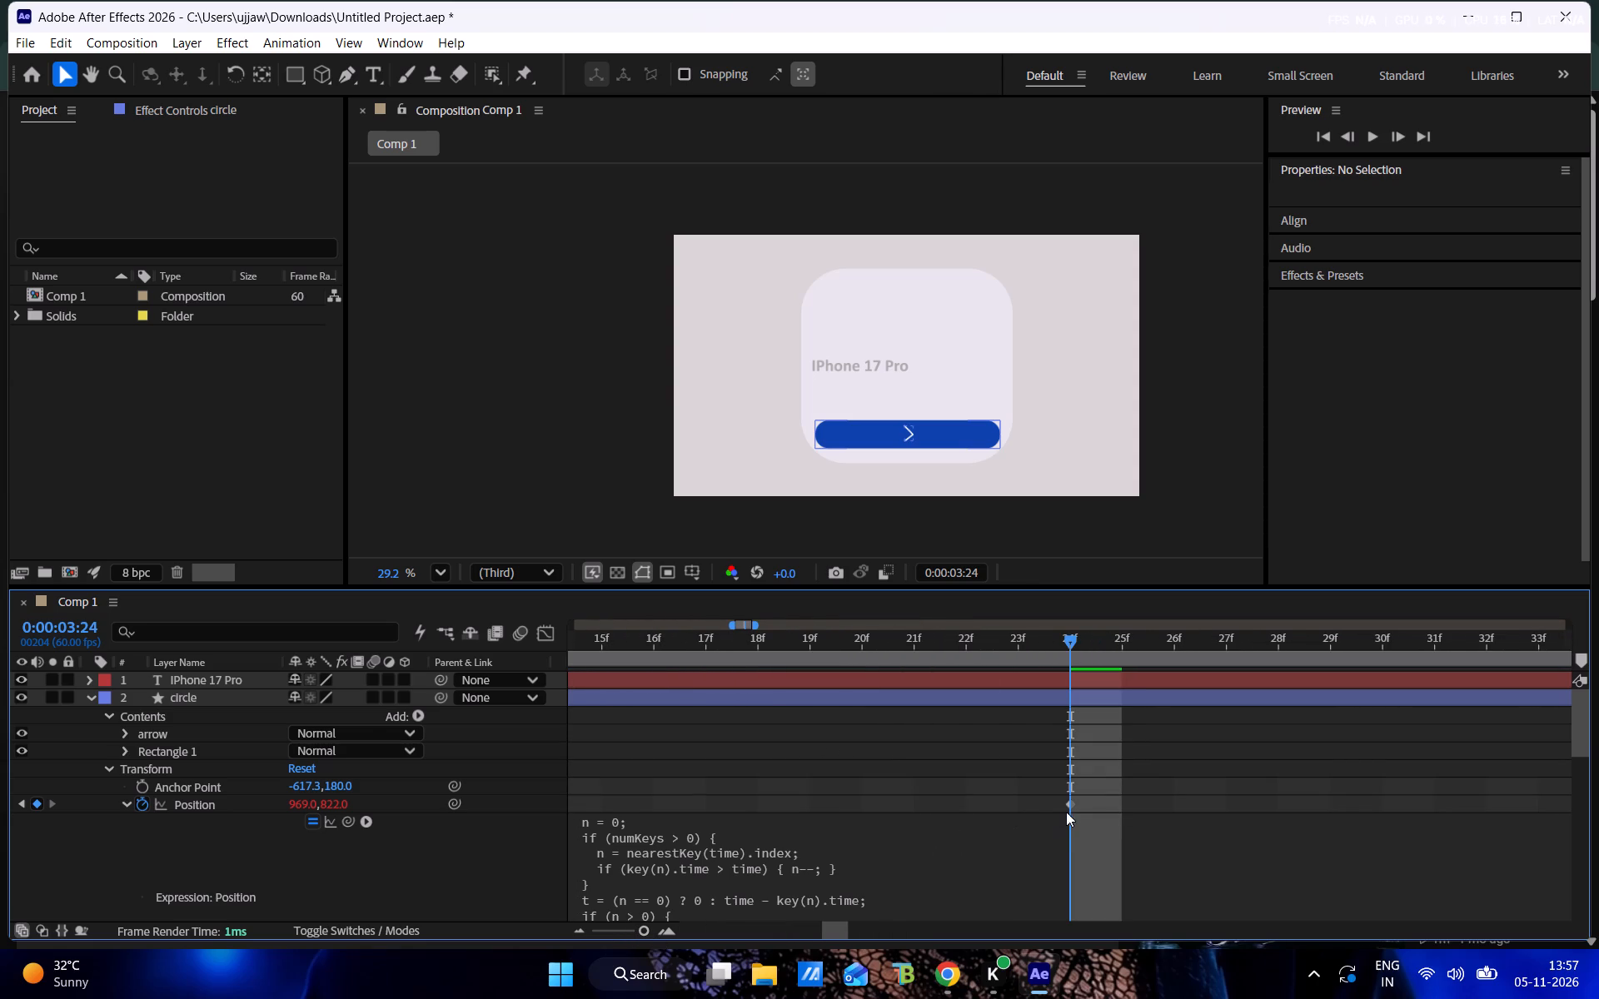
left_click_drag(1070, 803, 772, 795)
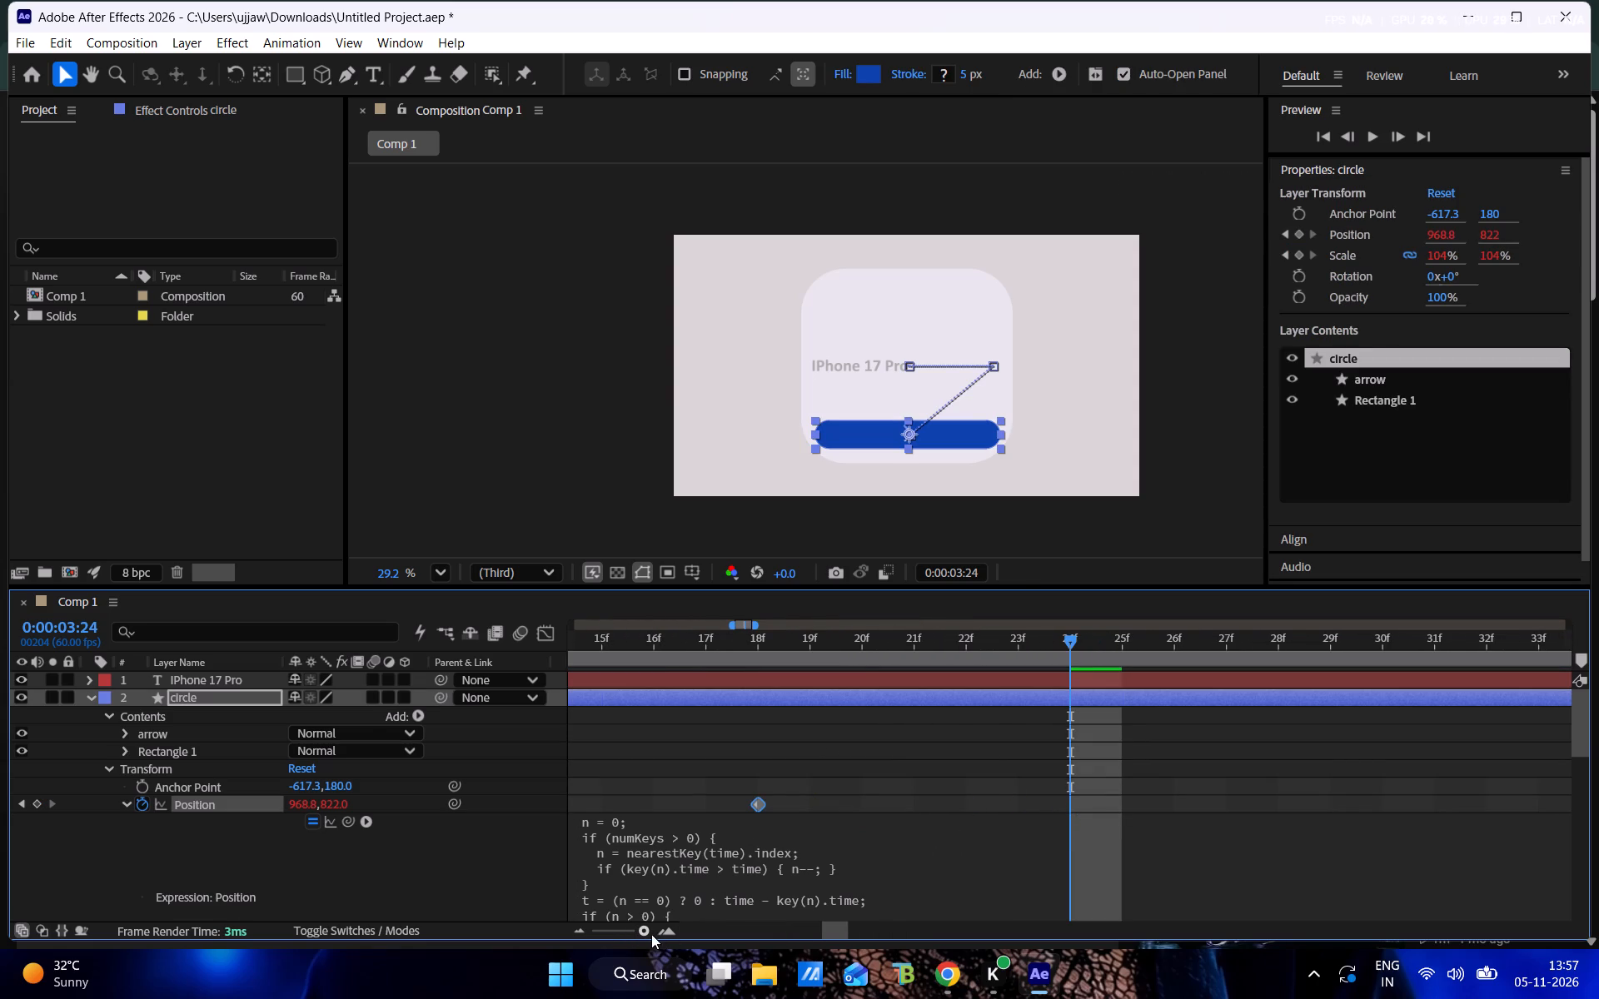
left_click_drag(645, 931, 637, 928)
left_click(926, 808)
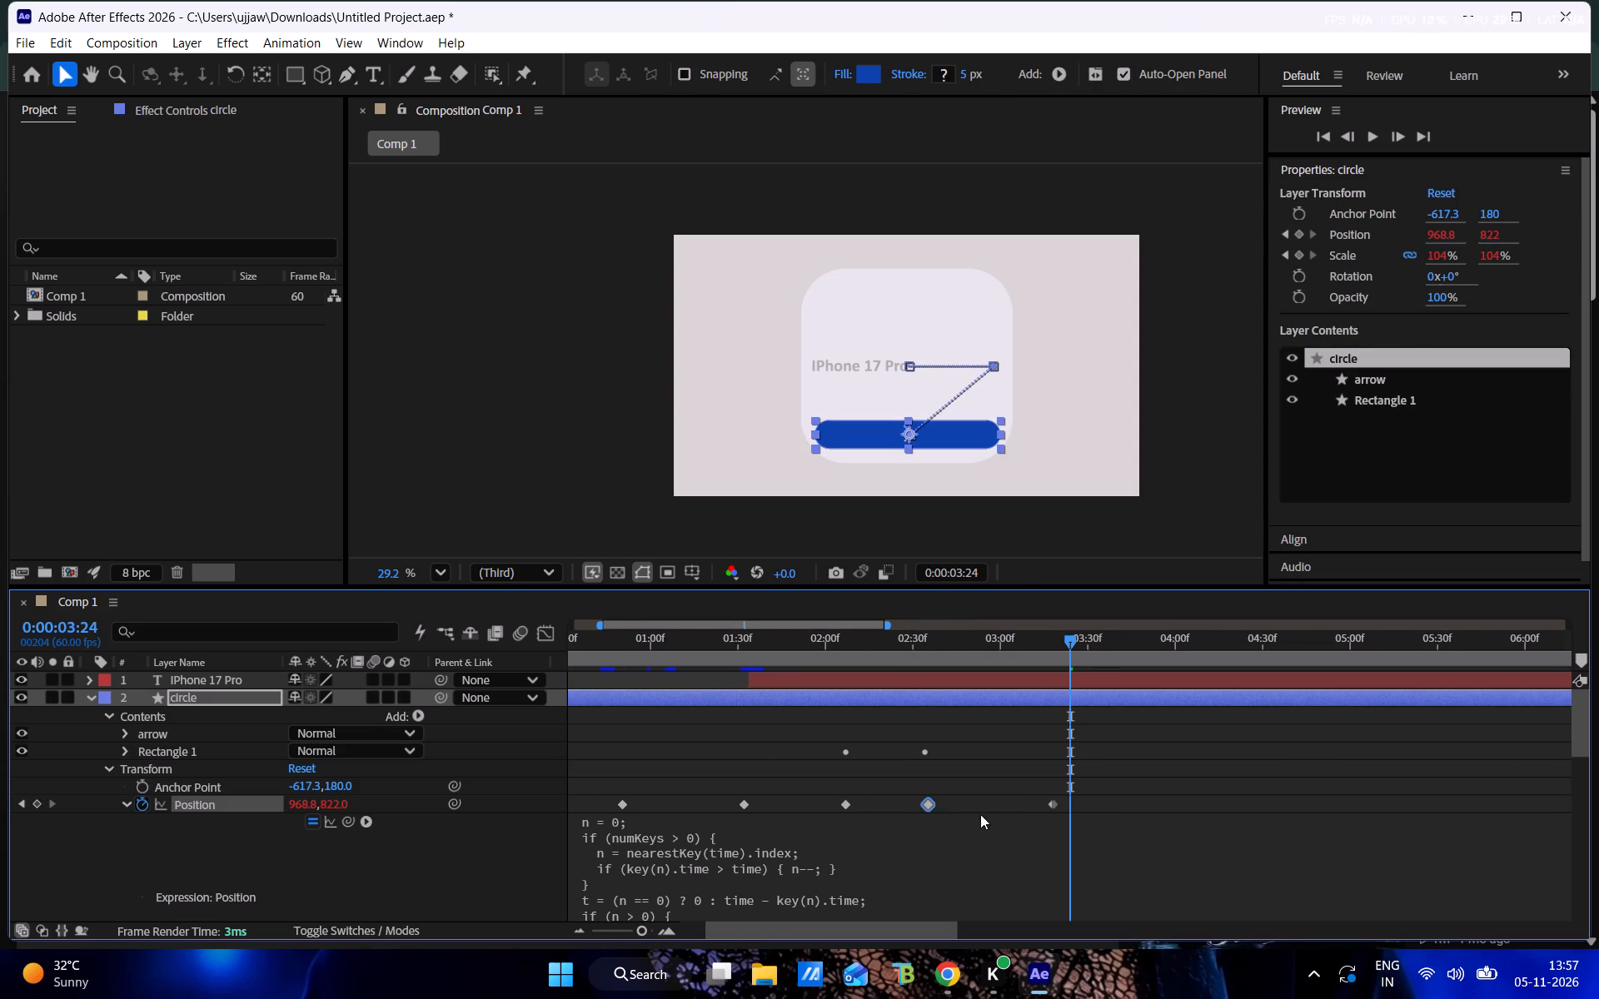
left_click_drag(928, 806, 971, 813)
left_click_drag(1049, 808, 927, 807)
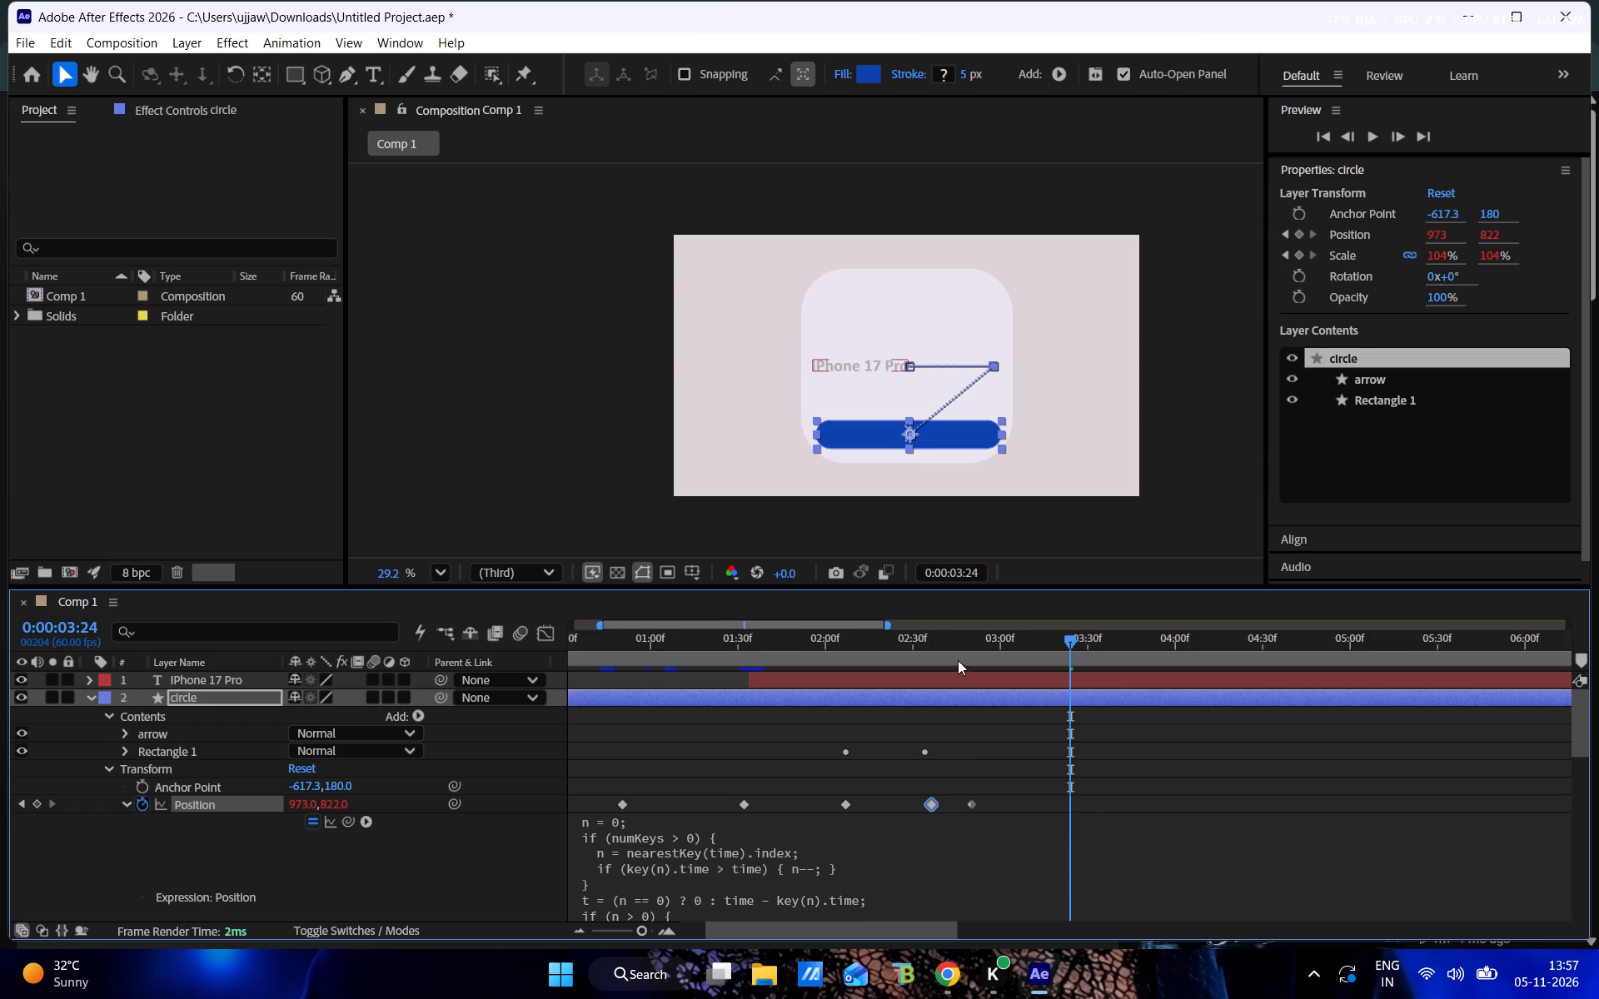
left_click_drag(952, 656, 924, 657)
left_click(934, 808)
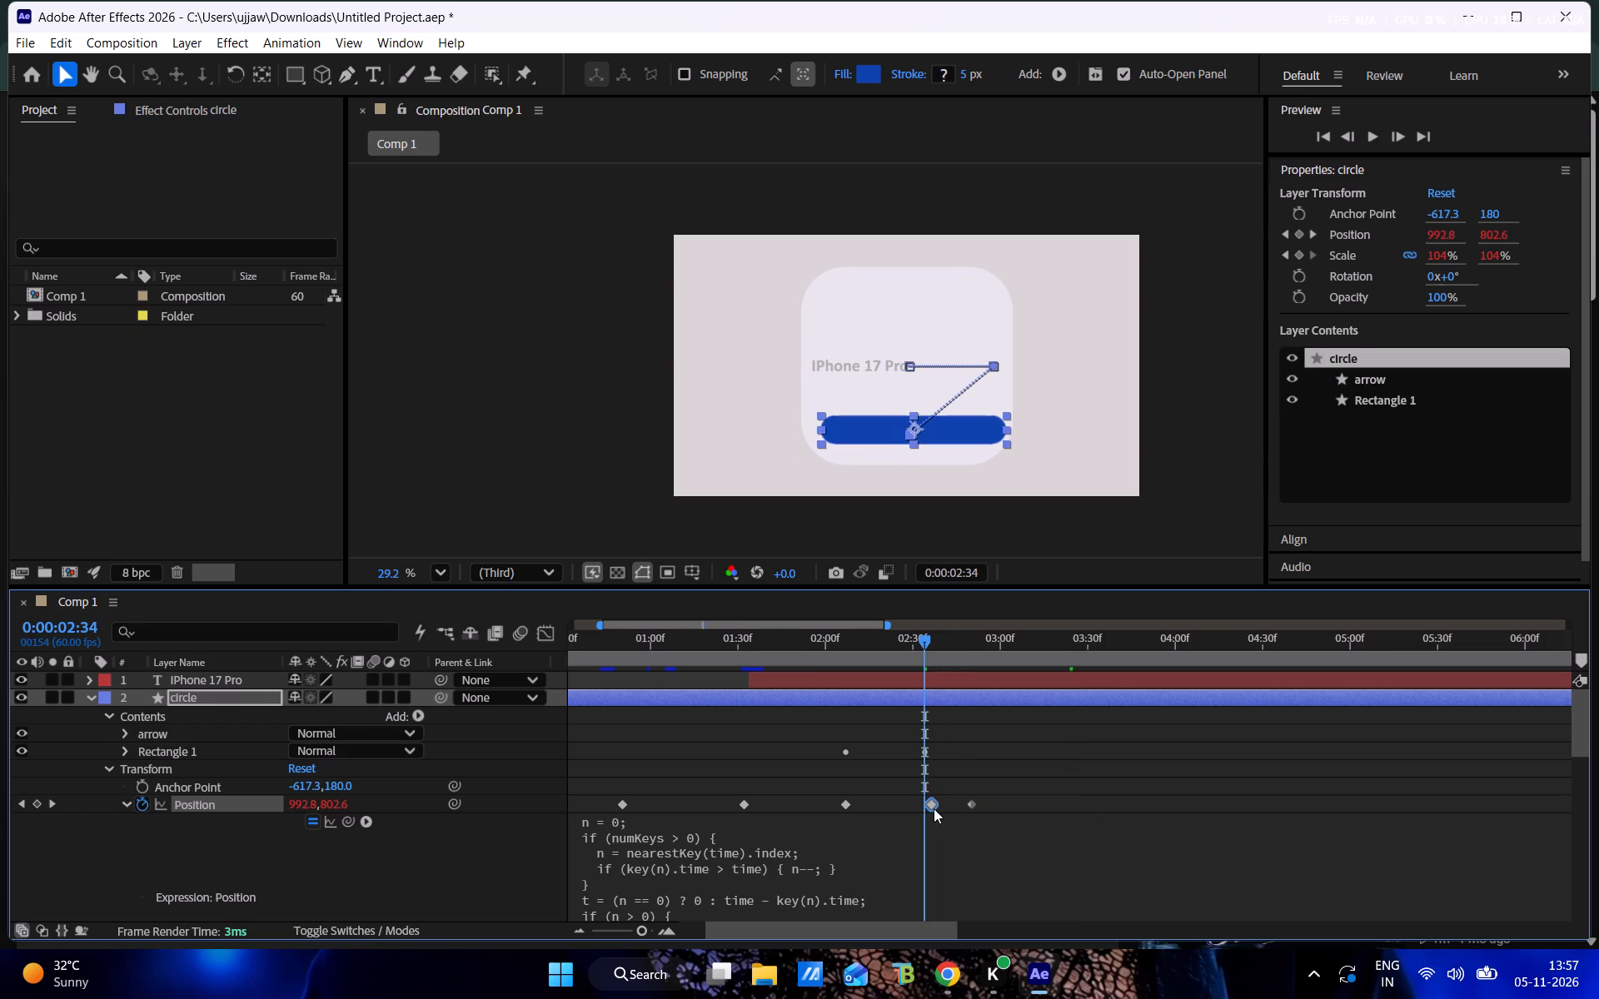
Delete the circle layer's 973, 822 Position keyframe at 0:00:02:50.
left_click(969, 808)
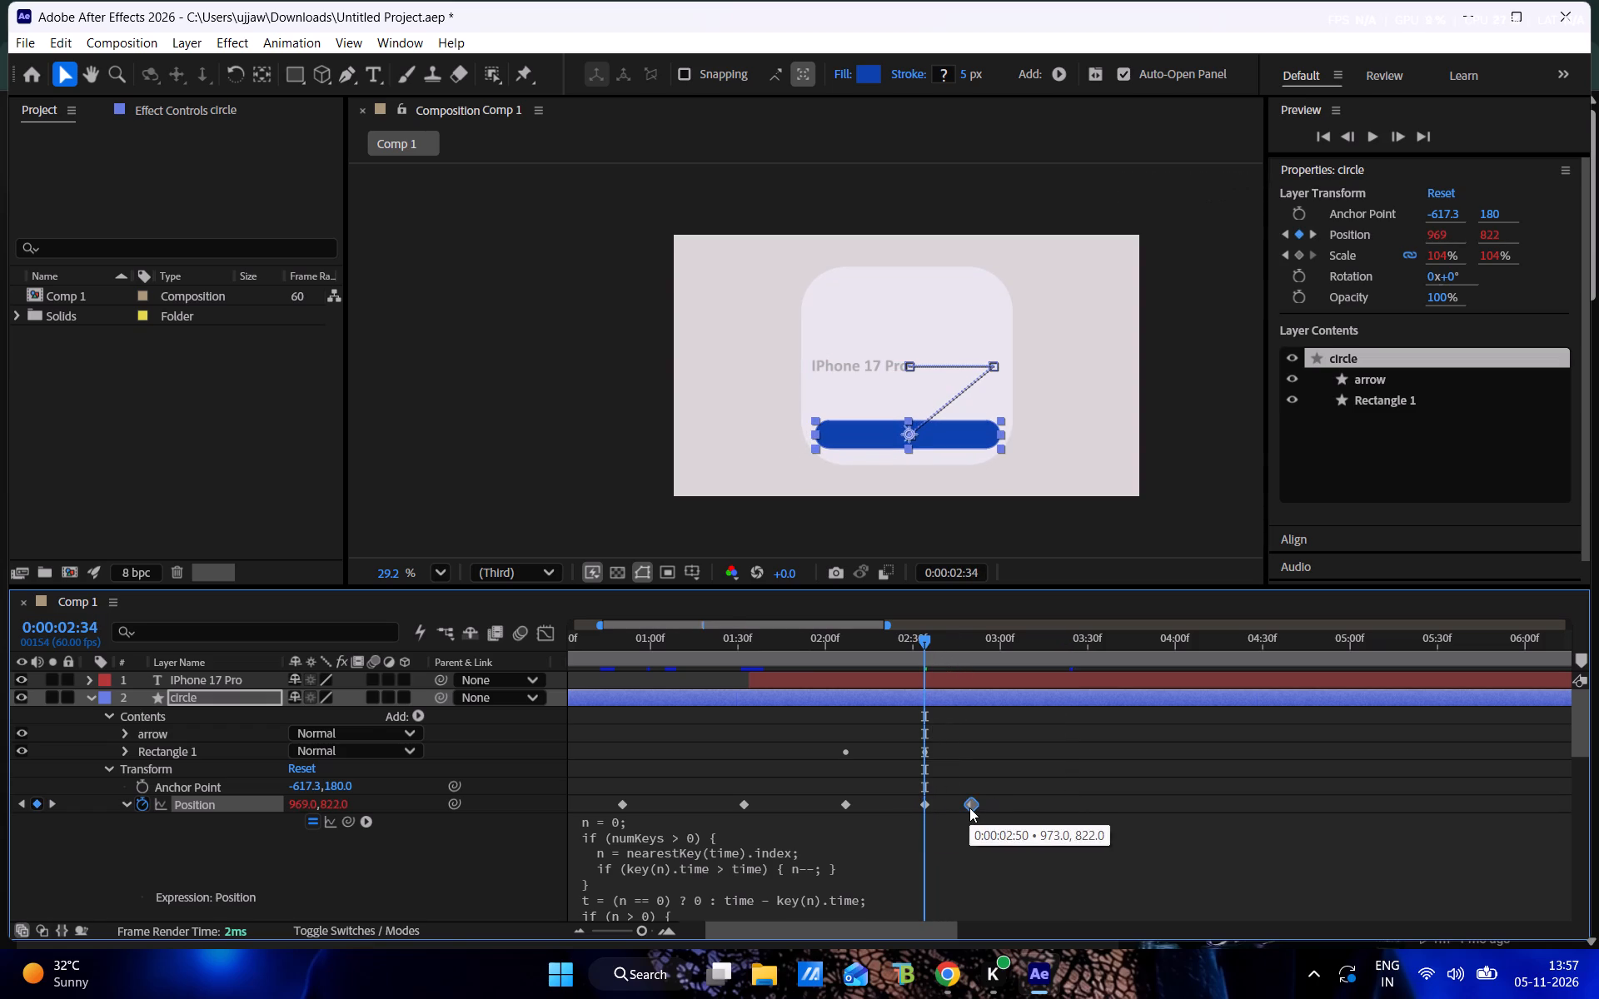
key("BackSpace")
Play the animation from 0:00:01:02 and scrub to 0:00:02:32 to check the button's landing in the white frame.
left_click_drag(899, 647, 656, 676)
key("space")
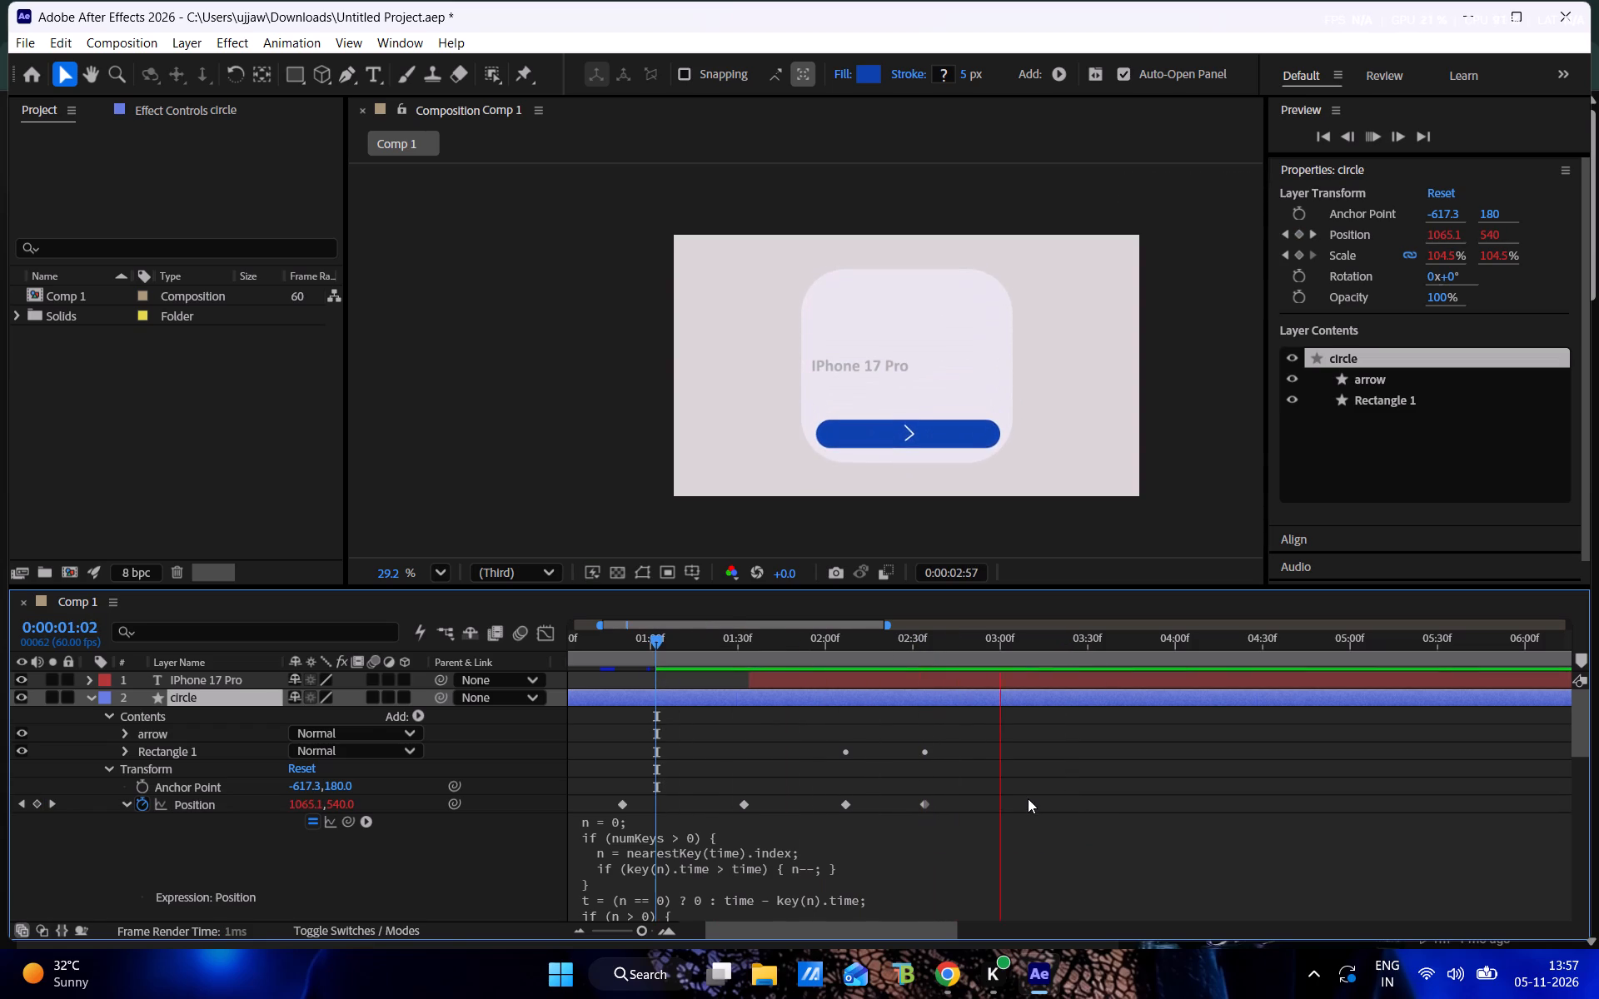
left_click_drag(984, 649, 918, 661)
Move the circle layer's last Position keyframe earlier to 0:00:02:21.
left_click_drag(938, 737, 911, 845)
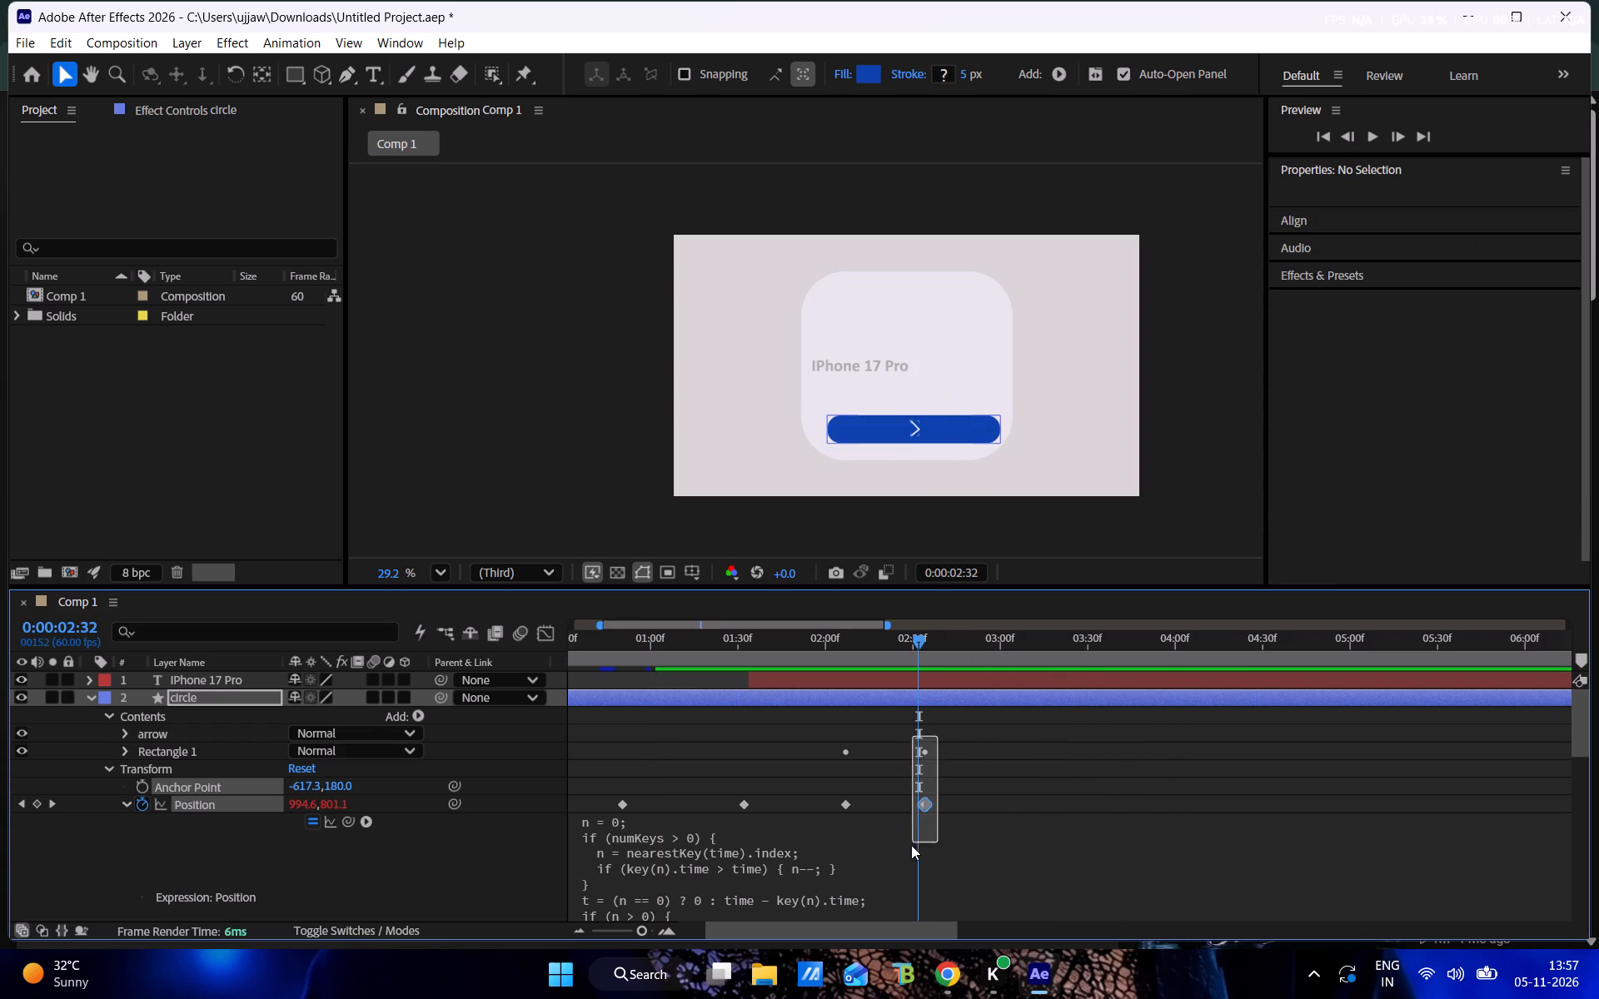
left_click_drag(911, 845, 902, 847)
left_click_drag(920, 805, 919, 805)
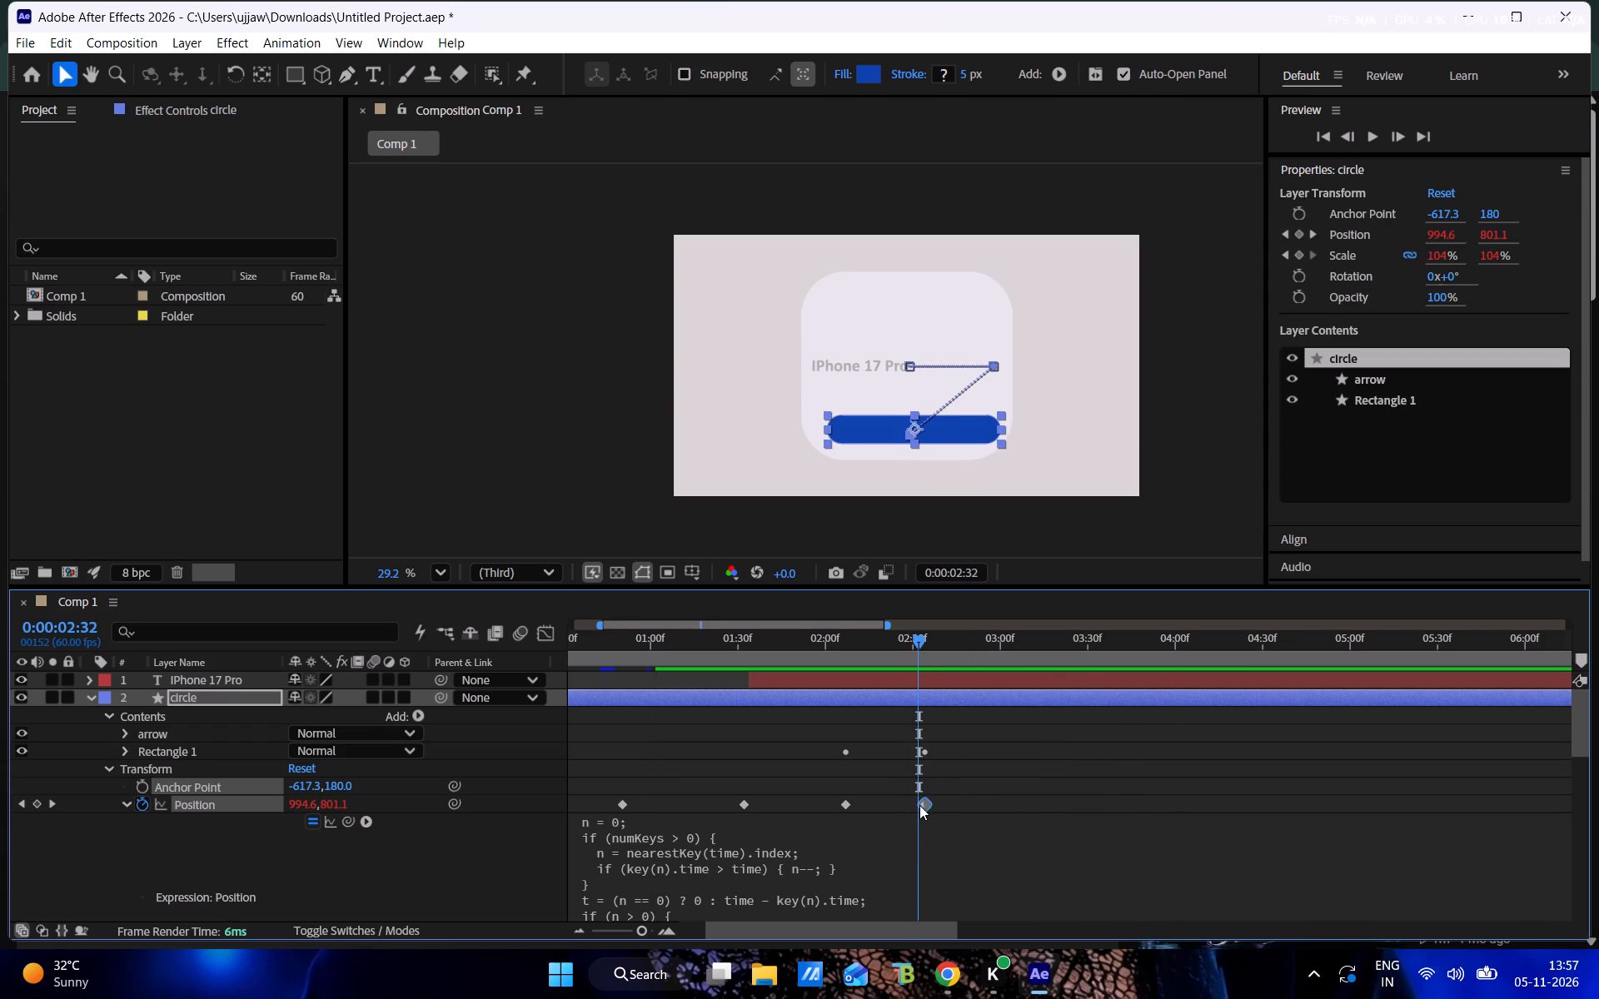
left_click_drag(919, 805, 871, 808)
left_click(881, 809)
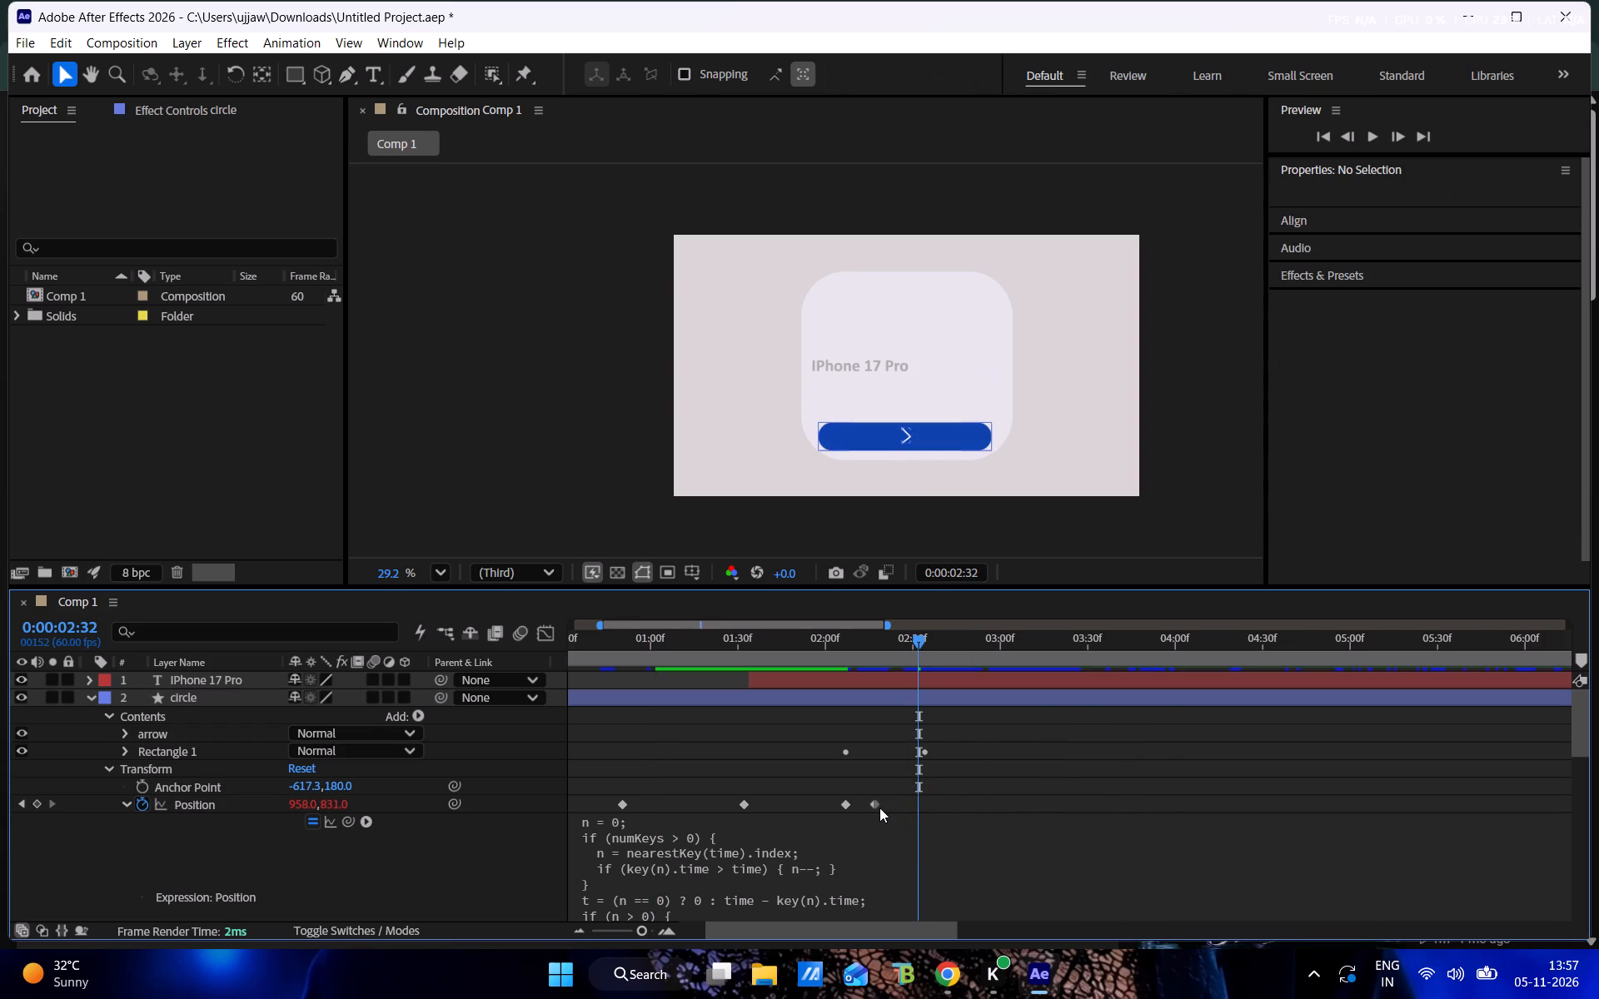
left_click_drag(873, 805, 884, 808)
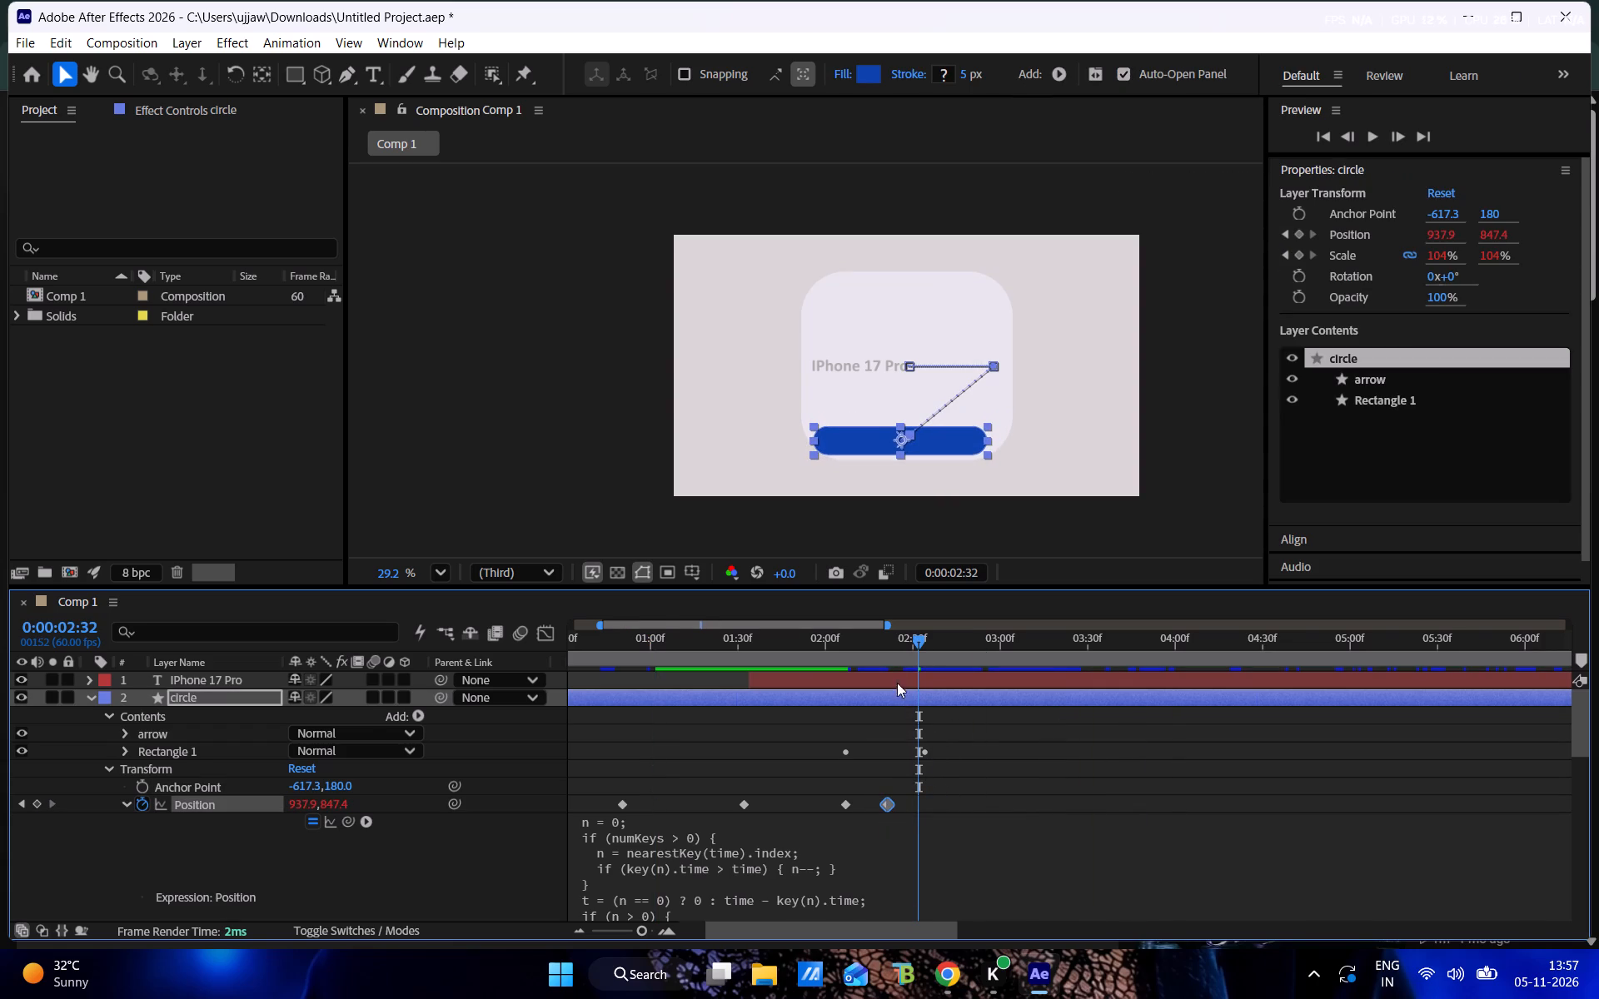
Play the animation from 0:00:01:49 and scrub to 0:00:02:21 to check the button's faster move.
left_click_drag(877, 656, 792, 656)
key("space")
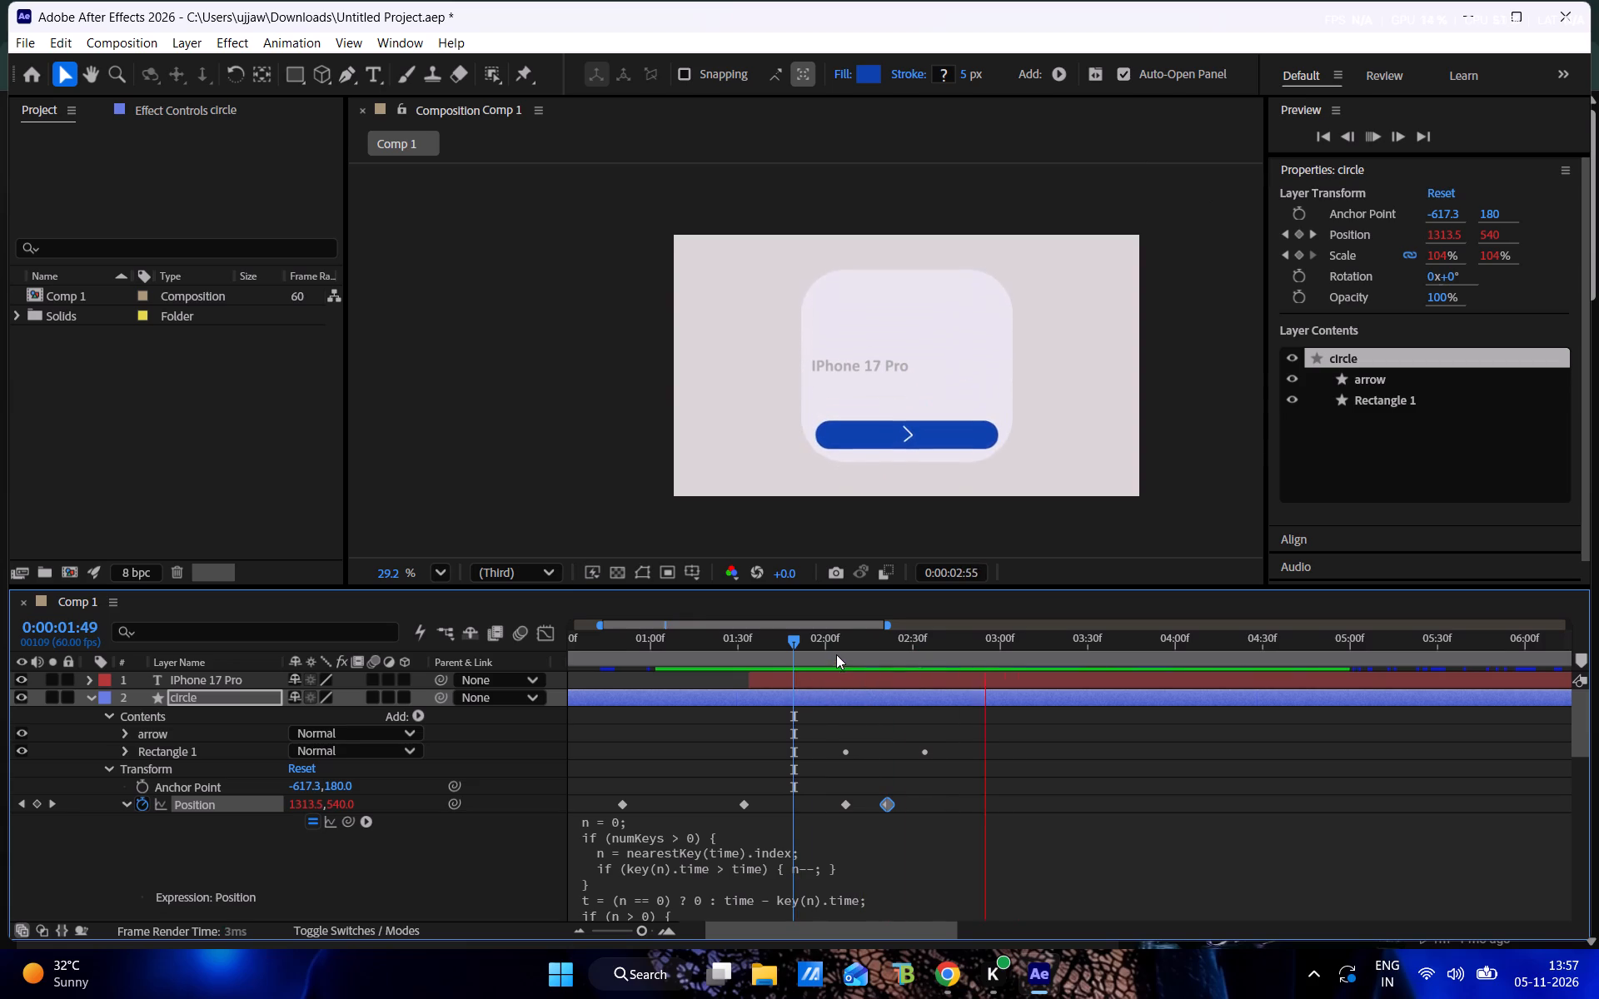
left_click_drag(859, 651, 888, 665)
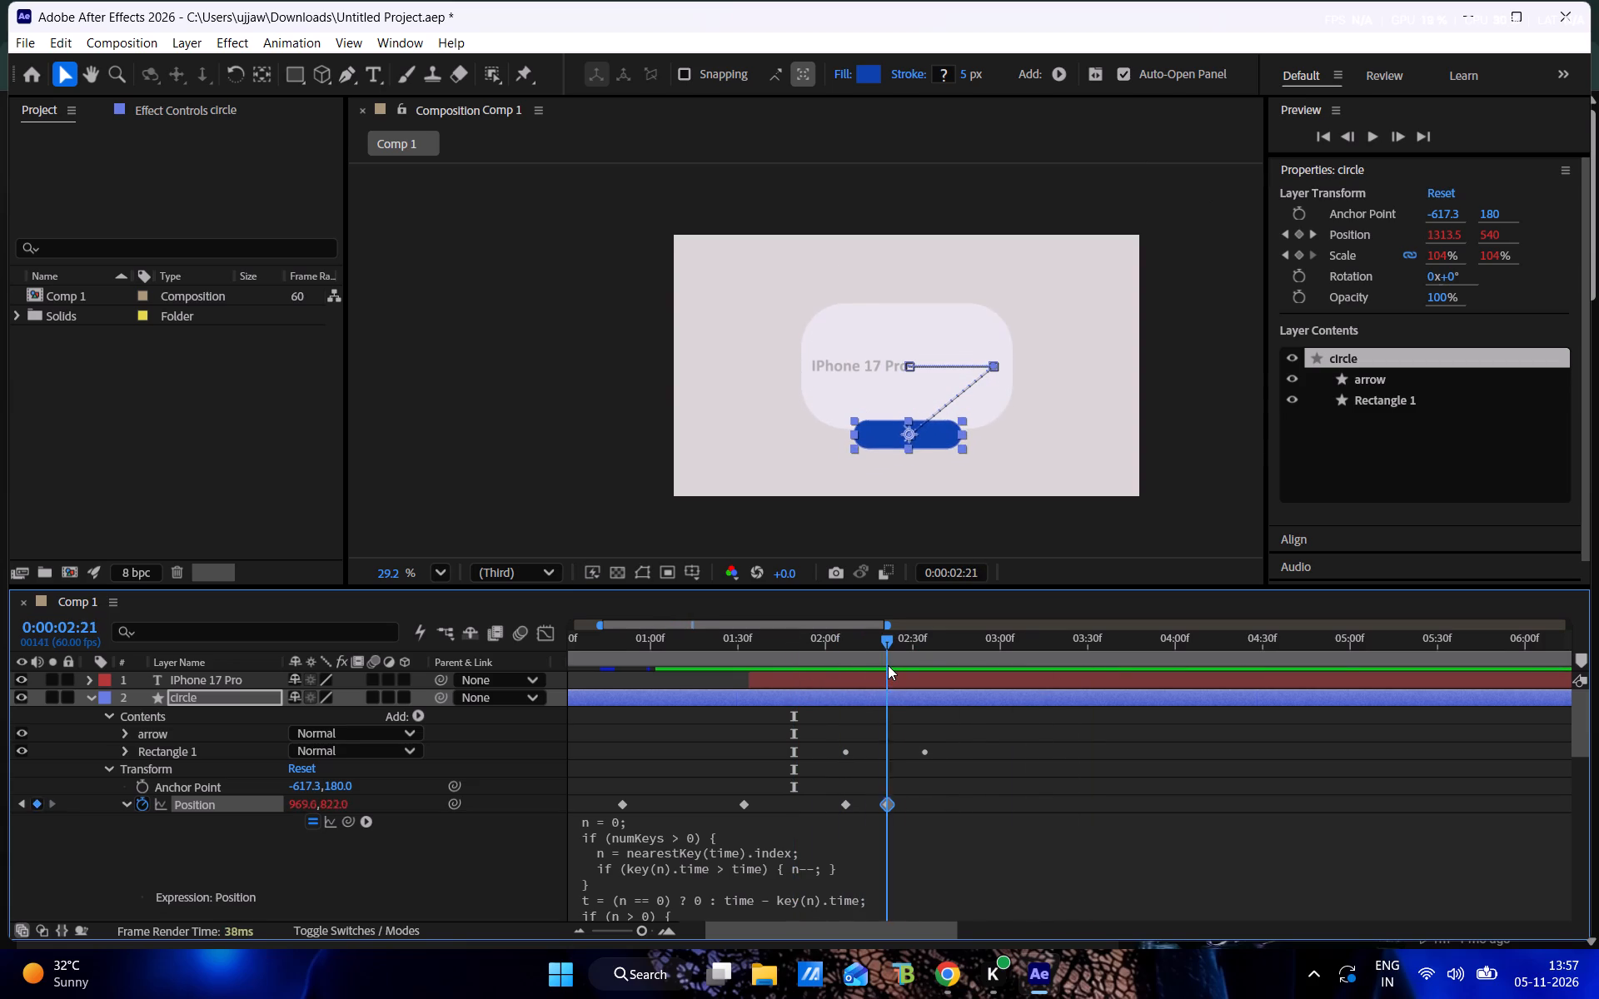
left_click_drag(888, 665, 887, 665)
Move the circle layer's last Position keyframe and its Rectangle 1's last Size keyframe to 0:00:02:25.
left_click_drag(886, 804, 897, 808)
left_click_drag(884, 644, 895, 657)
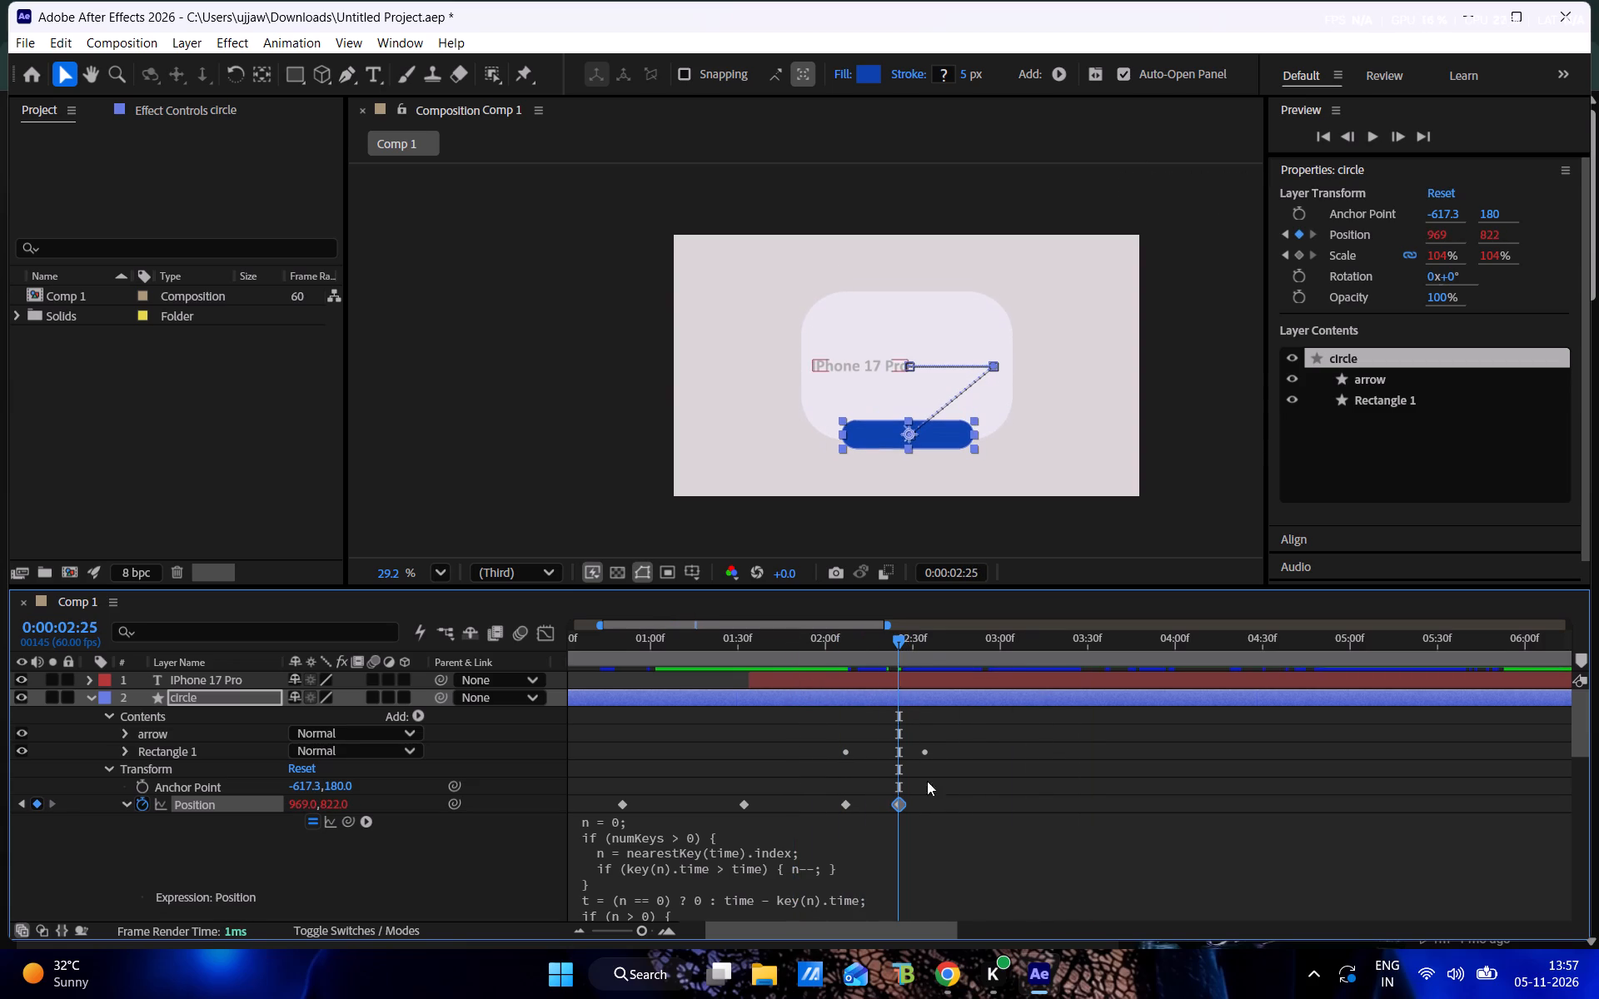
left_click(119, 749)
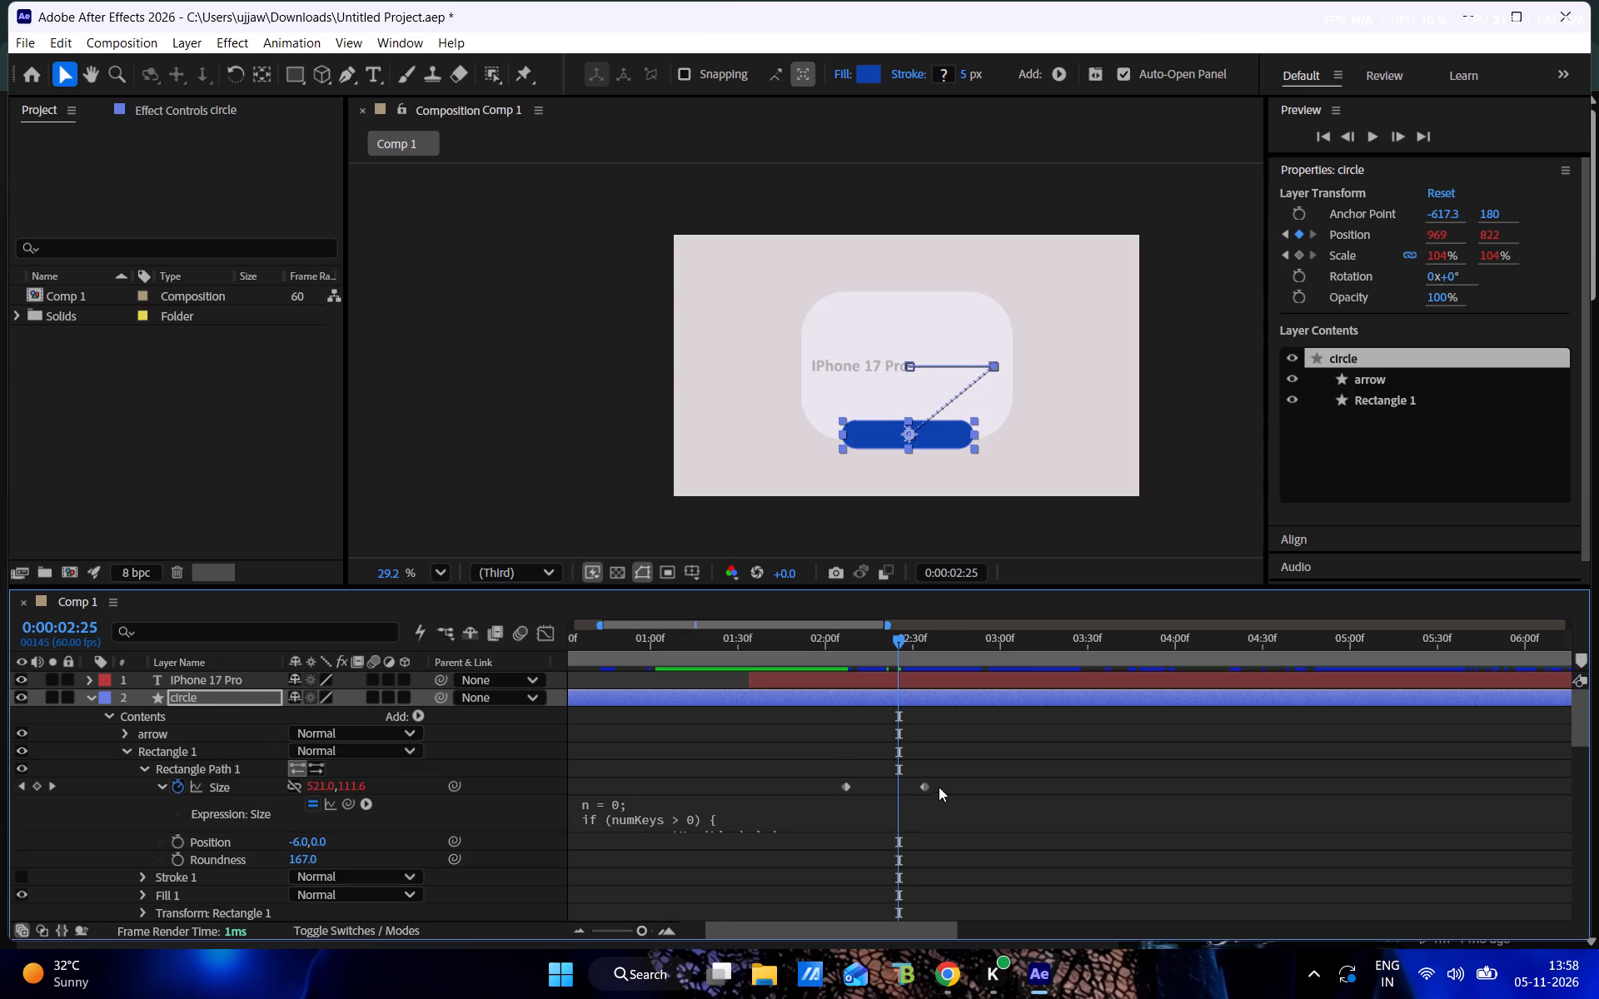
left_click_drag(924, 784, 897, 783)
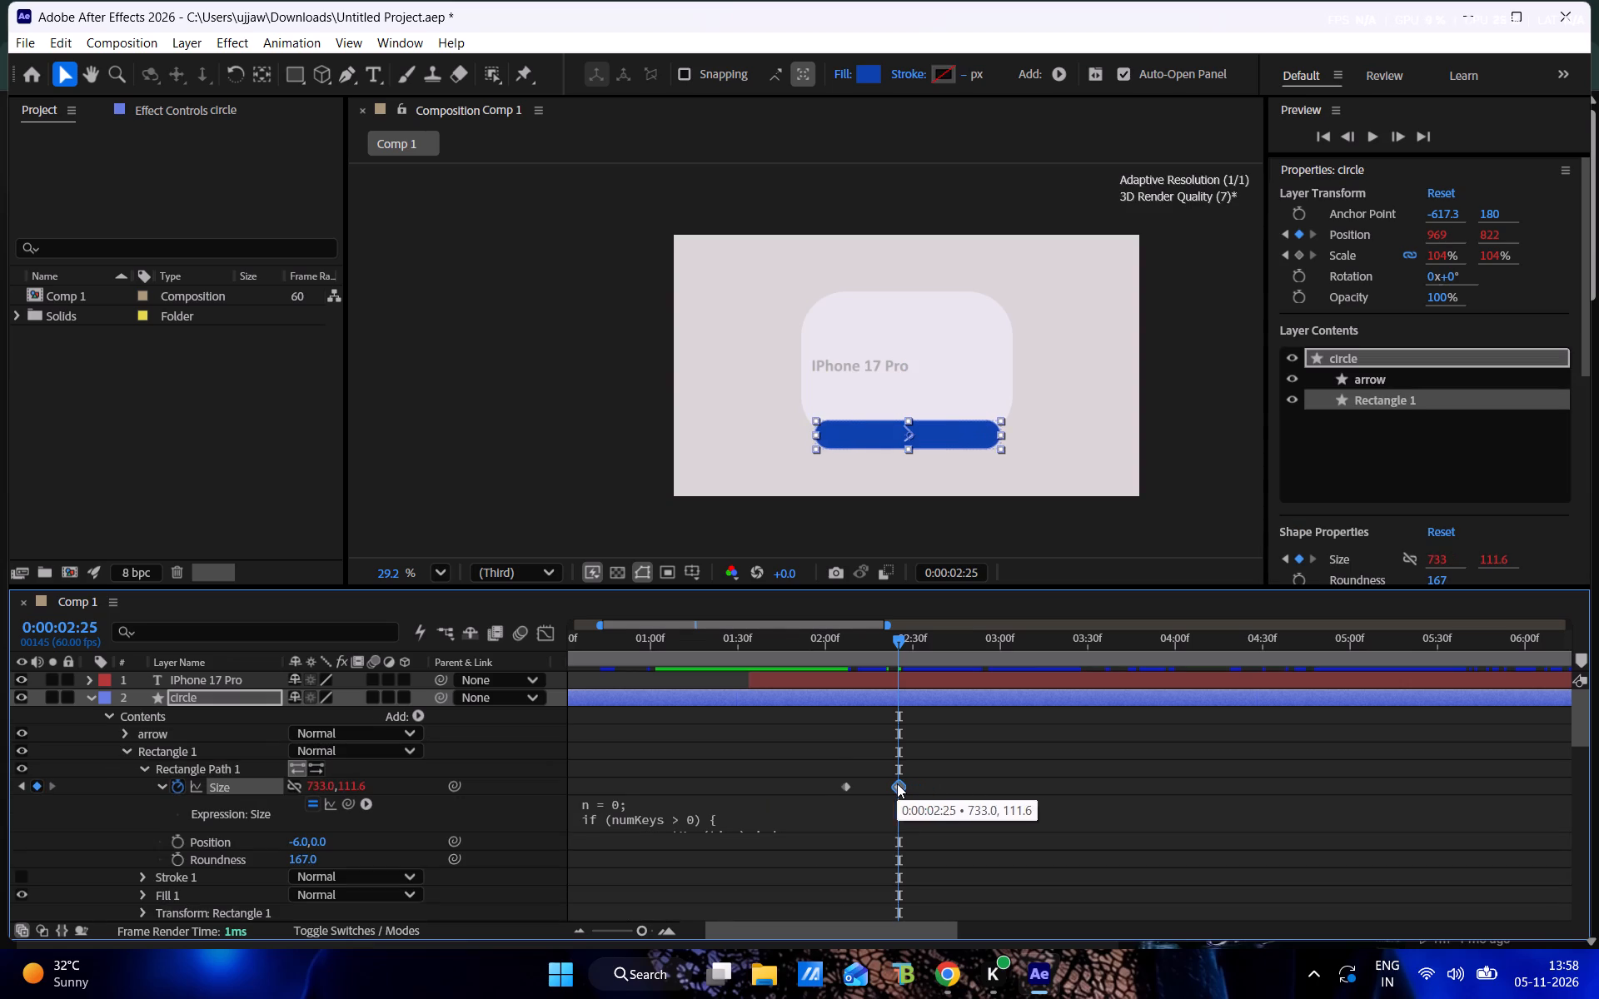
Move the last Size keyframe of Shape Layer 3's Rectangle 1 to 0:00:02:25.
scroll(899, 768, "down", 9)
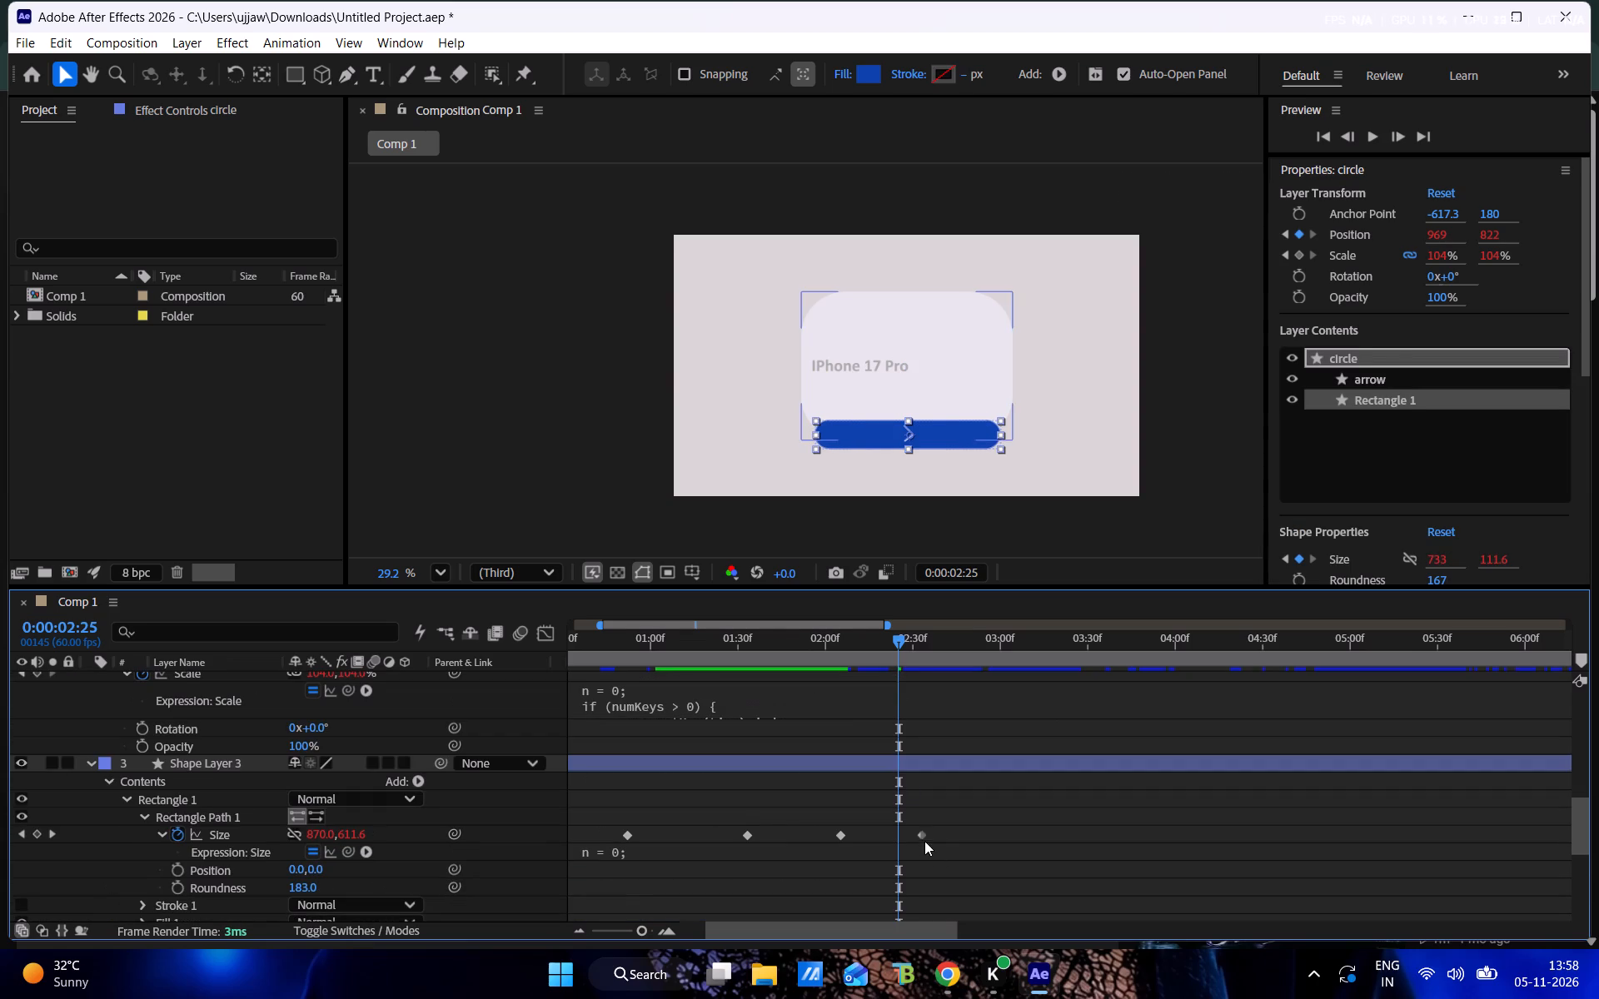
left_click_drag(919, 828, 893, 829)
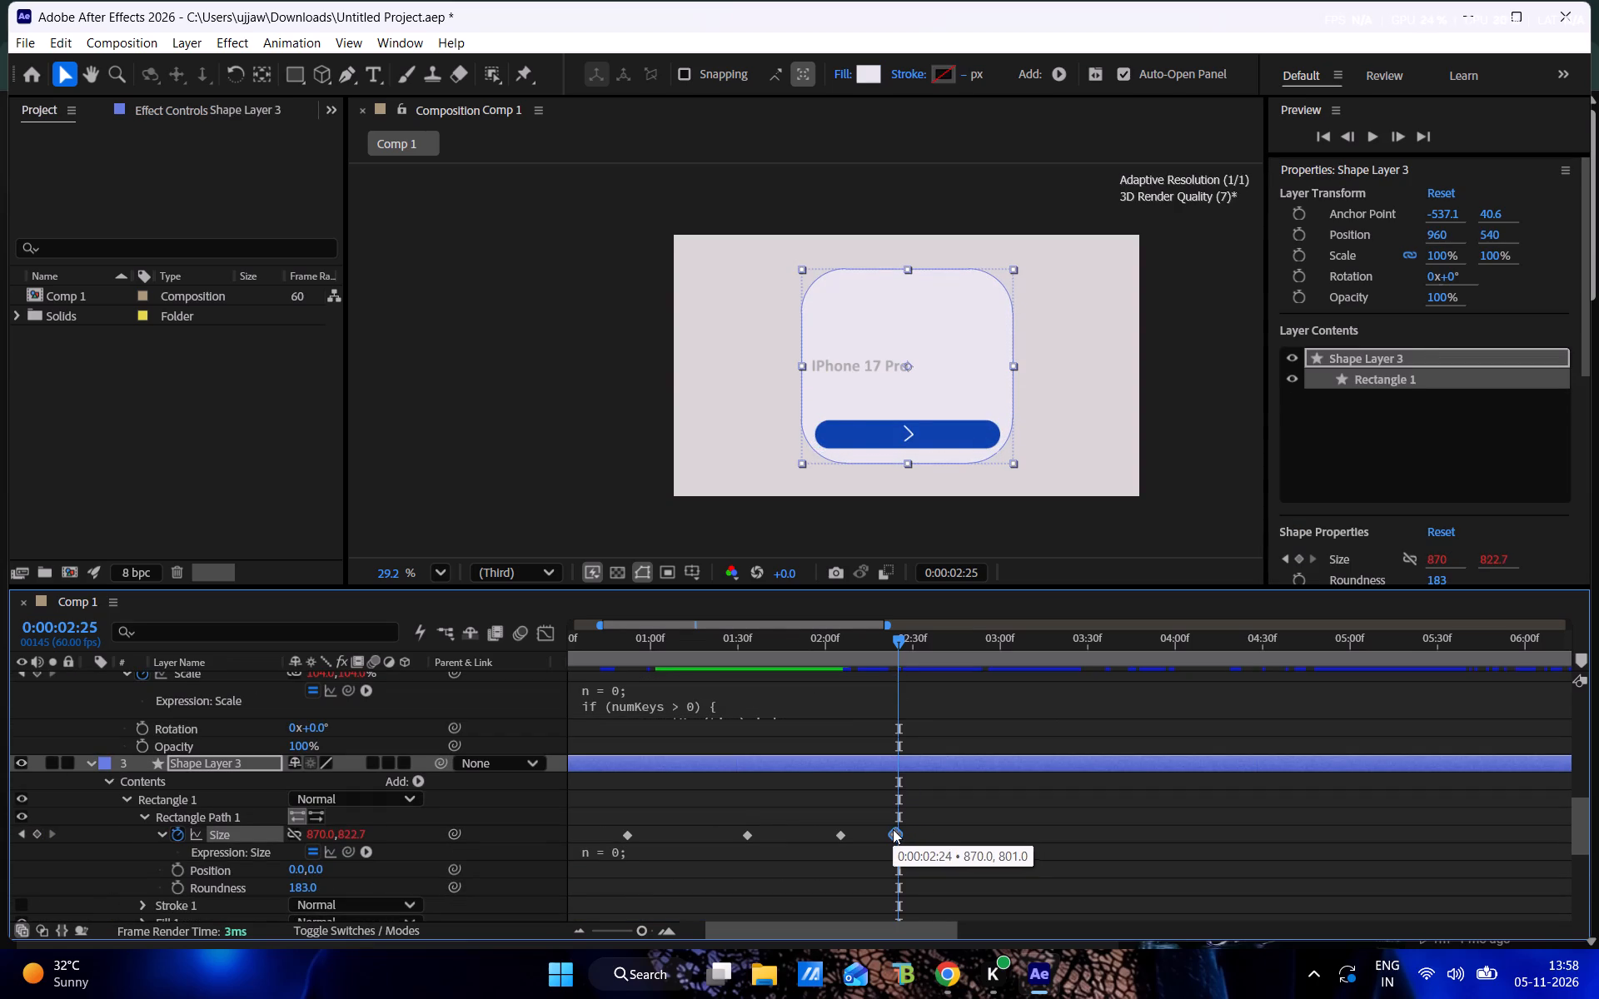
left_click(897, 830)
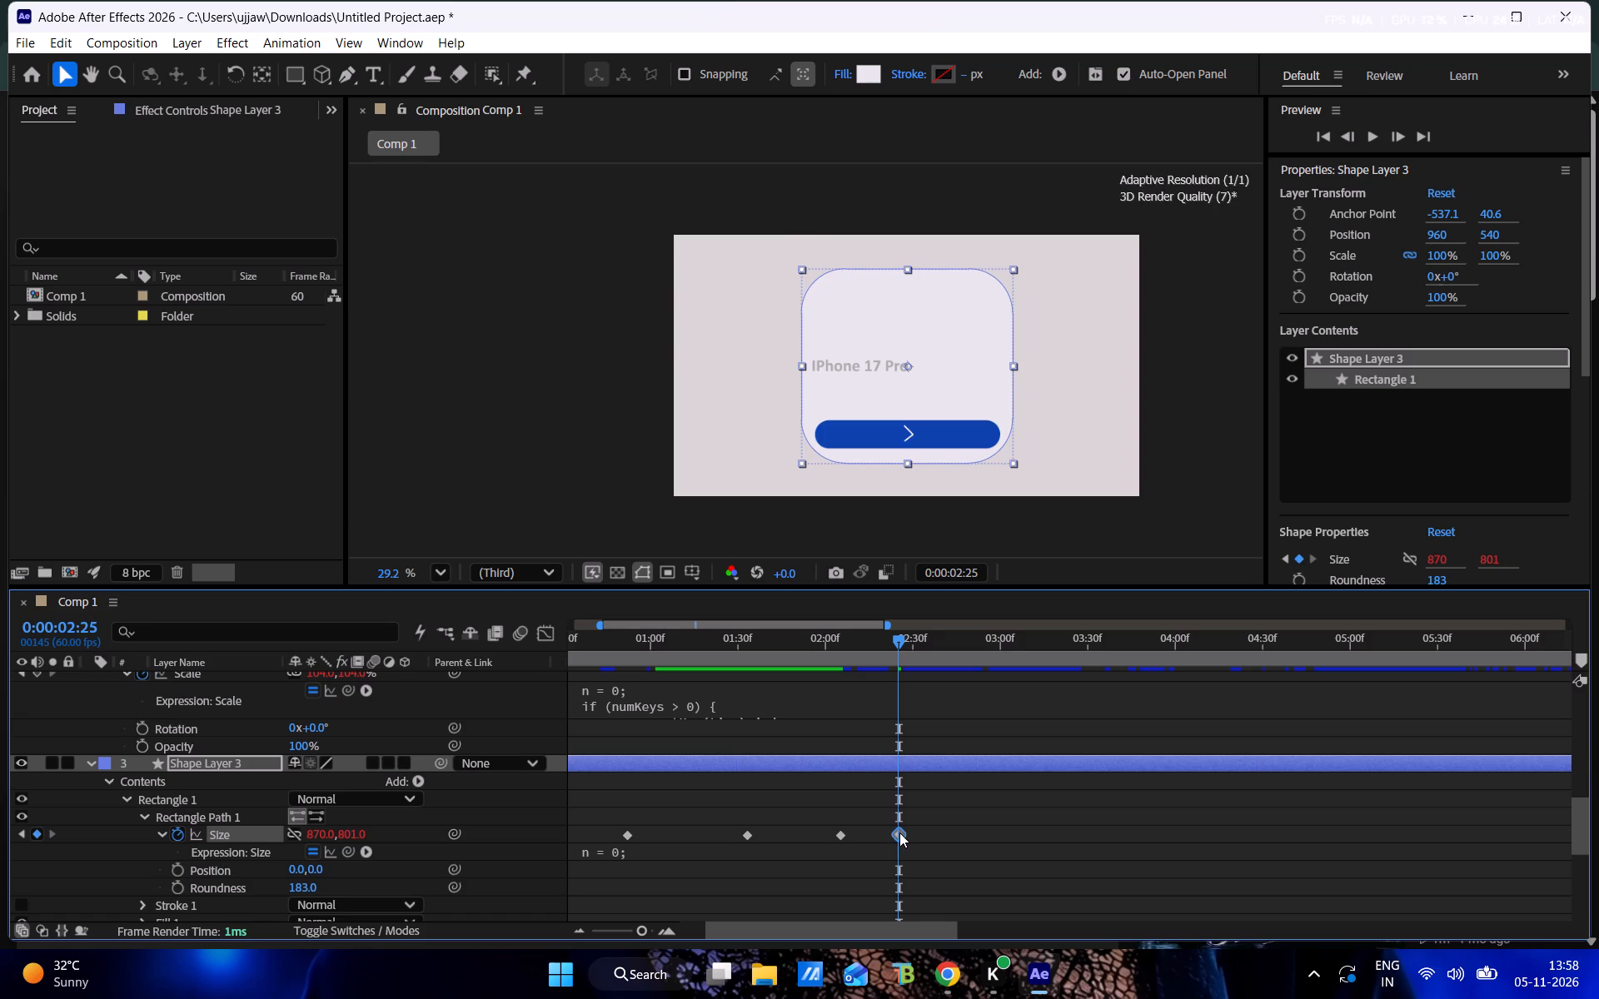
Play the animation from 0:00:00:57 and scrub around 0:00:02:02 to check the synchronised frame growth and button expansion.
left_click_drag(876, 644, 642, 619)
key("space")
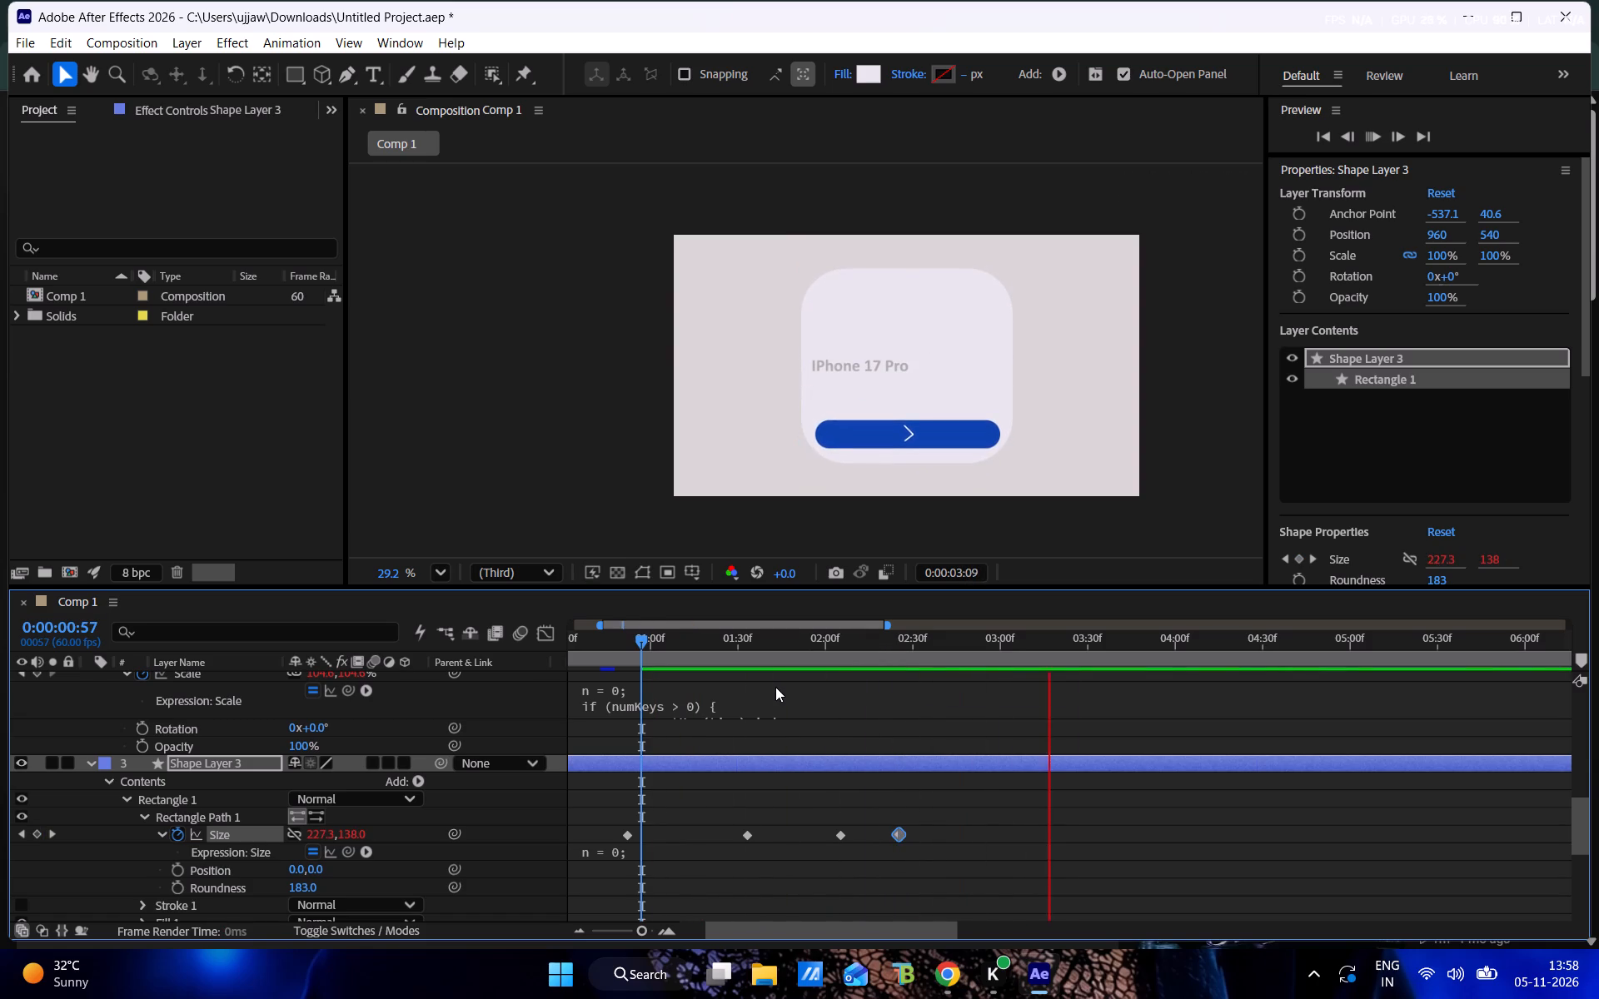
left_click_drag(924, 641, 838, 688)
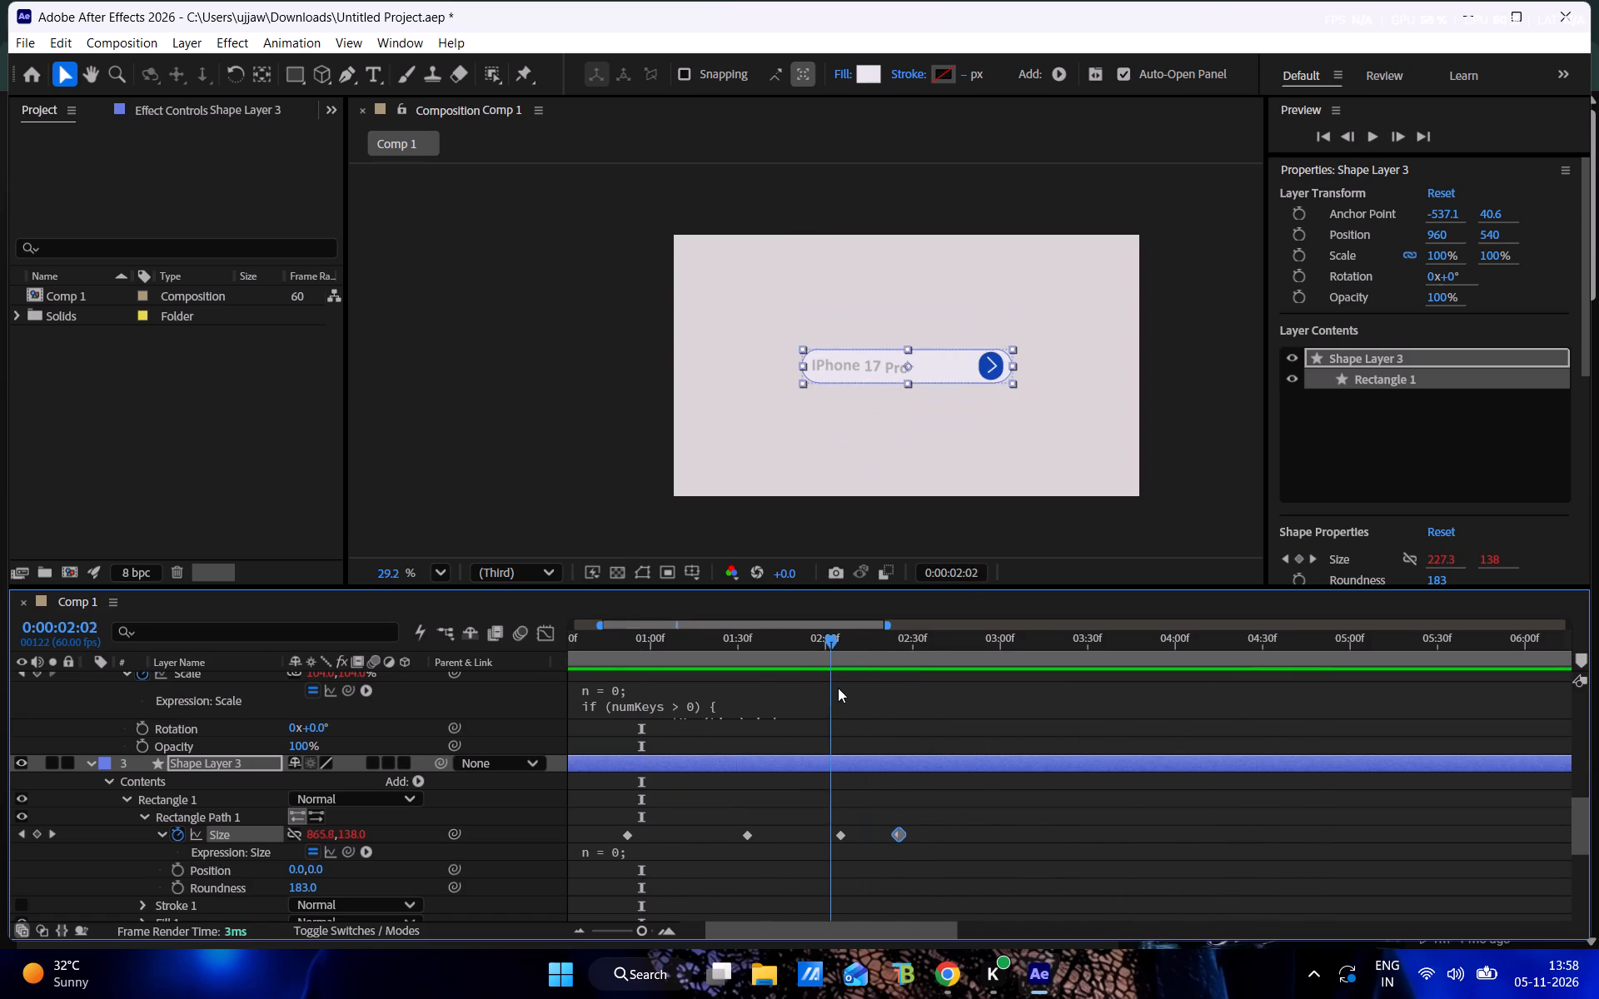
left_click_drag(838, 688, 860, 701)
Switch to Chrome and study the tutorial from about 9:30 to 10:22, covering the button's curved motion path and the text change.
left_click(959, 979)
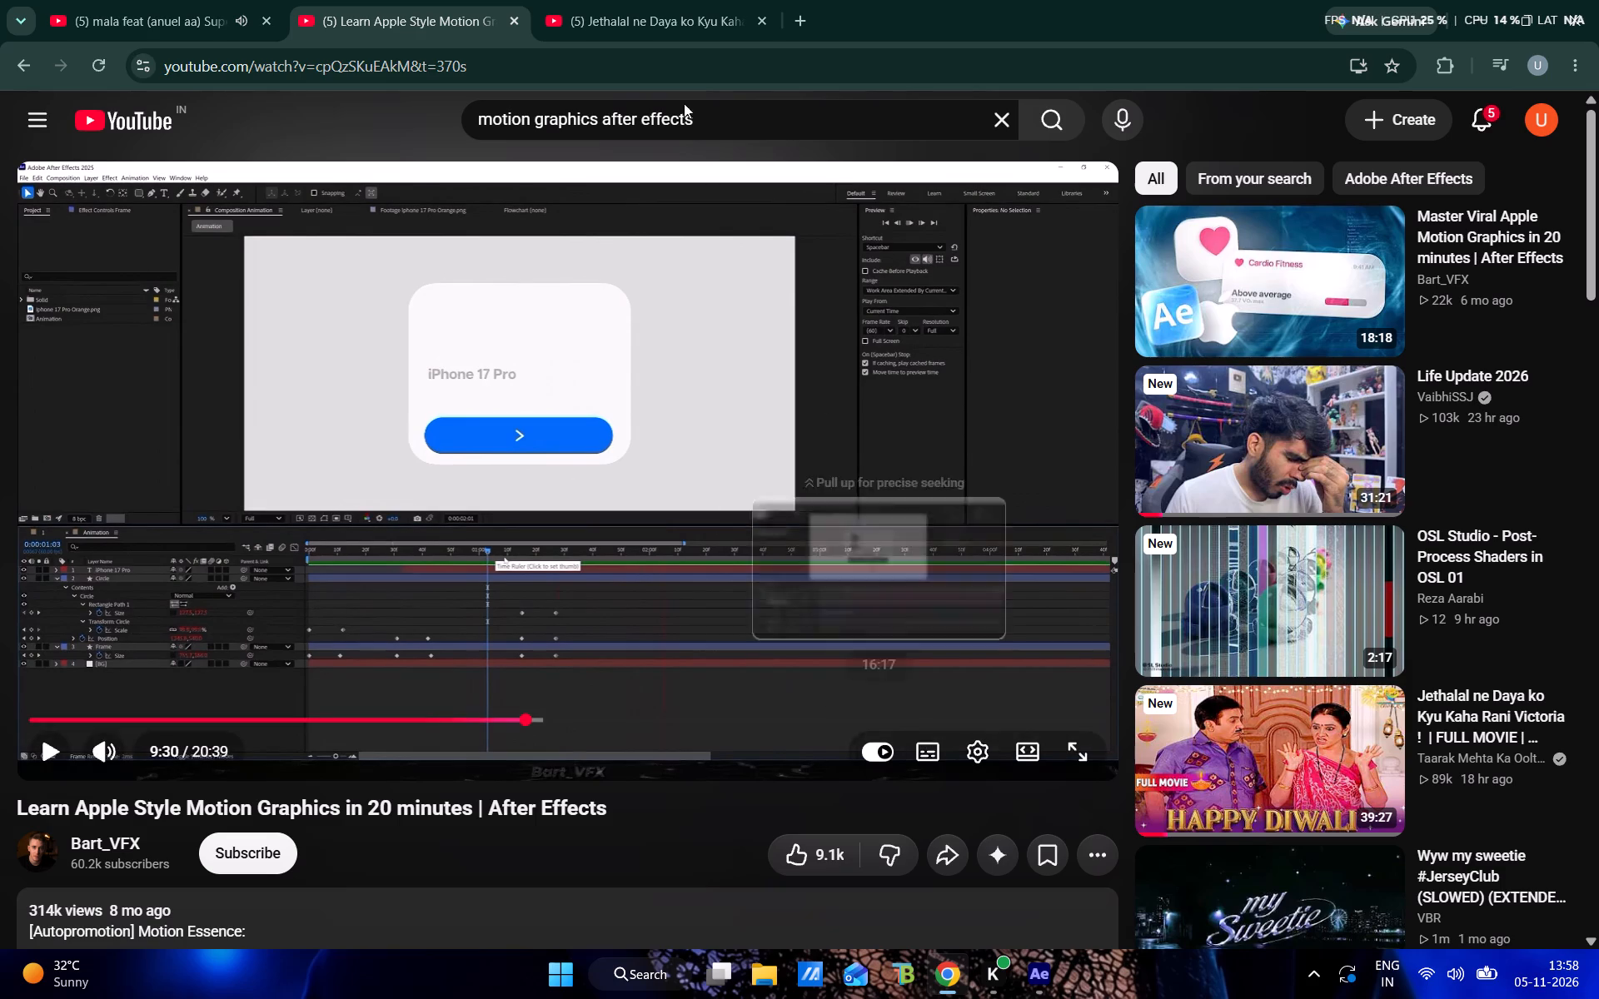
left_click(625, 12)
left_click(59, 1)
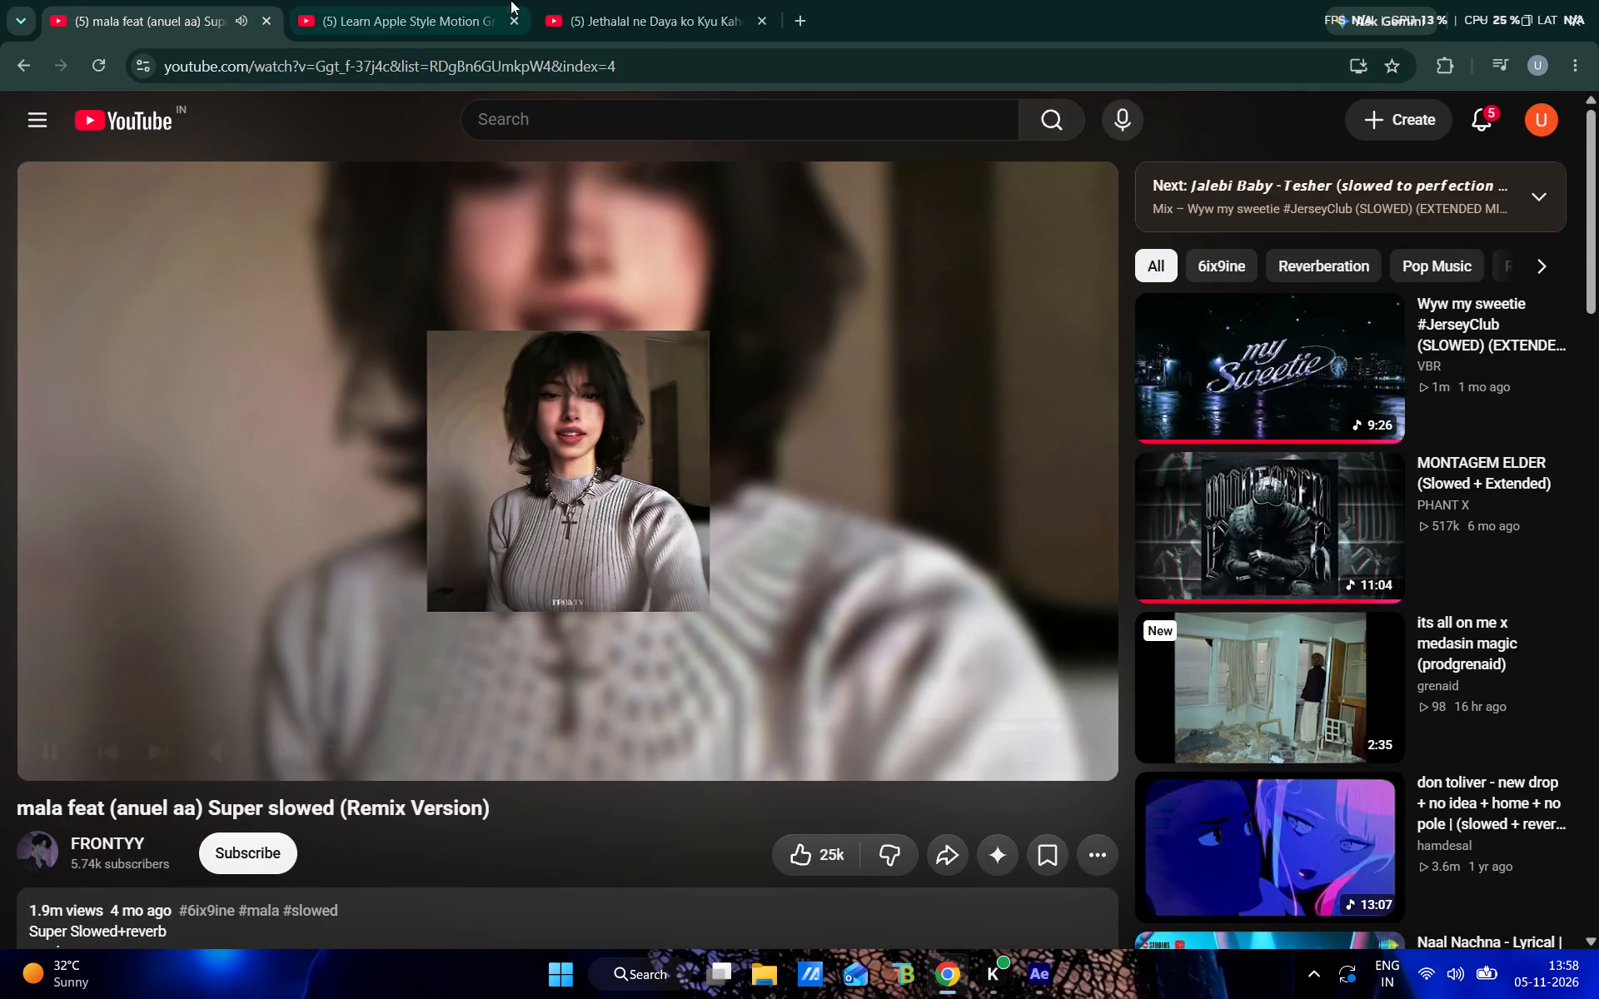
left_click(400, 0)
left_click(662, 332)
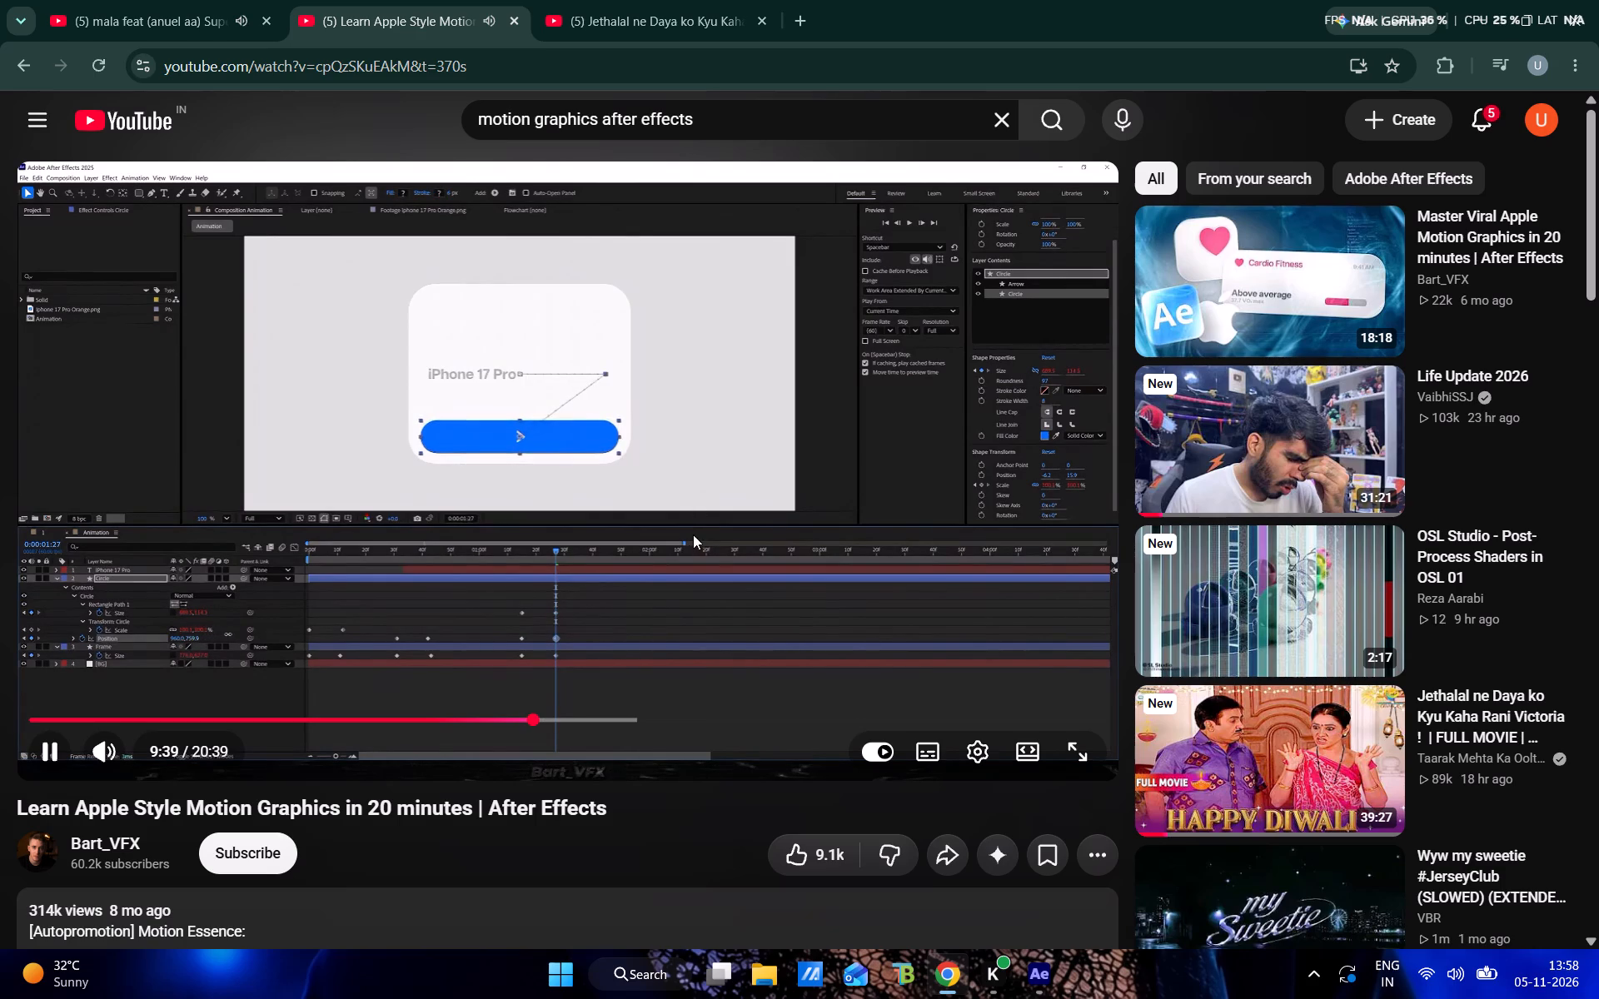
key("Right")
key("Left")
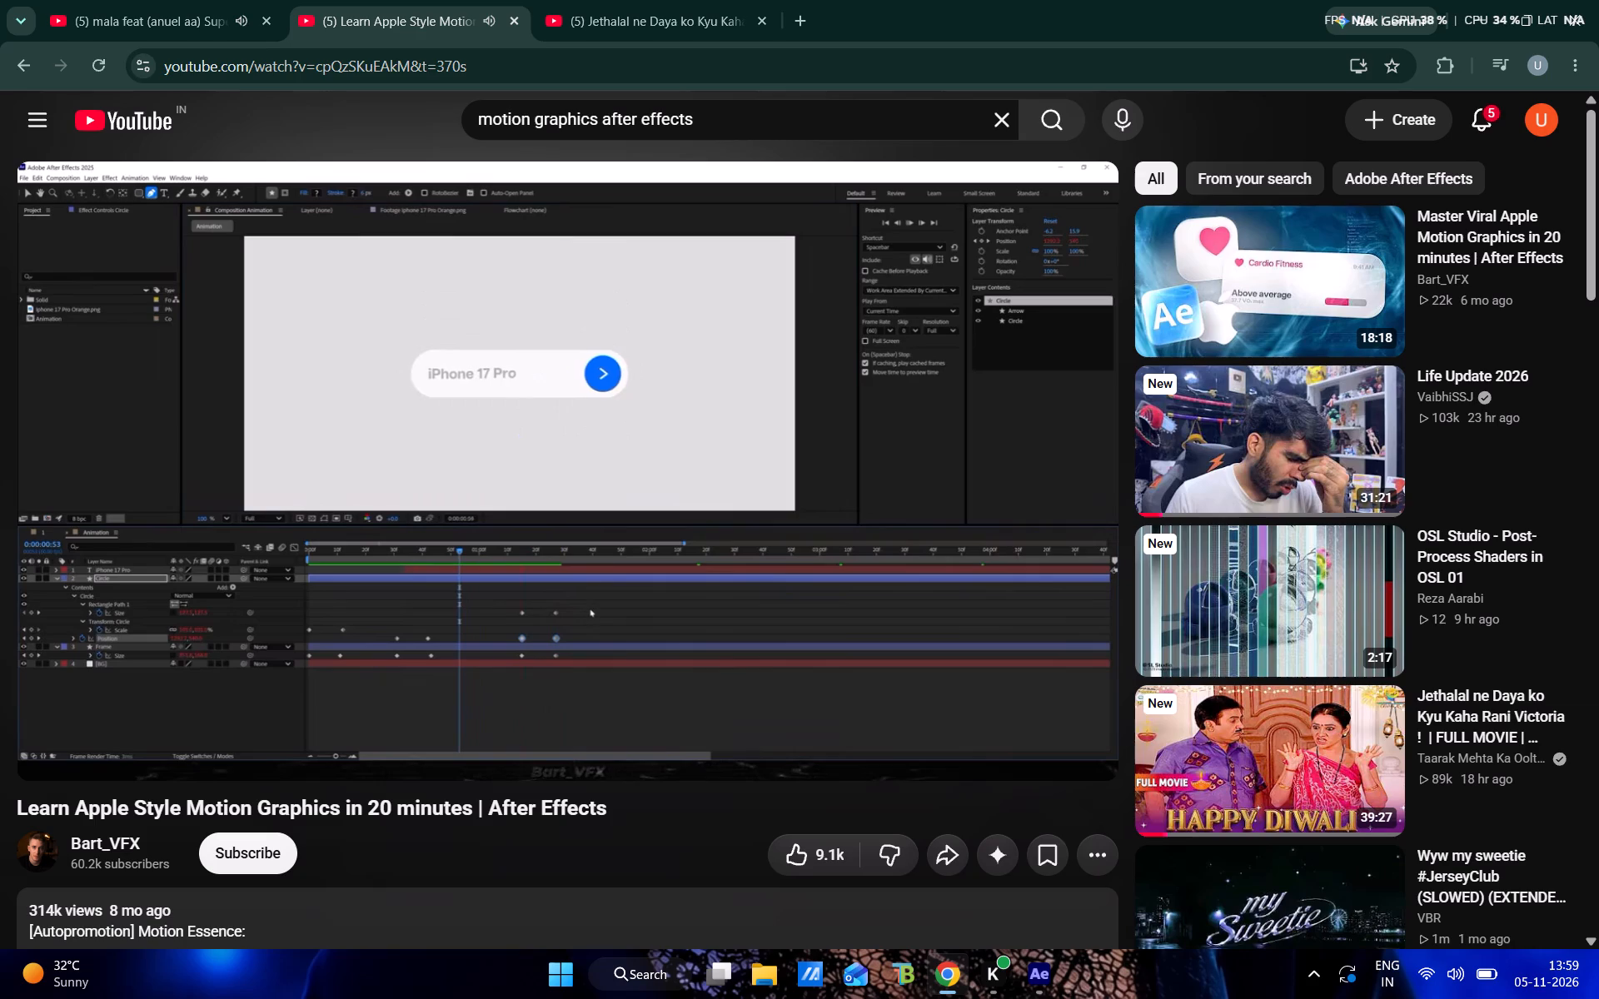
key("Left")
key("Left")
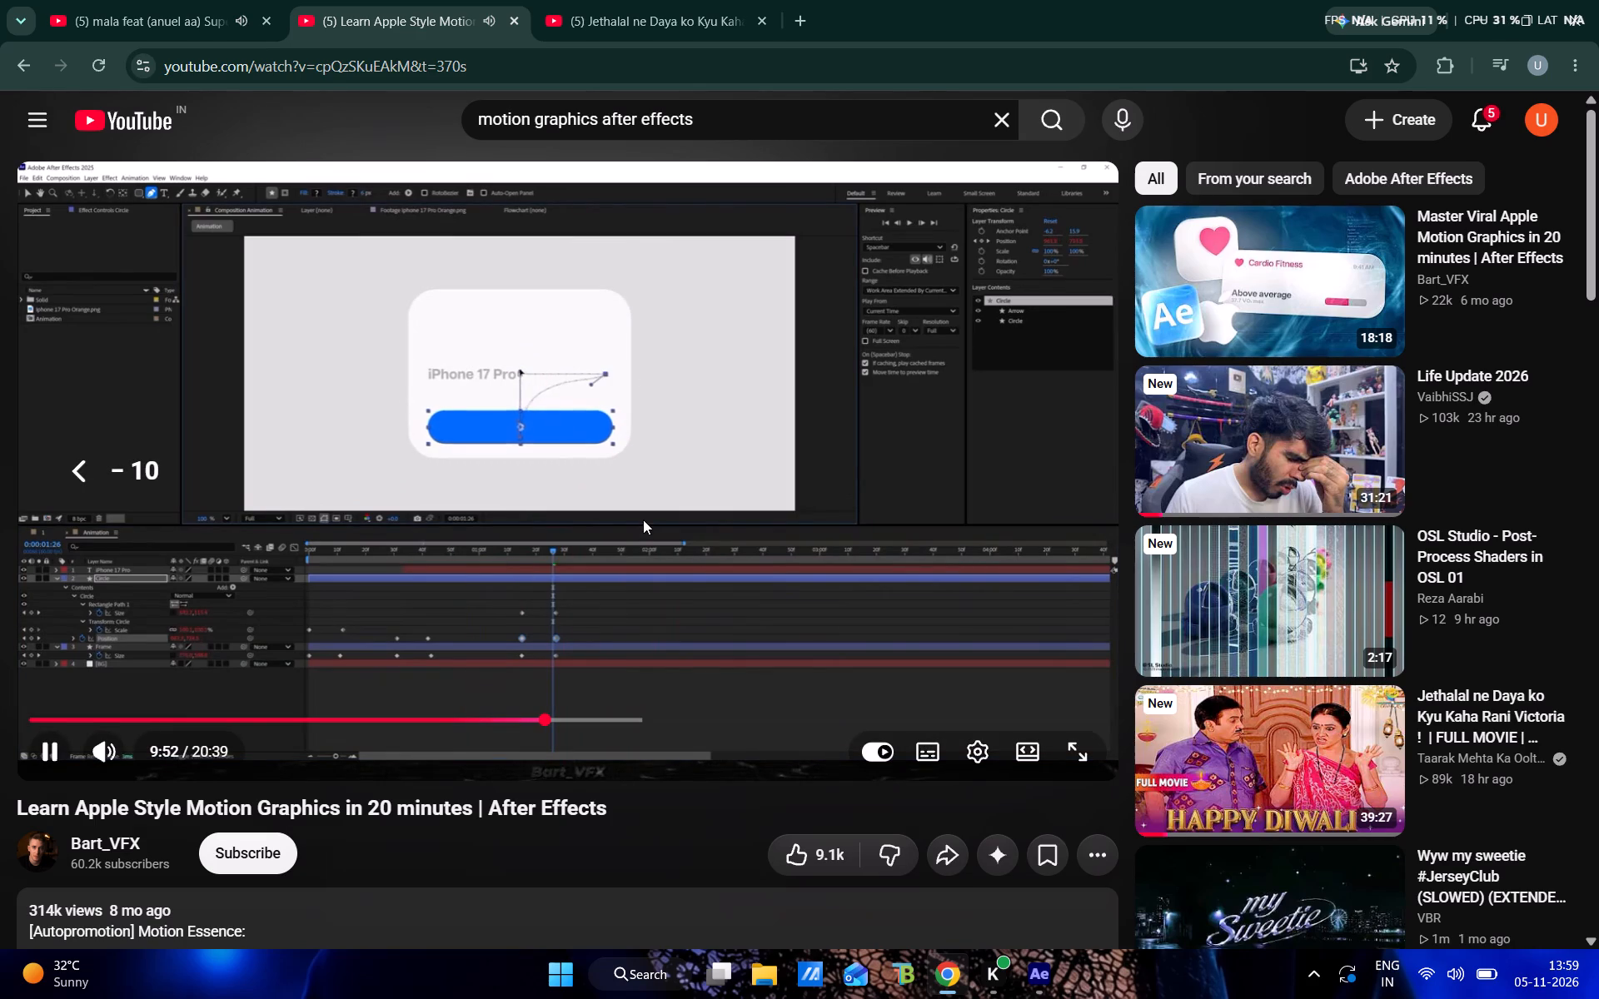
key("Left")
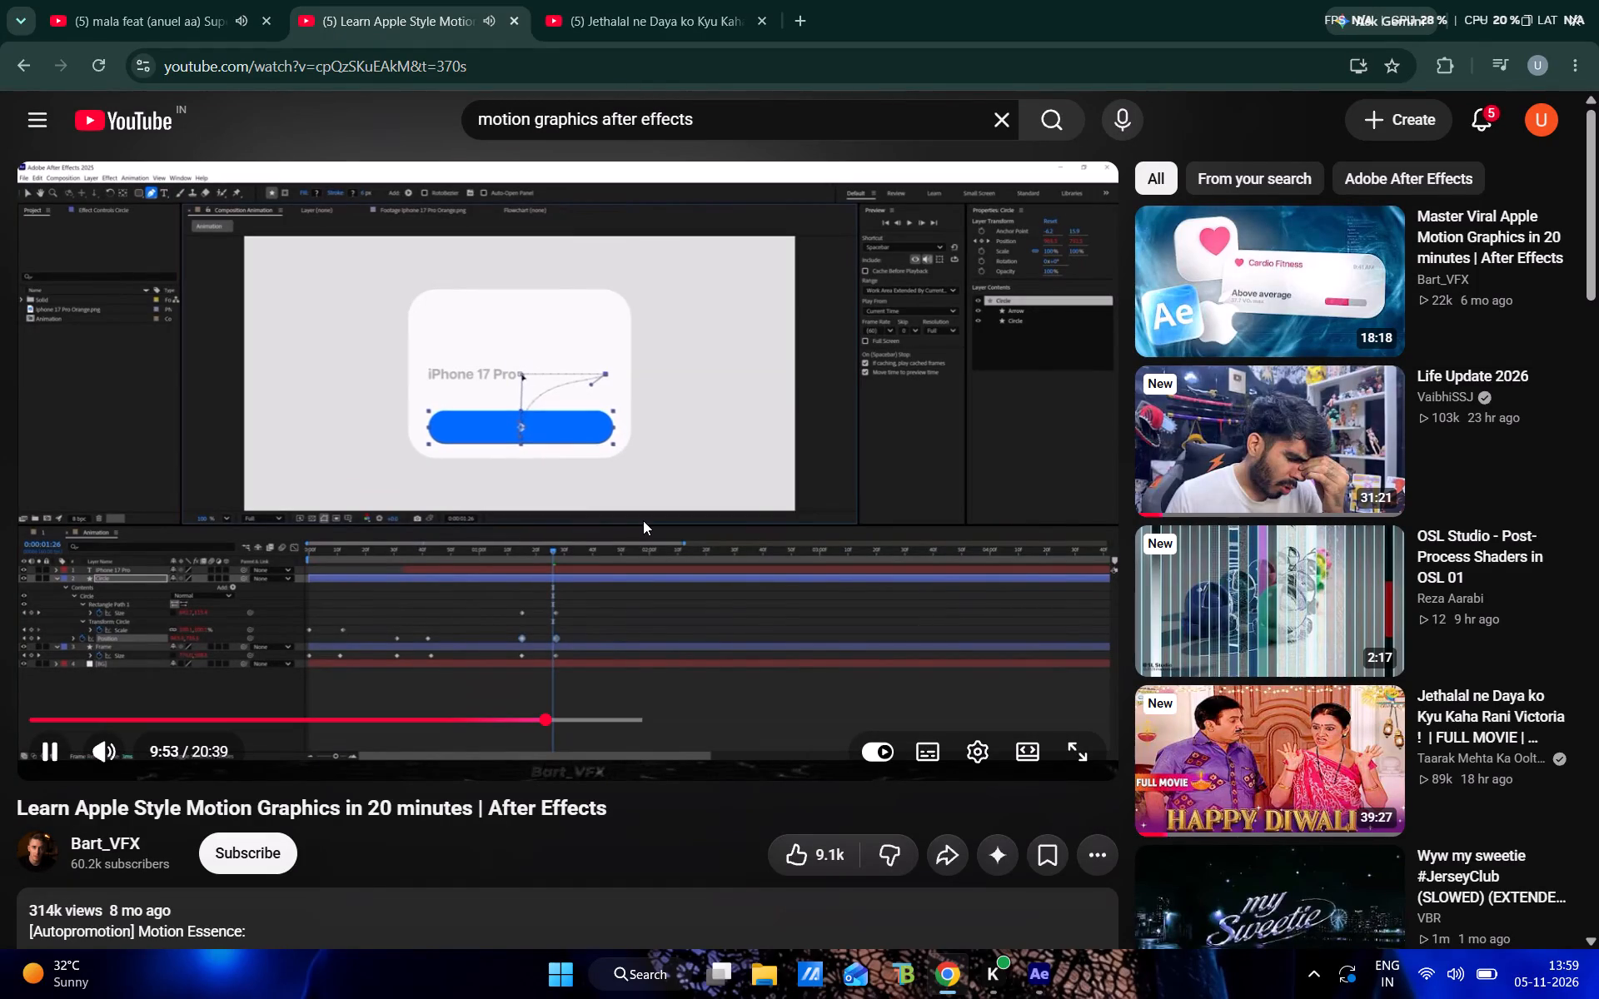
left_click(643, 520)
left_click(643, 545)
key("Right")
key("Right")
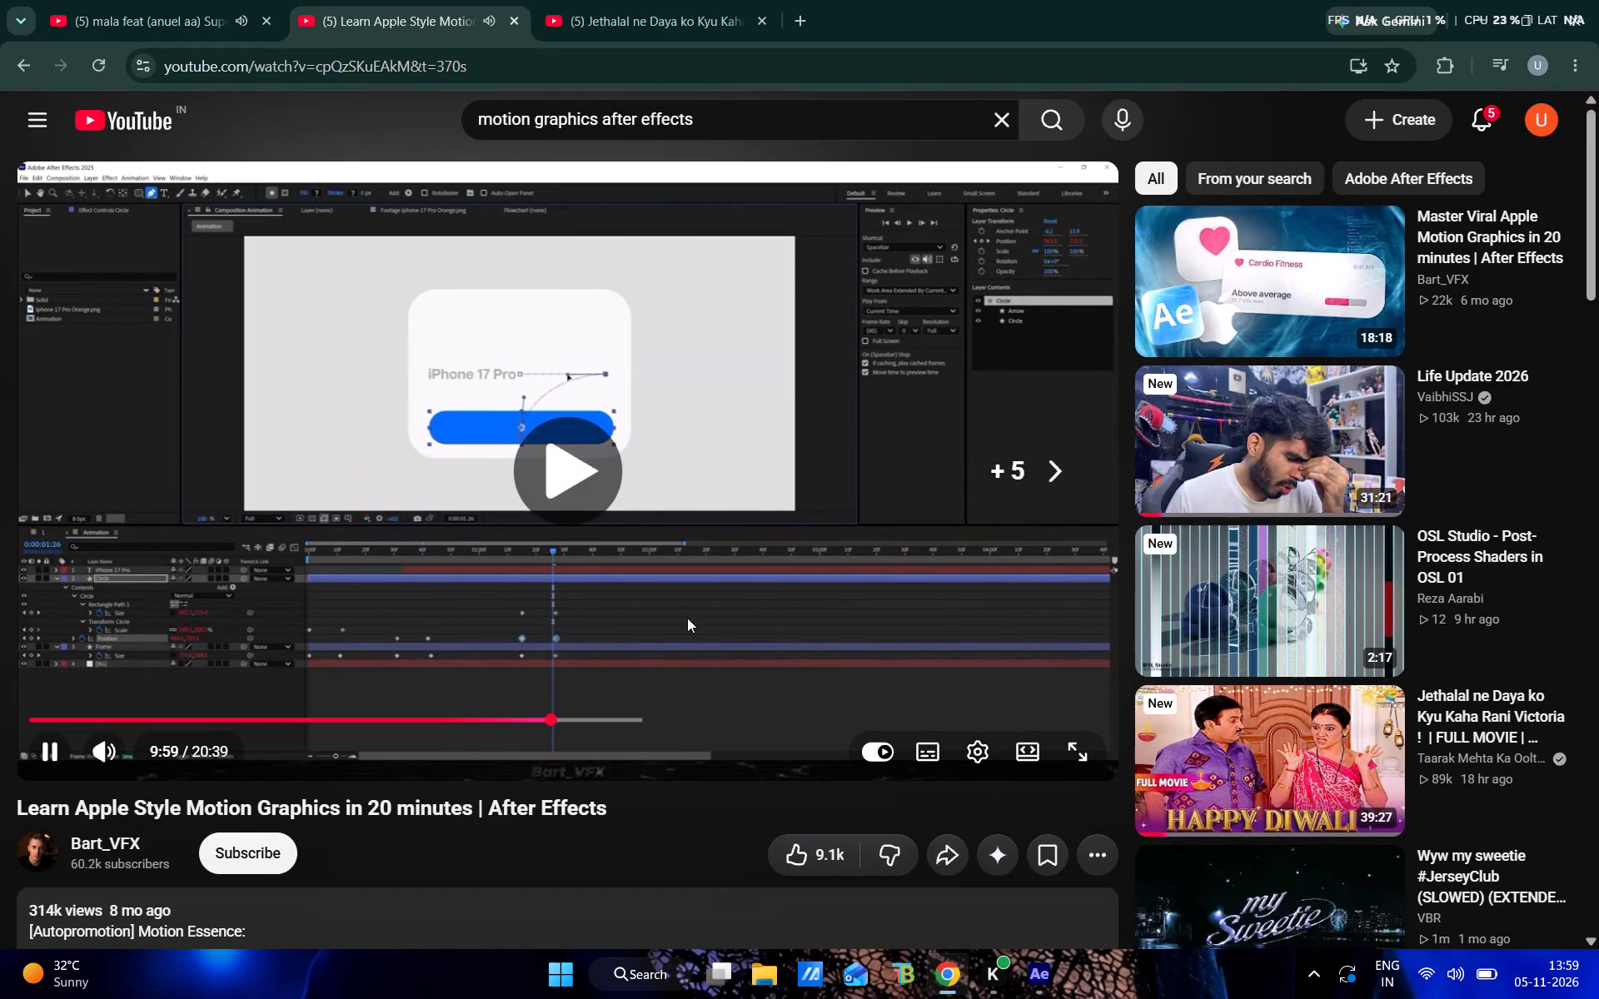
key("Right")
key("Right")
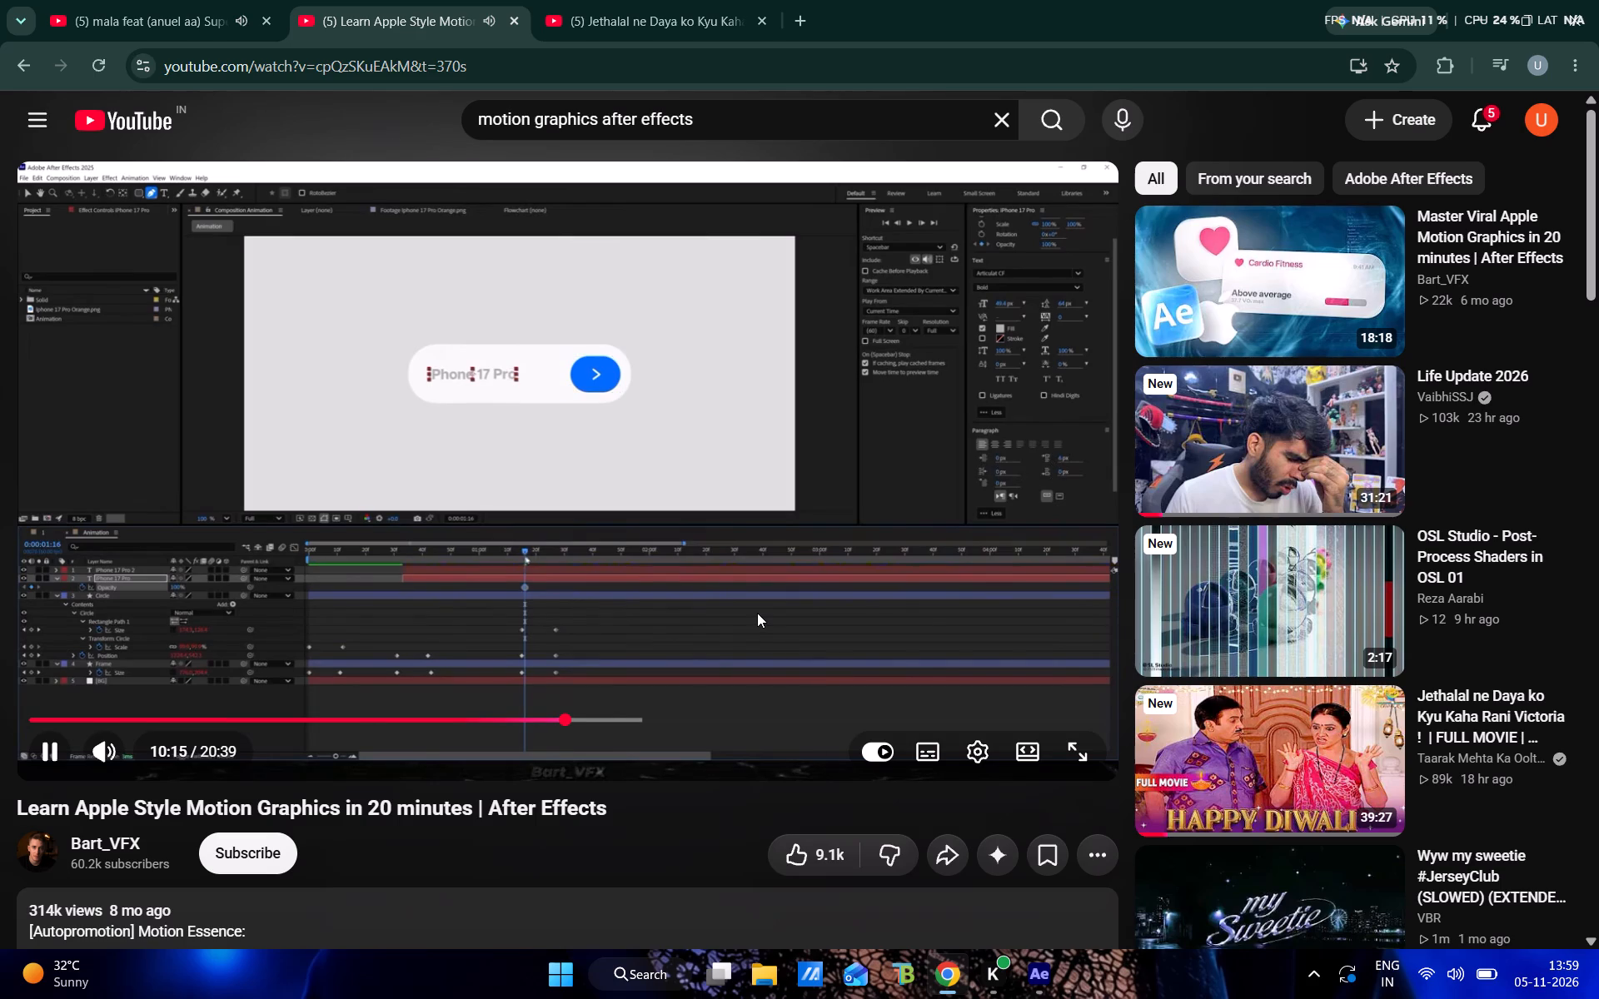
key("Right")
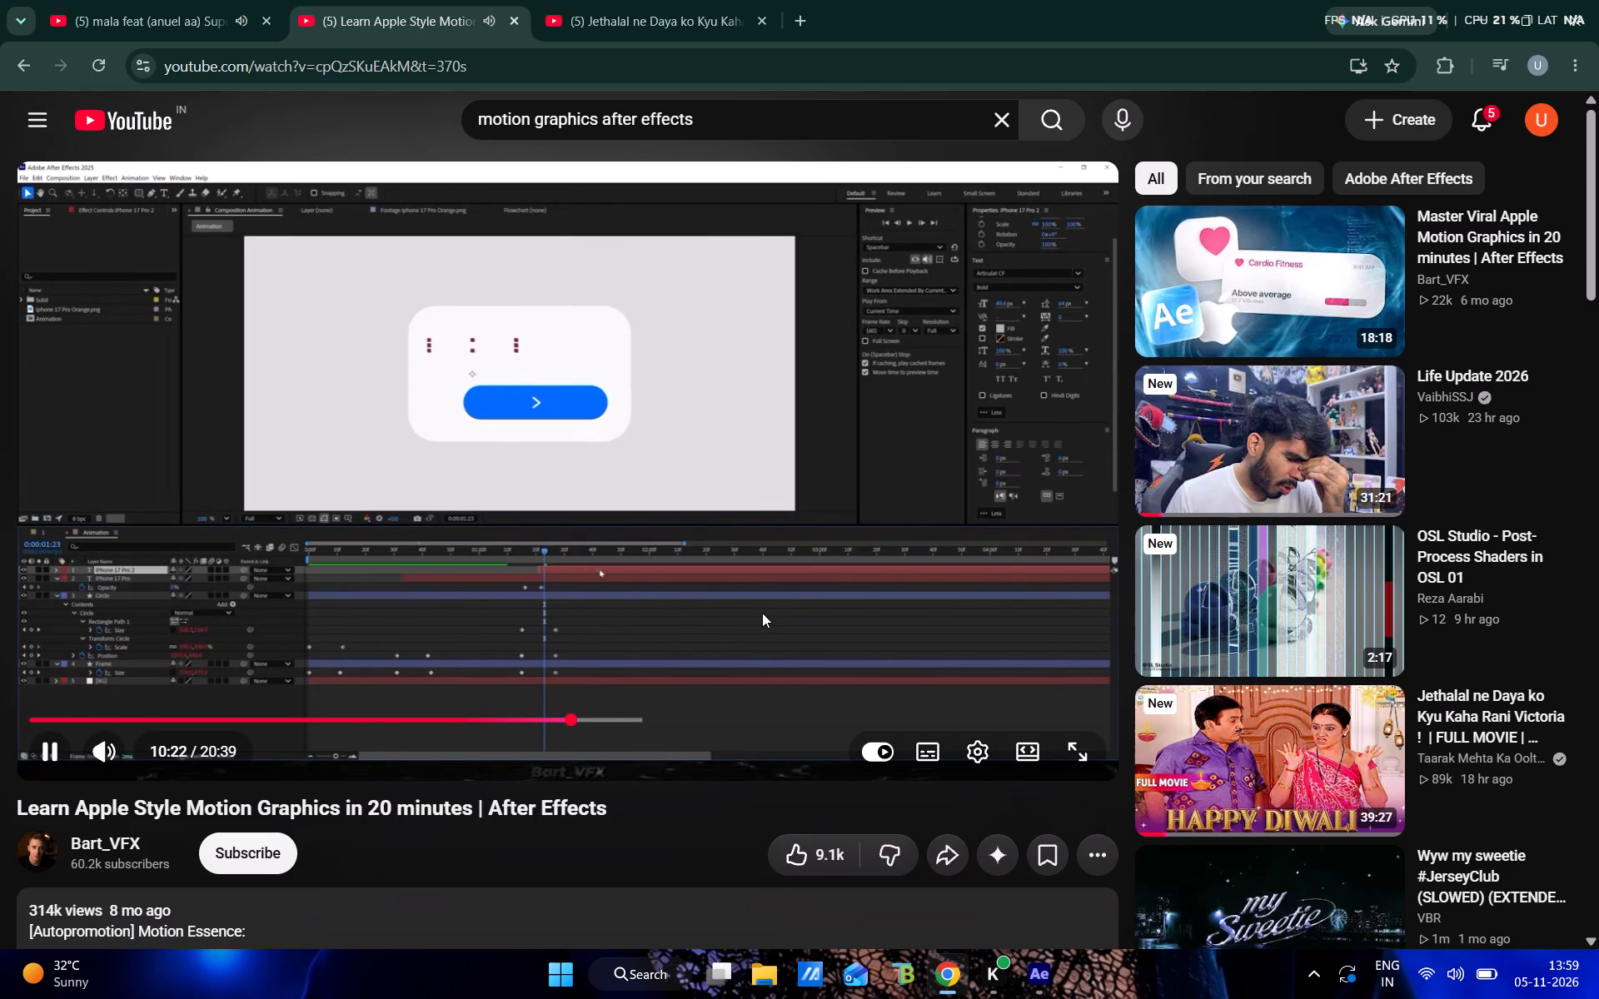
key("Left")
key("Left")
key("Left")
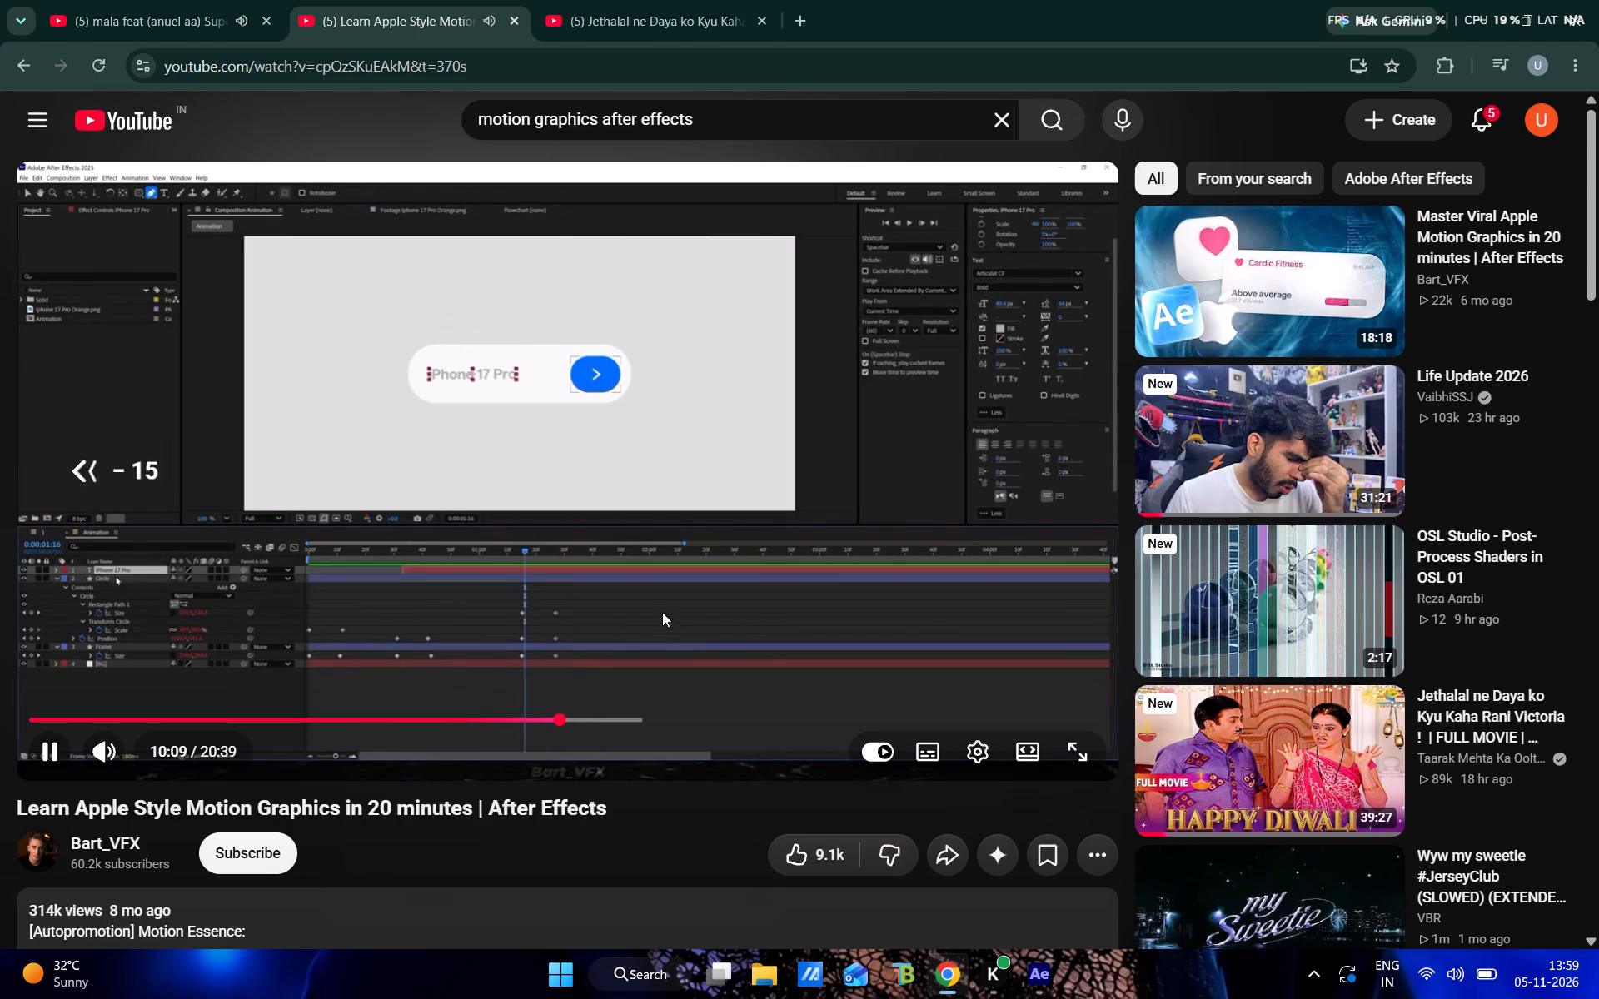
key("Left")
left_click(658, 598)
Return to After Effects and set the current time to 0:00:02:23, where the button is expanded.
left_click(1049, 987)
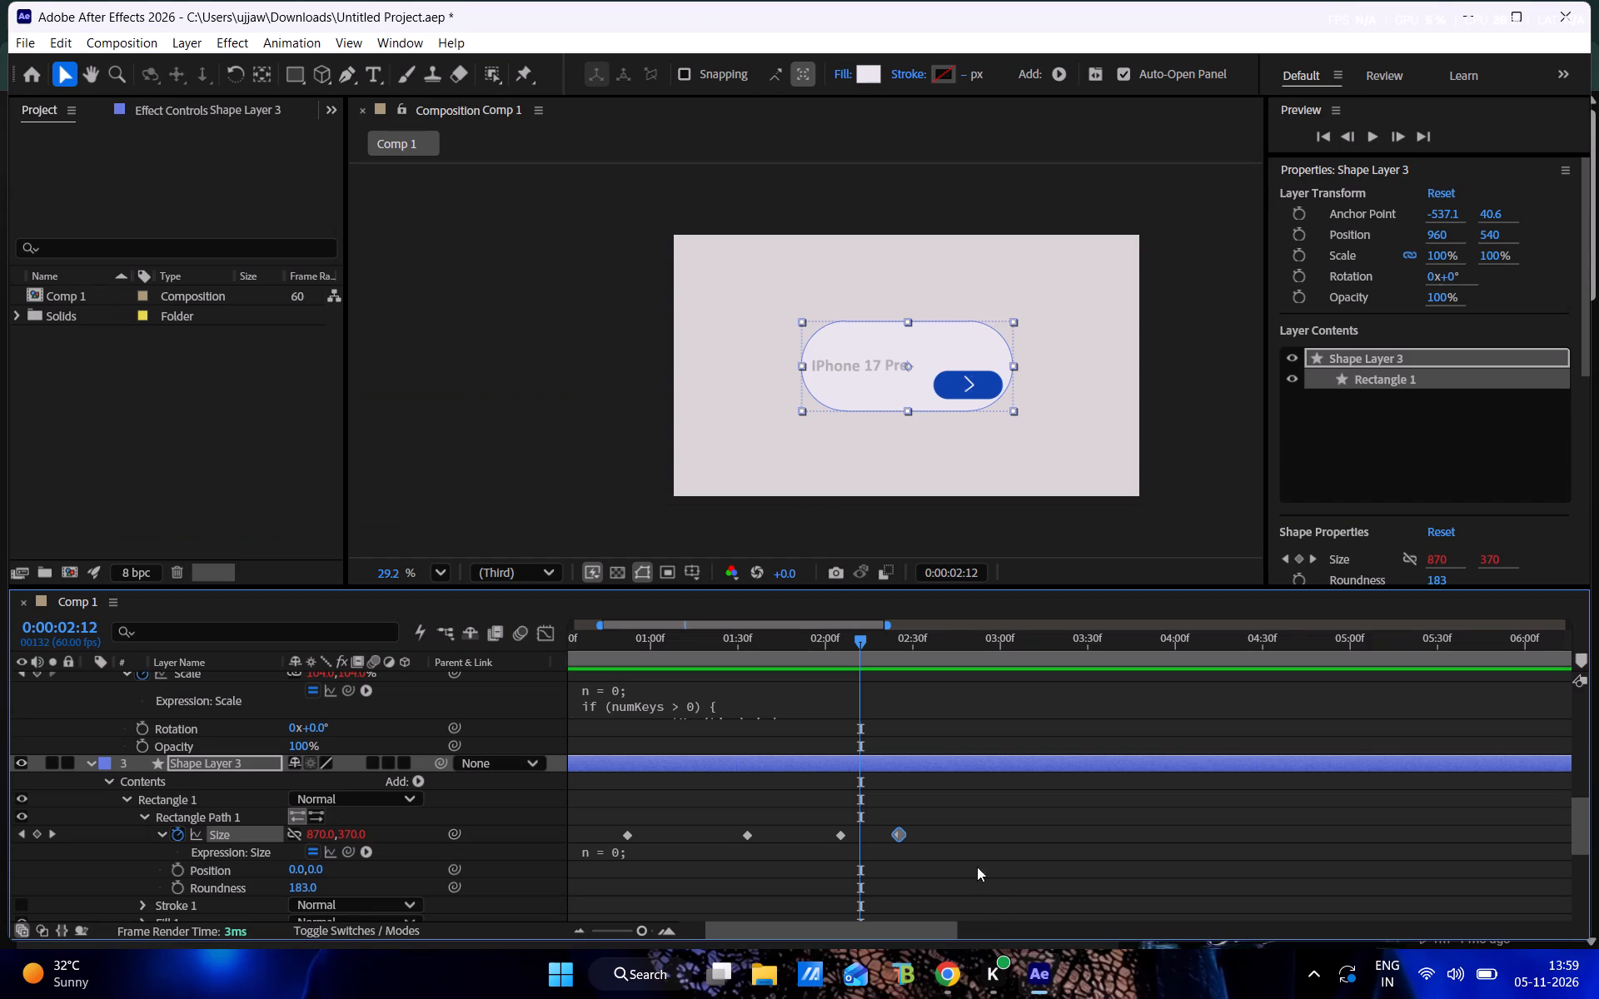
left_click(1127, 715)
left_click_drag(868, 636, 921, 649)
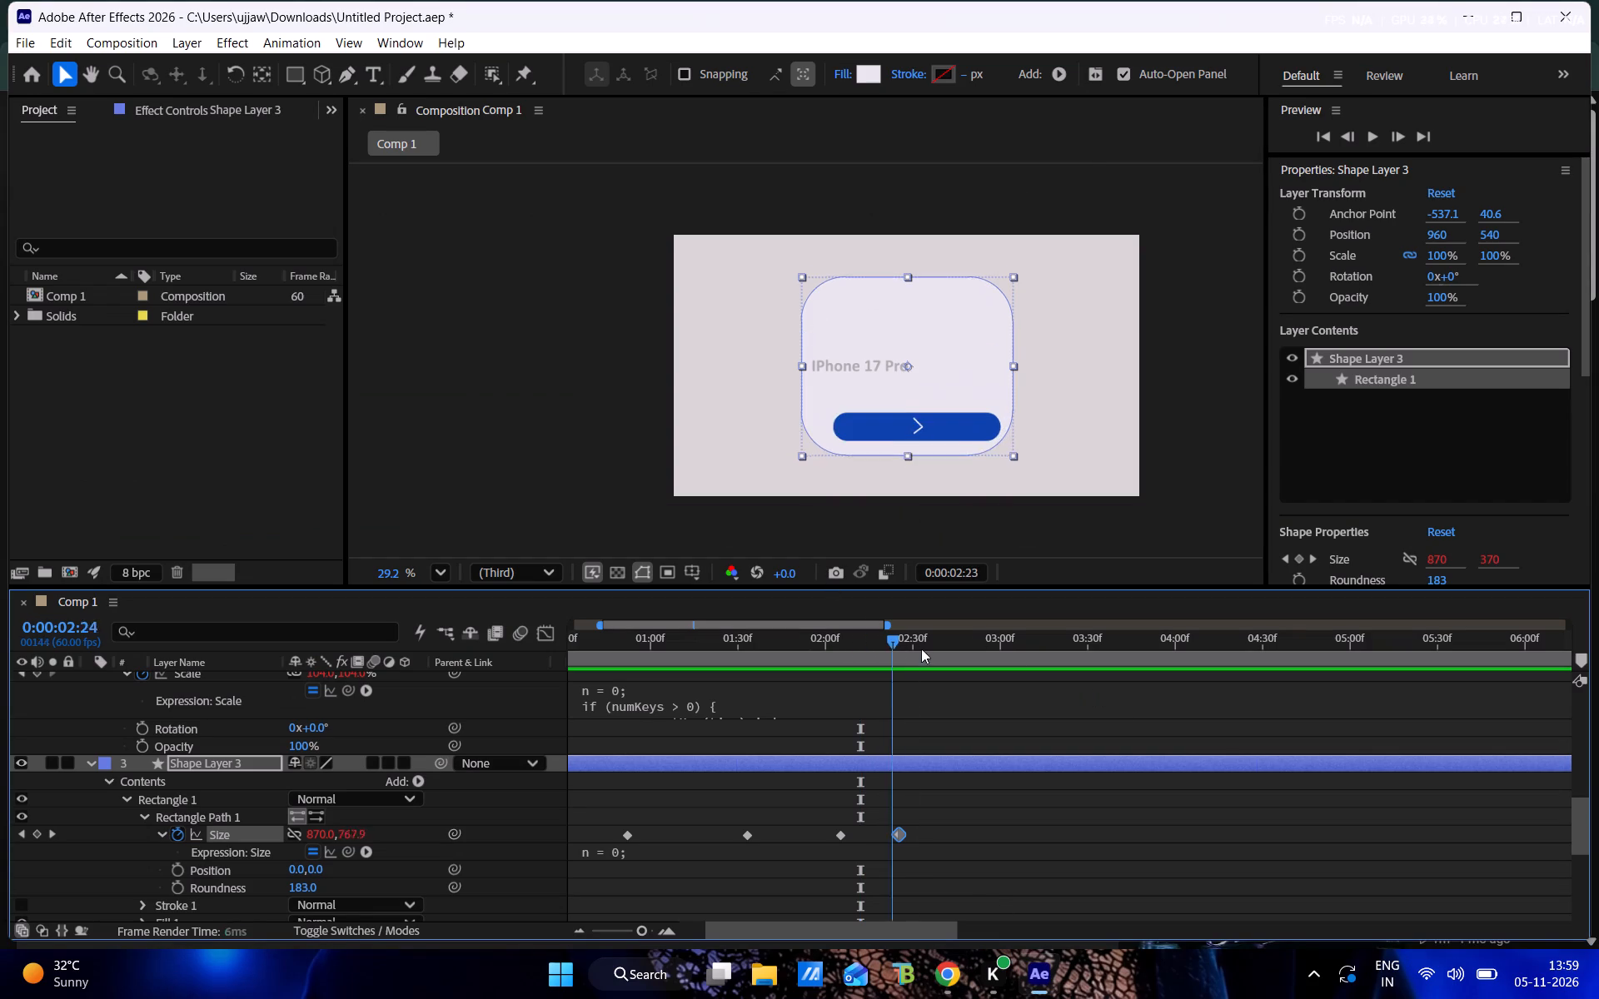
left_click_drag(921, 649, 892, 642)
Collapse the expanded layer properties and select the visible circle layer with the Pen tool, ready for motion path editing.
left_click(937, 418)
left_click(1102, 695)
left_click(1125, 490)
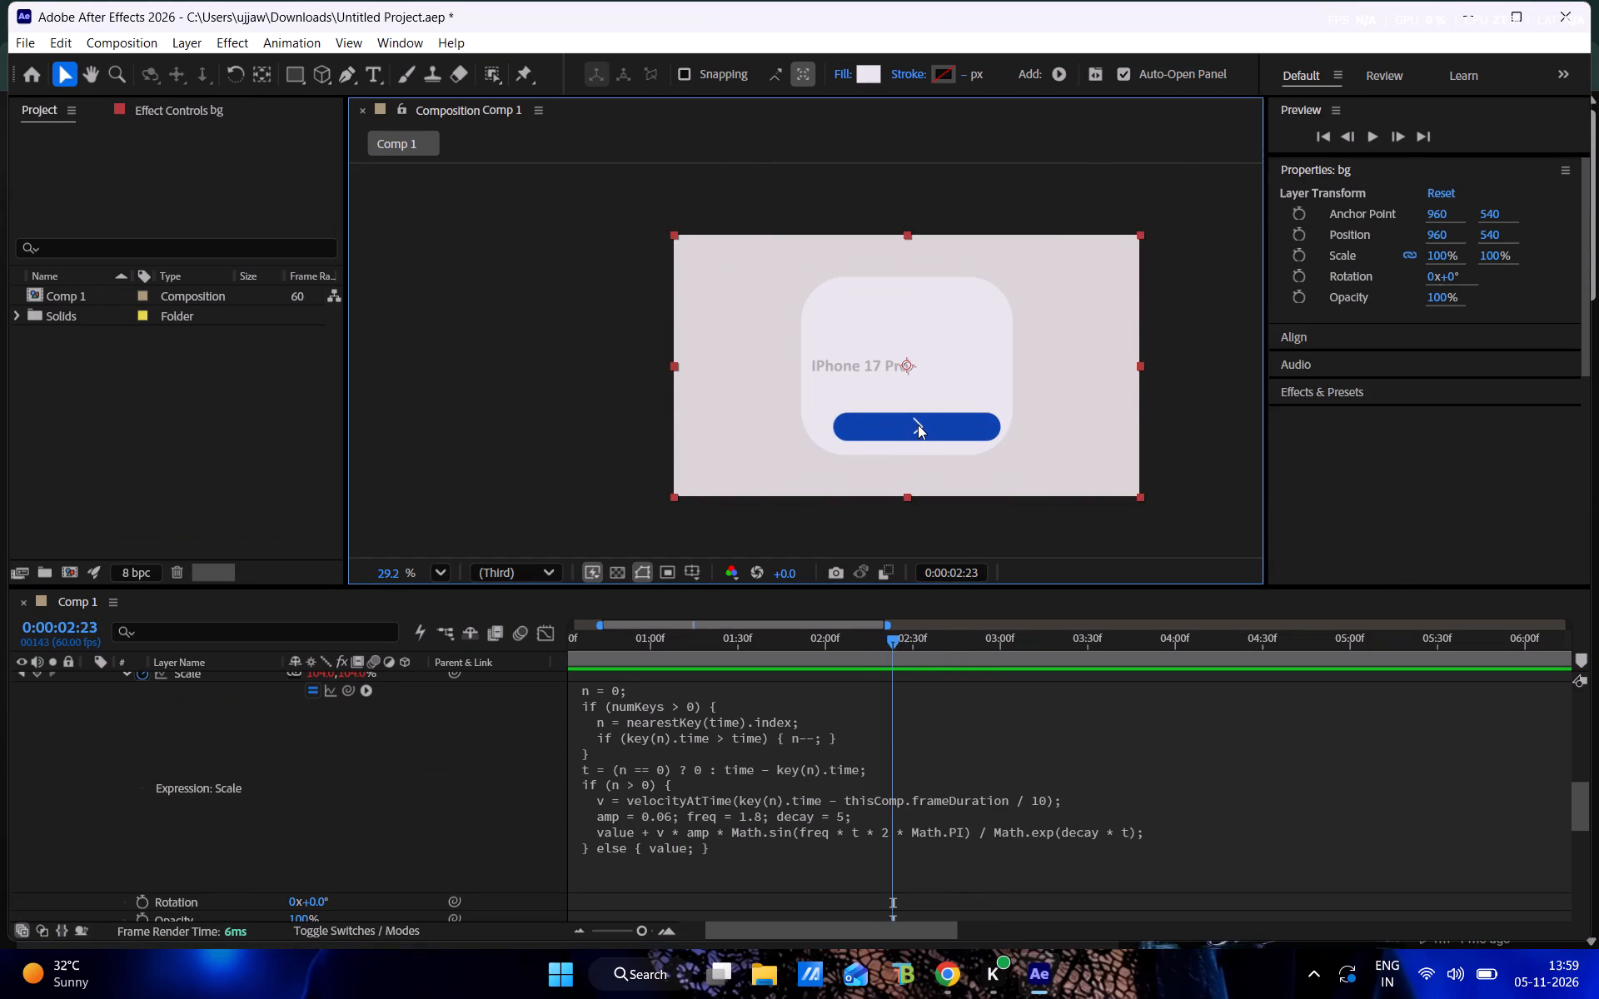
left_click(918, 425)
scroll(309, 685, "up", 2)
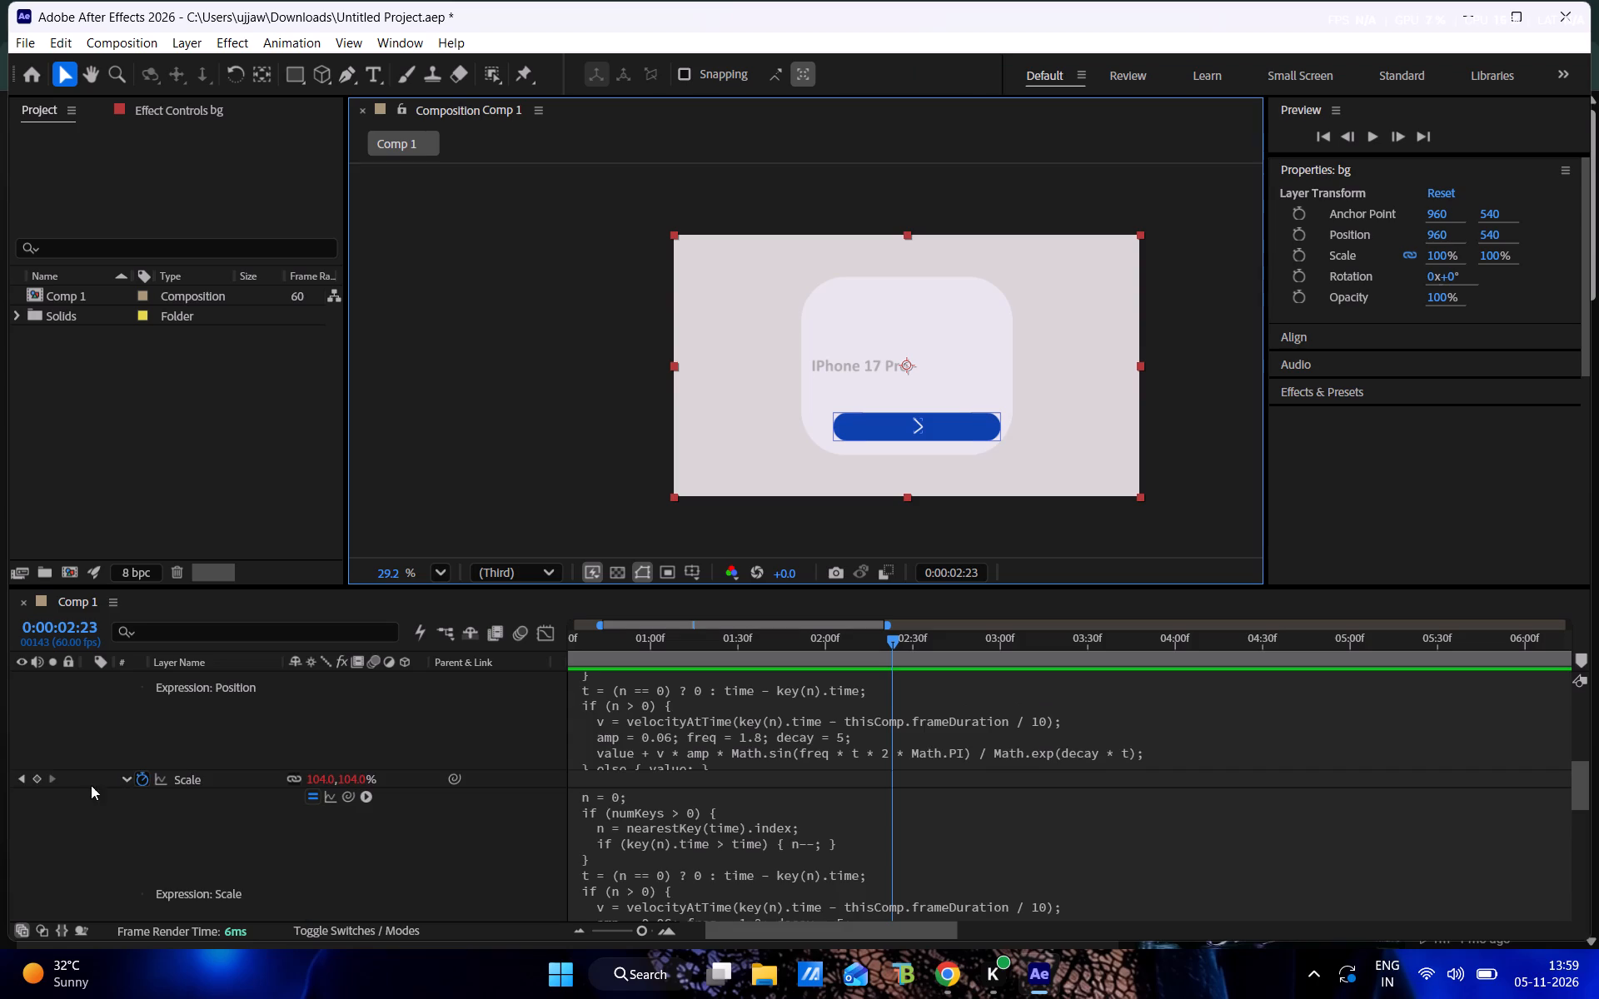
scroll(91, 784, "up", 9)
left_click(87, 693)
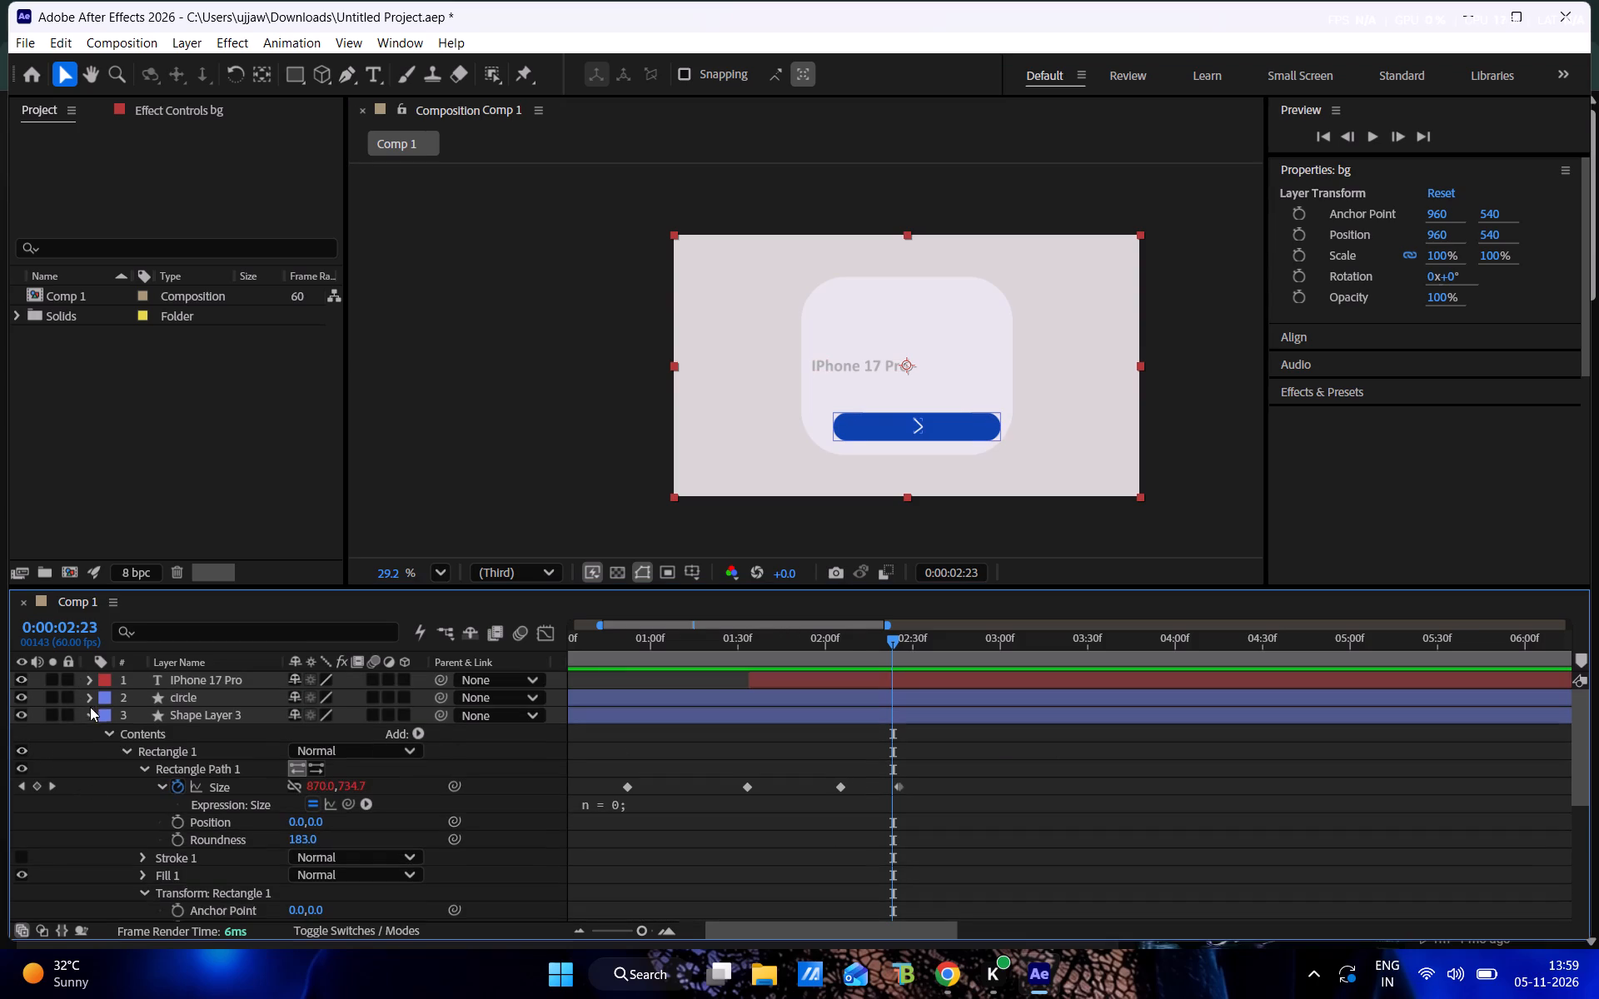
left_click(92, 714)
left_click(212, 693)
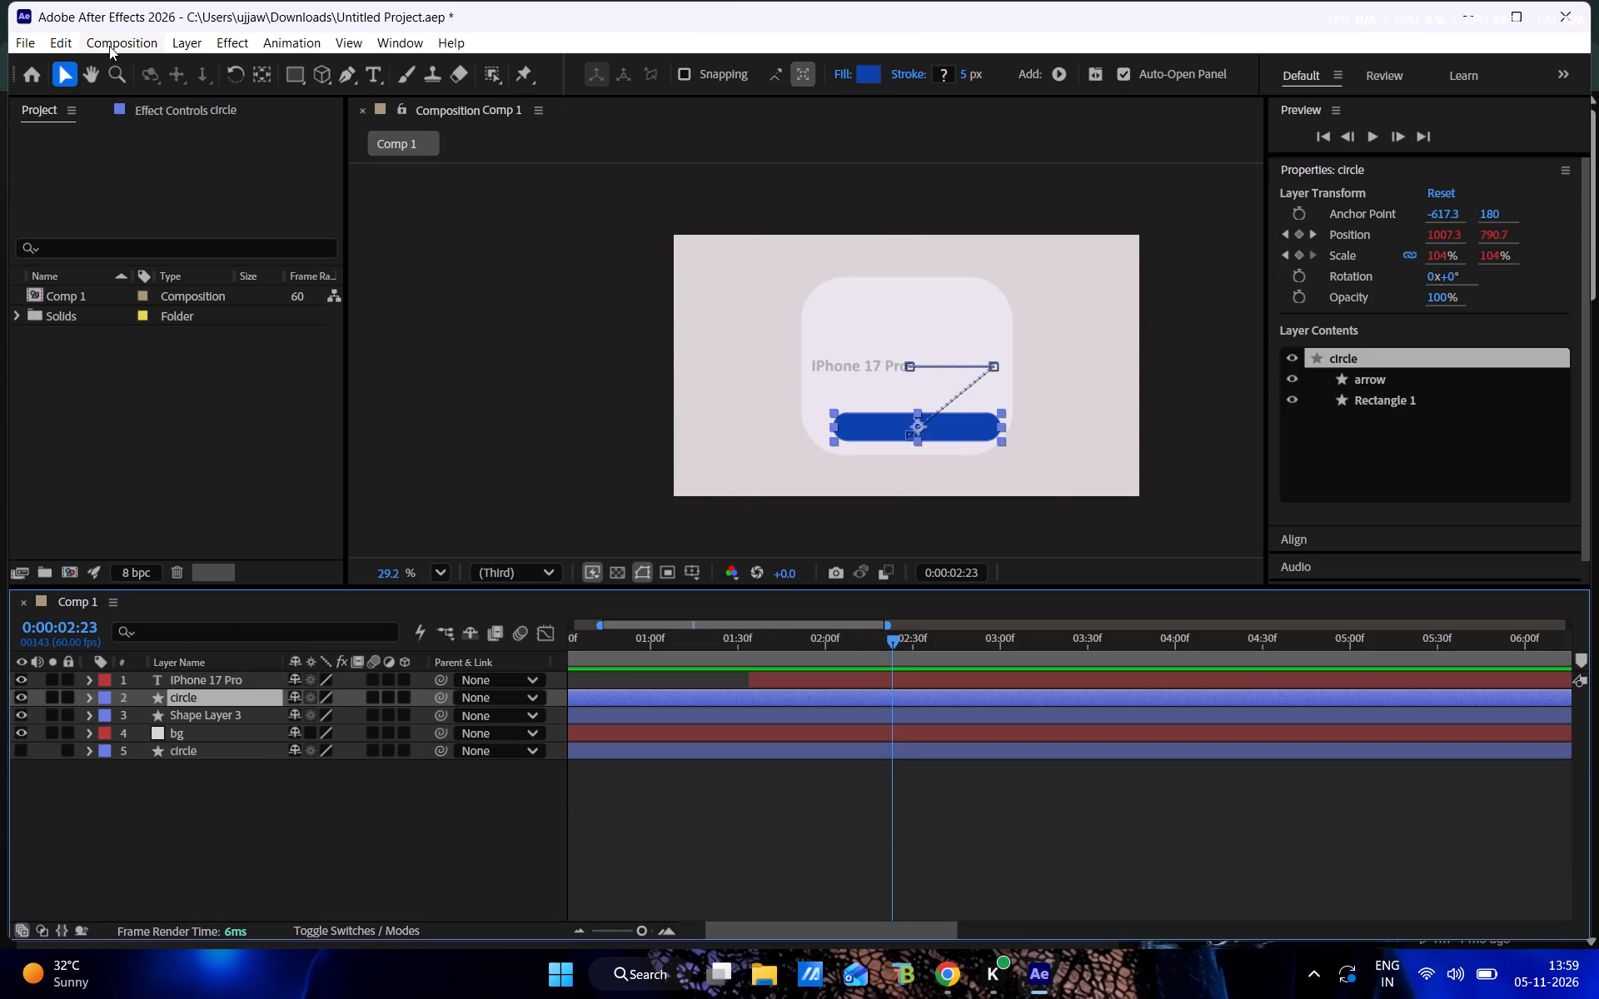
left_click(341, 71)
scroll(984, 425, "up", 5)
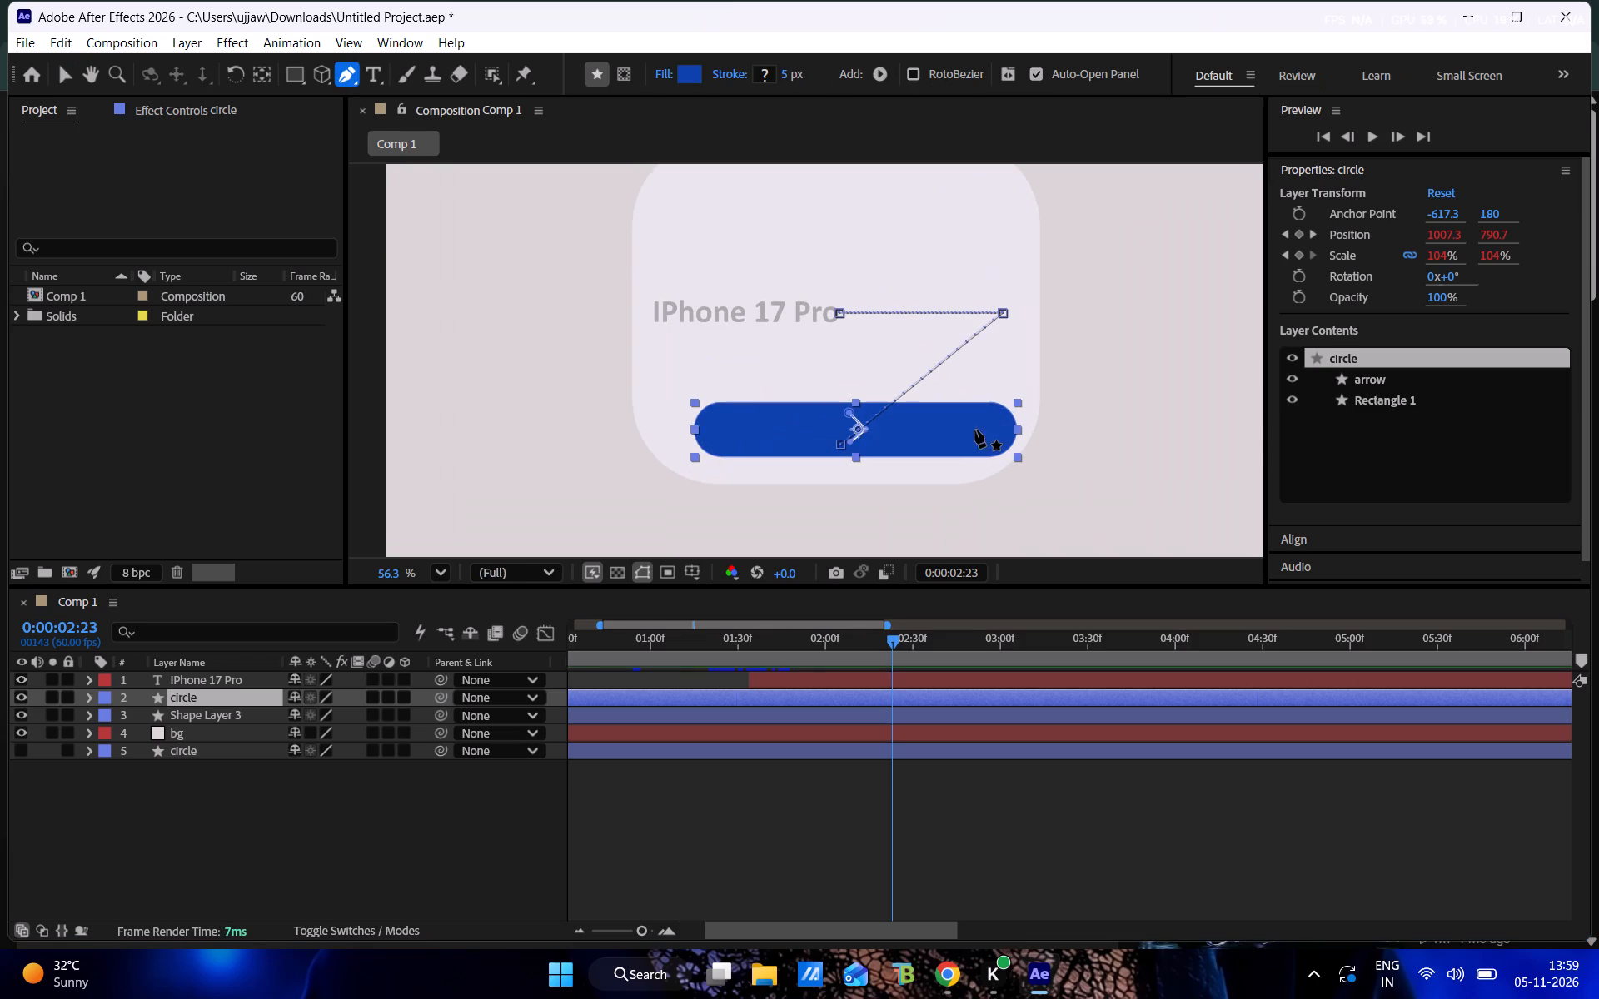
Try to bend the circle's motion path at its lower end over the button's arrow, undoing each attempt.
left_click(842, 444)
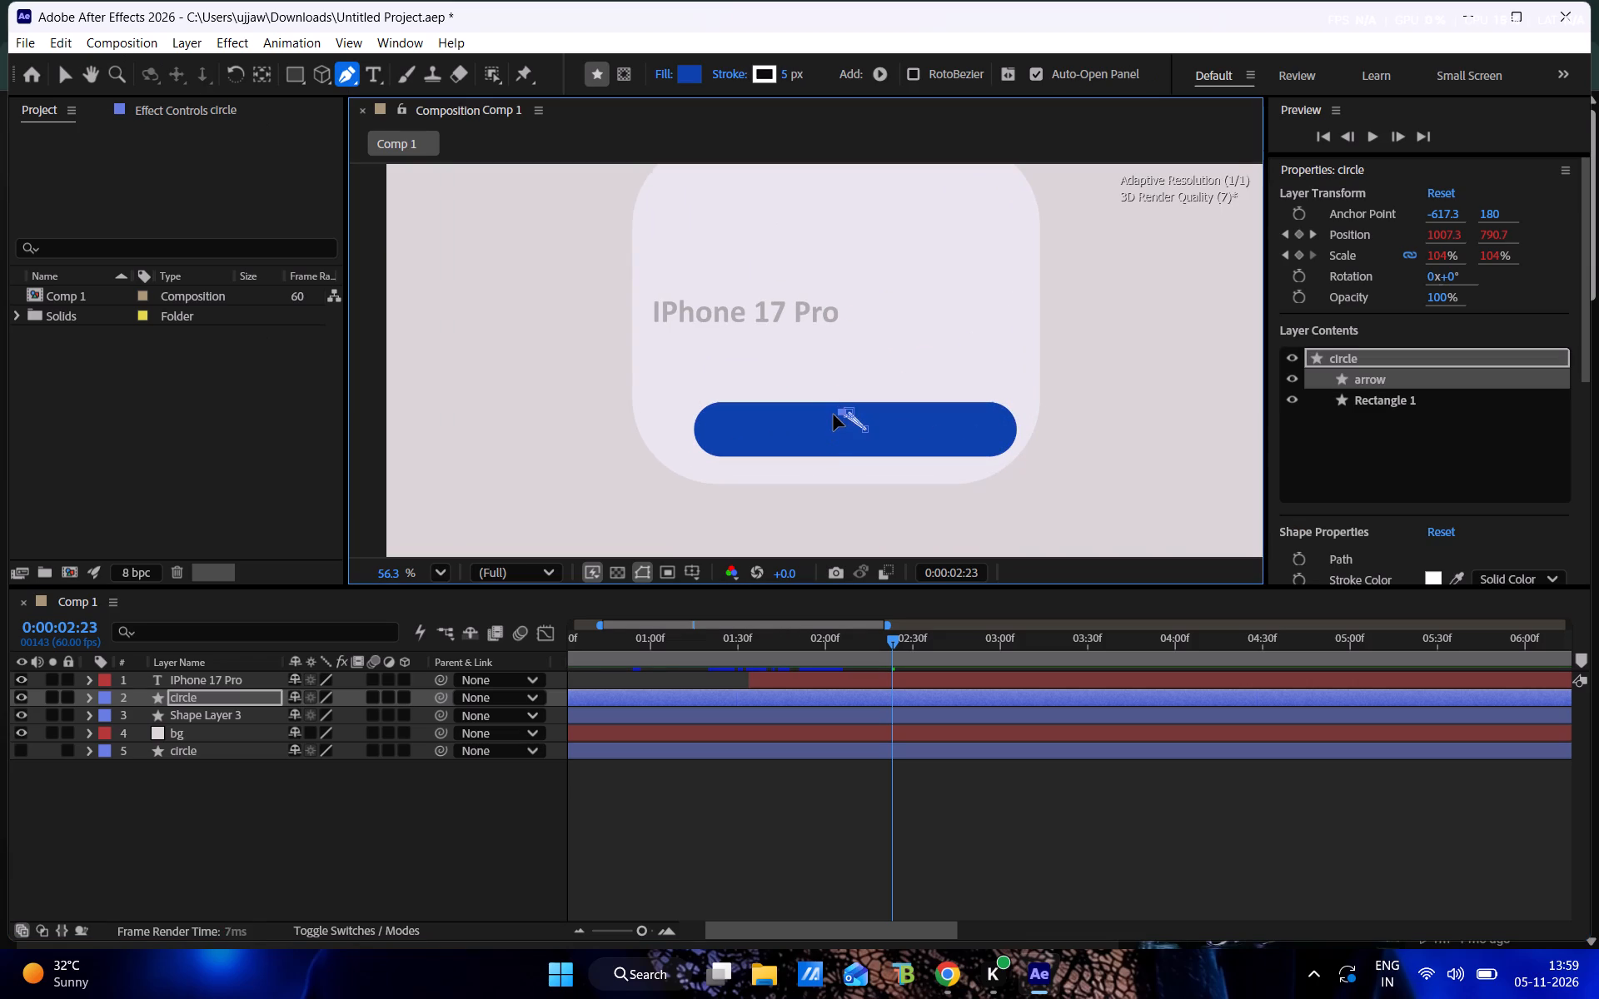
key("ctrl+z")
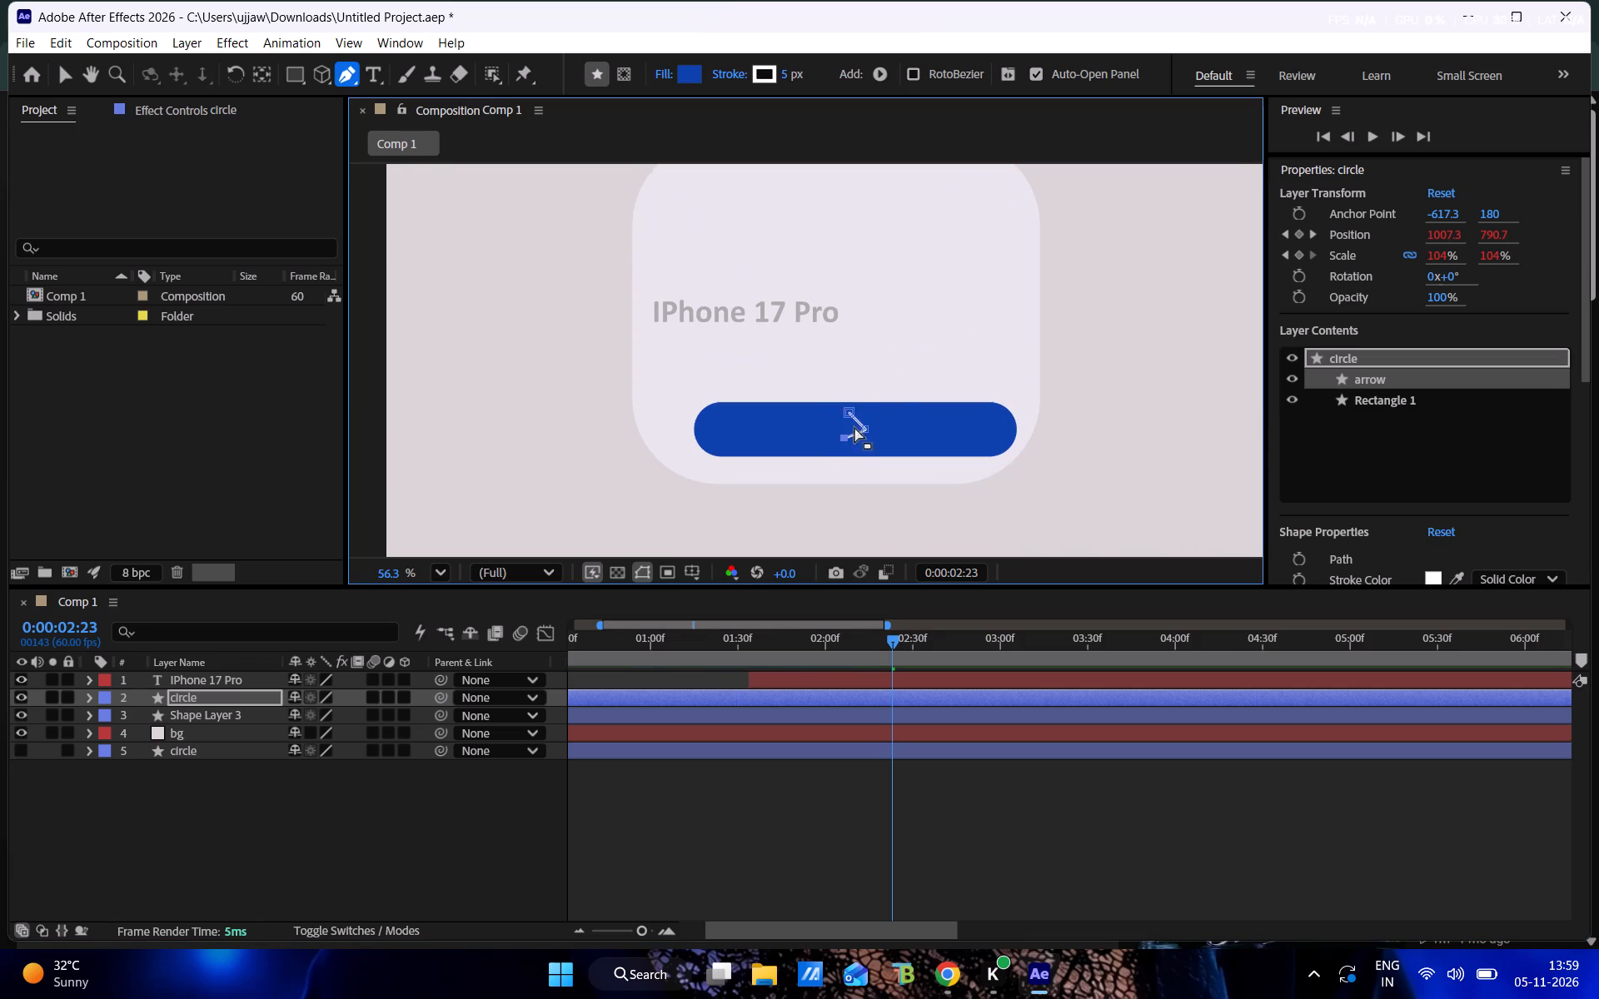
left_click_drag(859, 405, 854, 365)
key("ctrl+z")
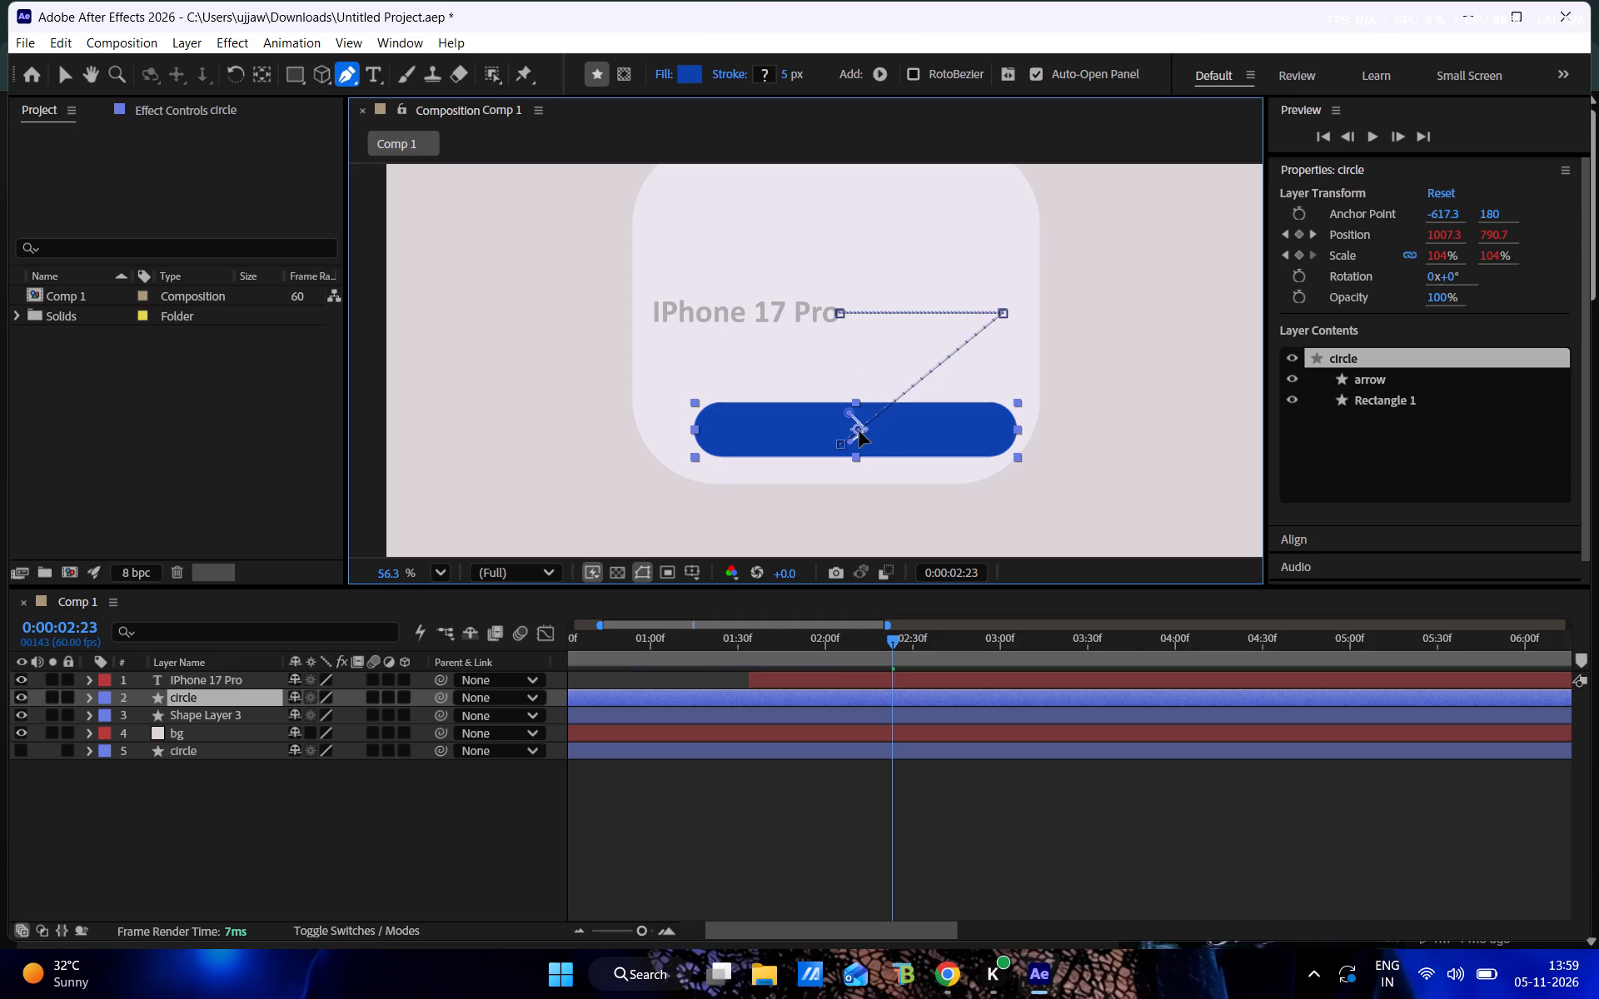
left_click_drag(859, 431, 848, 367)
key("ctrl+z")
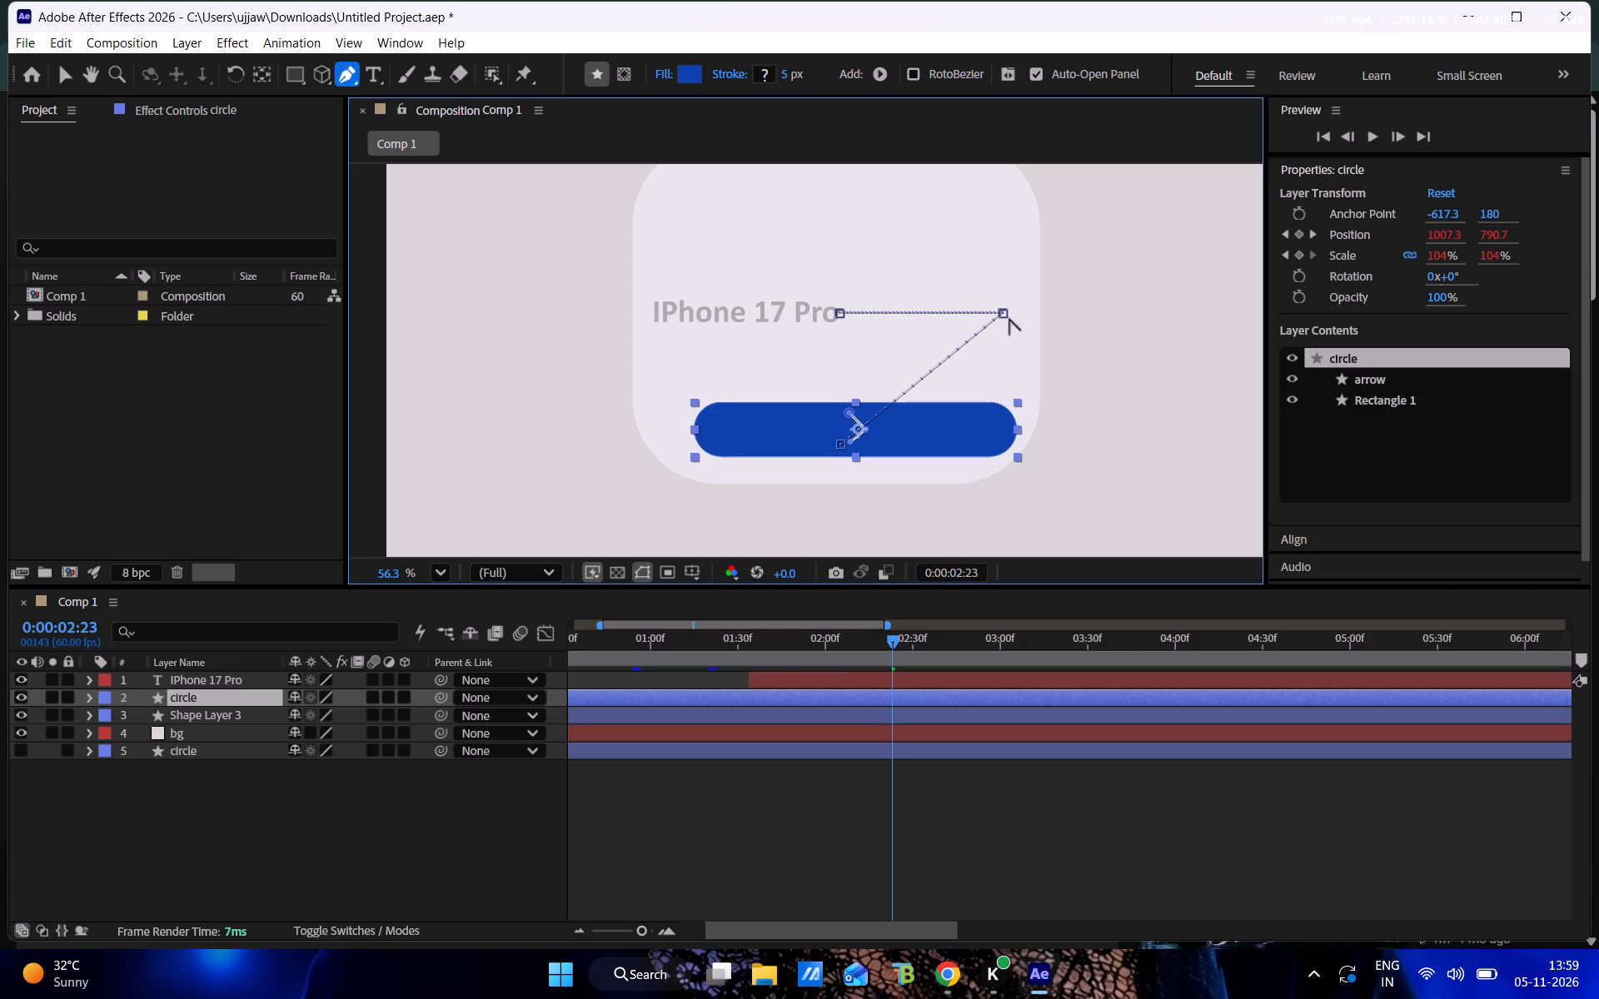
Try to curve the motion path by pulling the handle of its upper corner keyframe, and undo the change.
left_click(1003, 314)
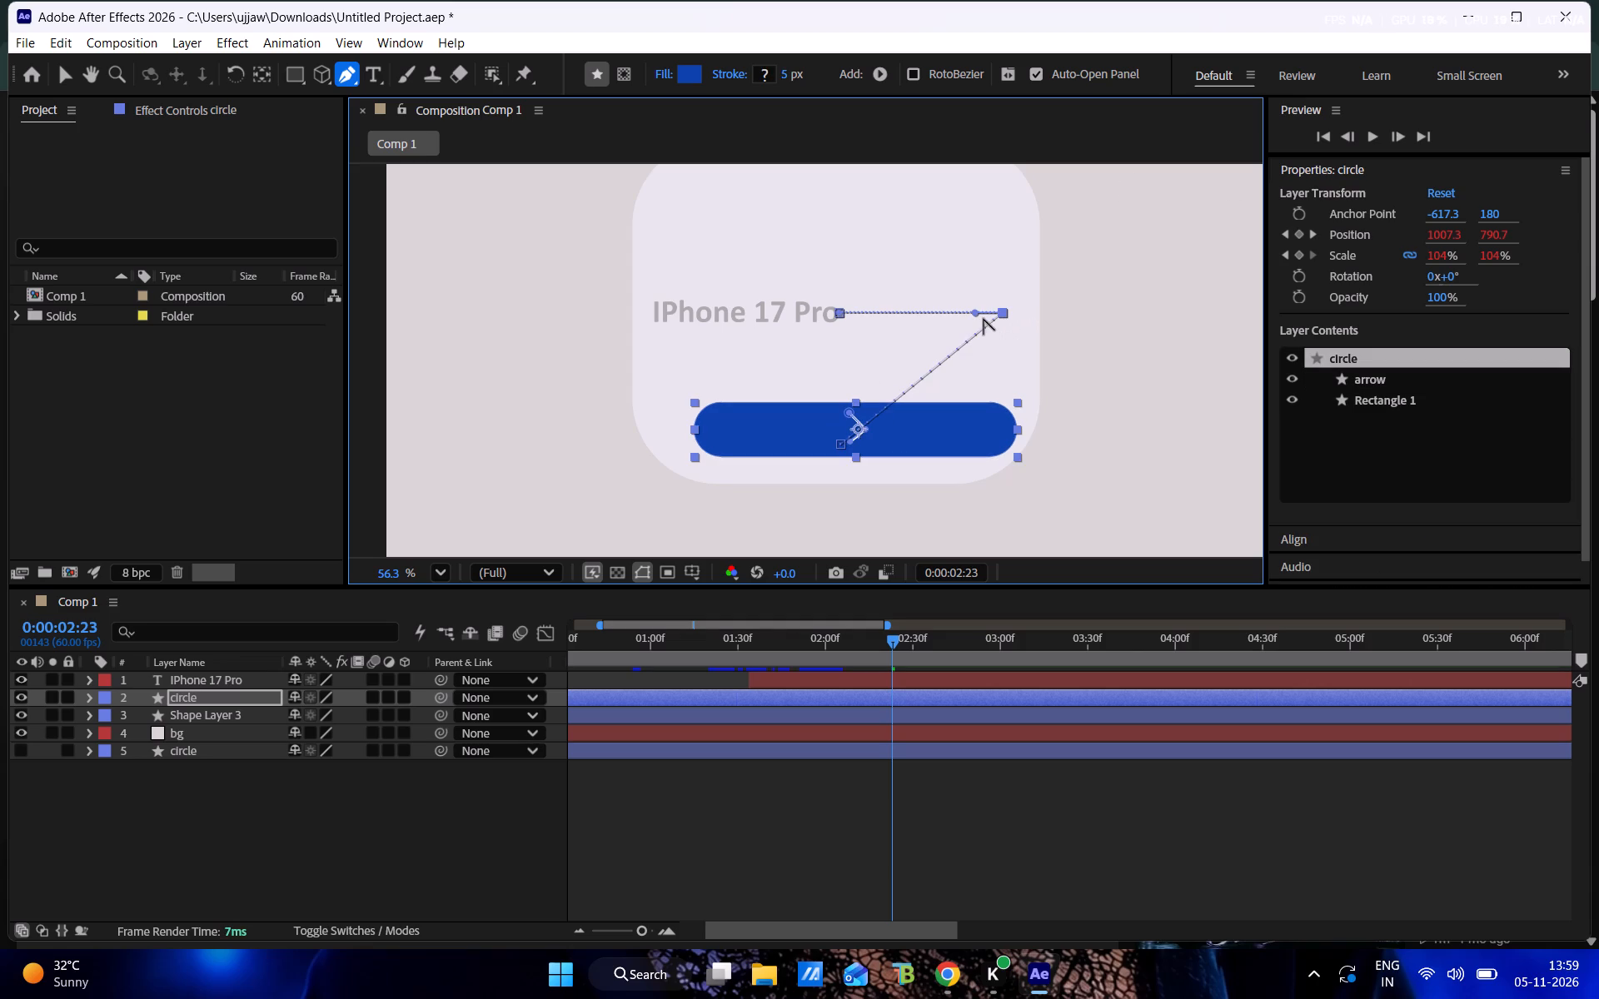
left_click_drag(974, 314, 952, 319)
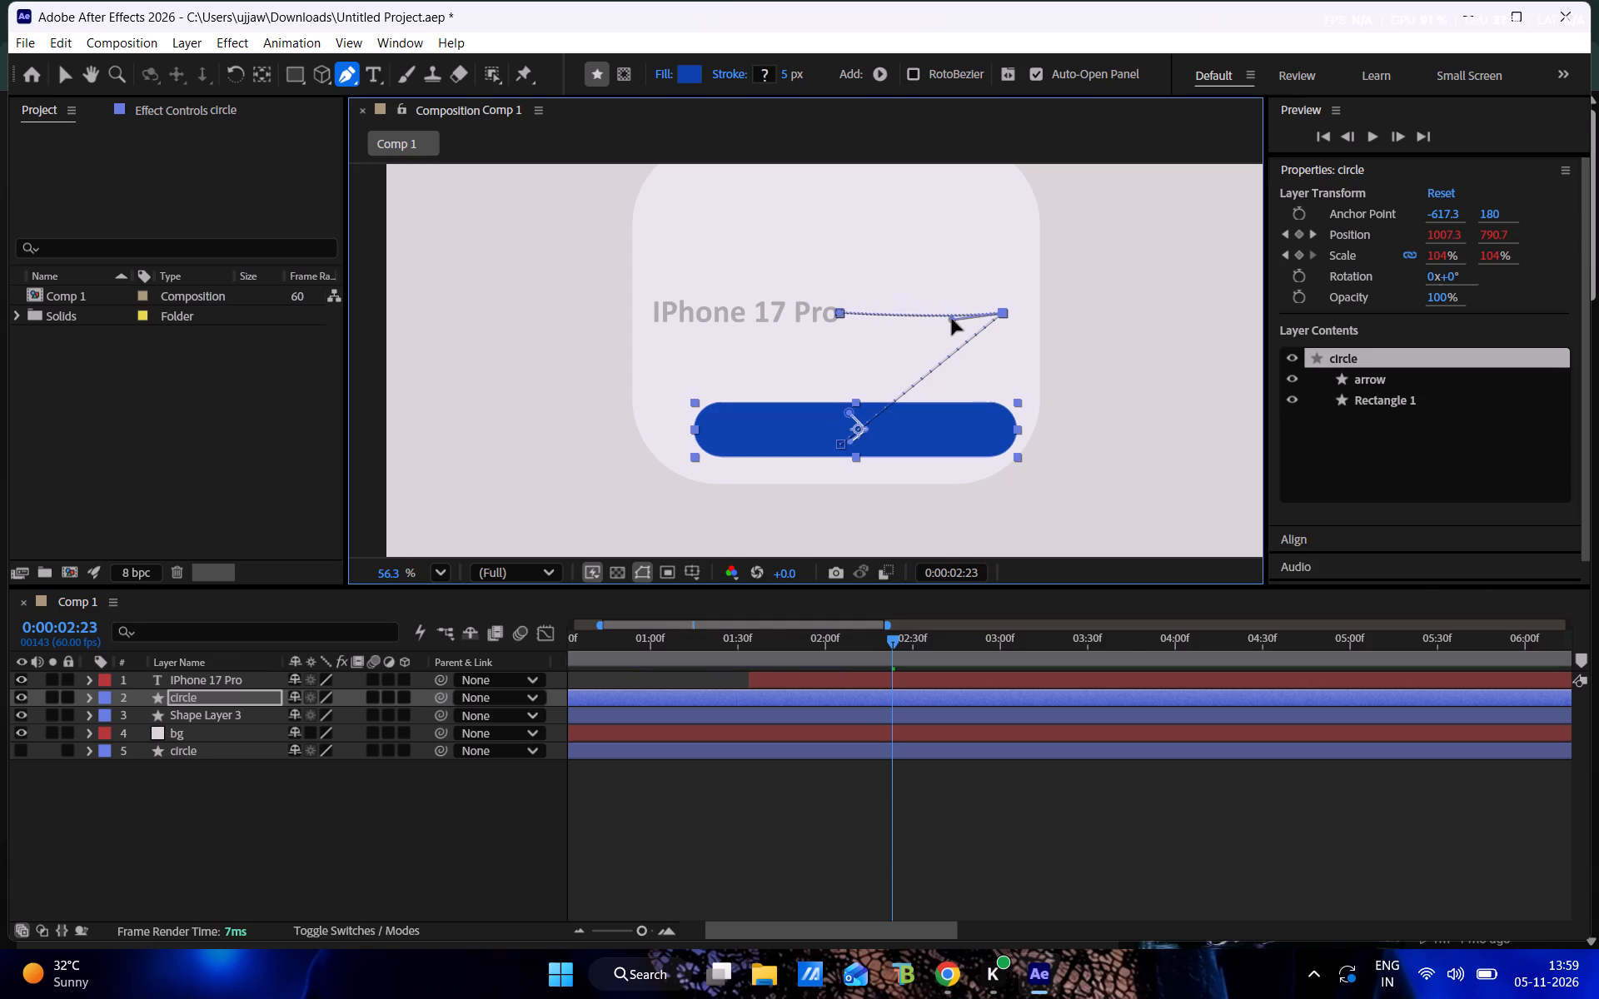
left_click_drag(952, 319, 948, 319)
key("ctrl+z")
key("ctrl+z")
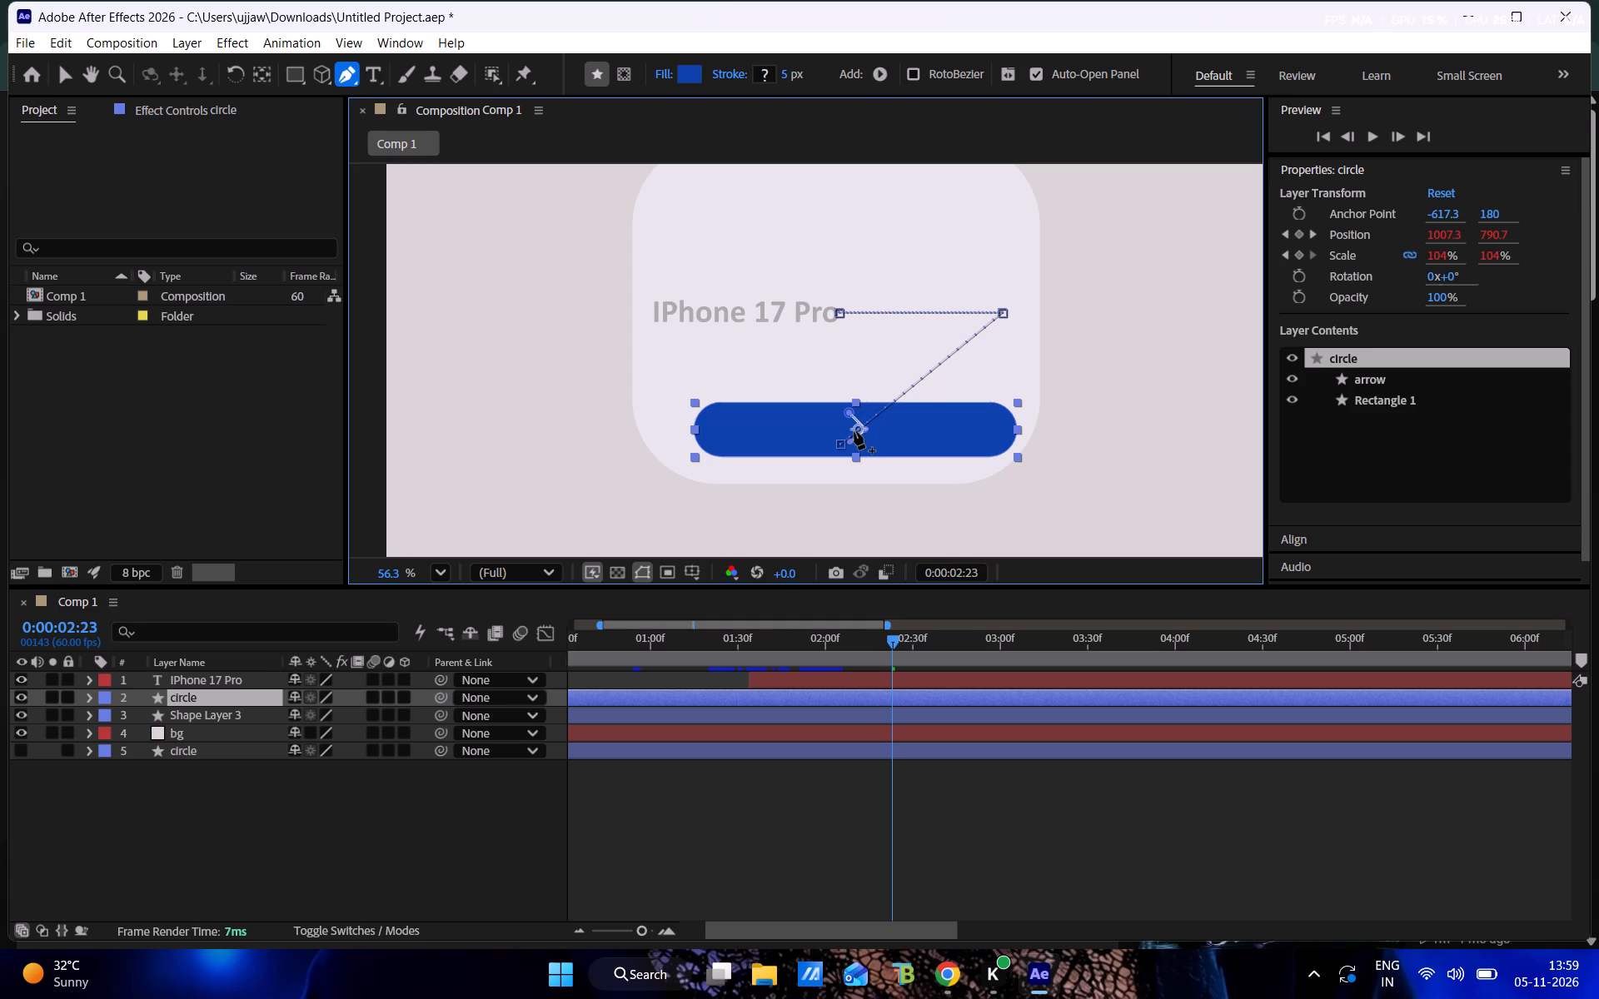
Add a Position keyframe on the circle's motion path at 0:00:02:23 and try to bend the path around it.
left_click(854, 431)
left_click_drag(858, 430, 850, 408)
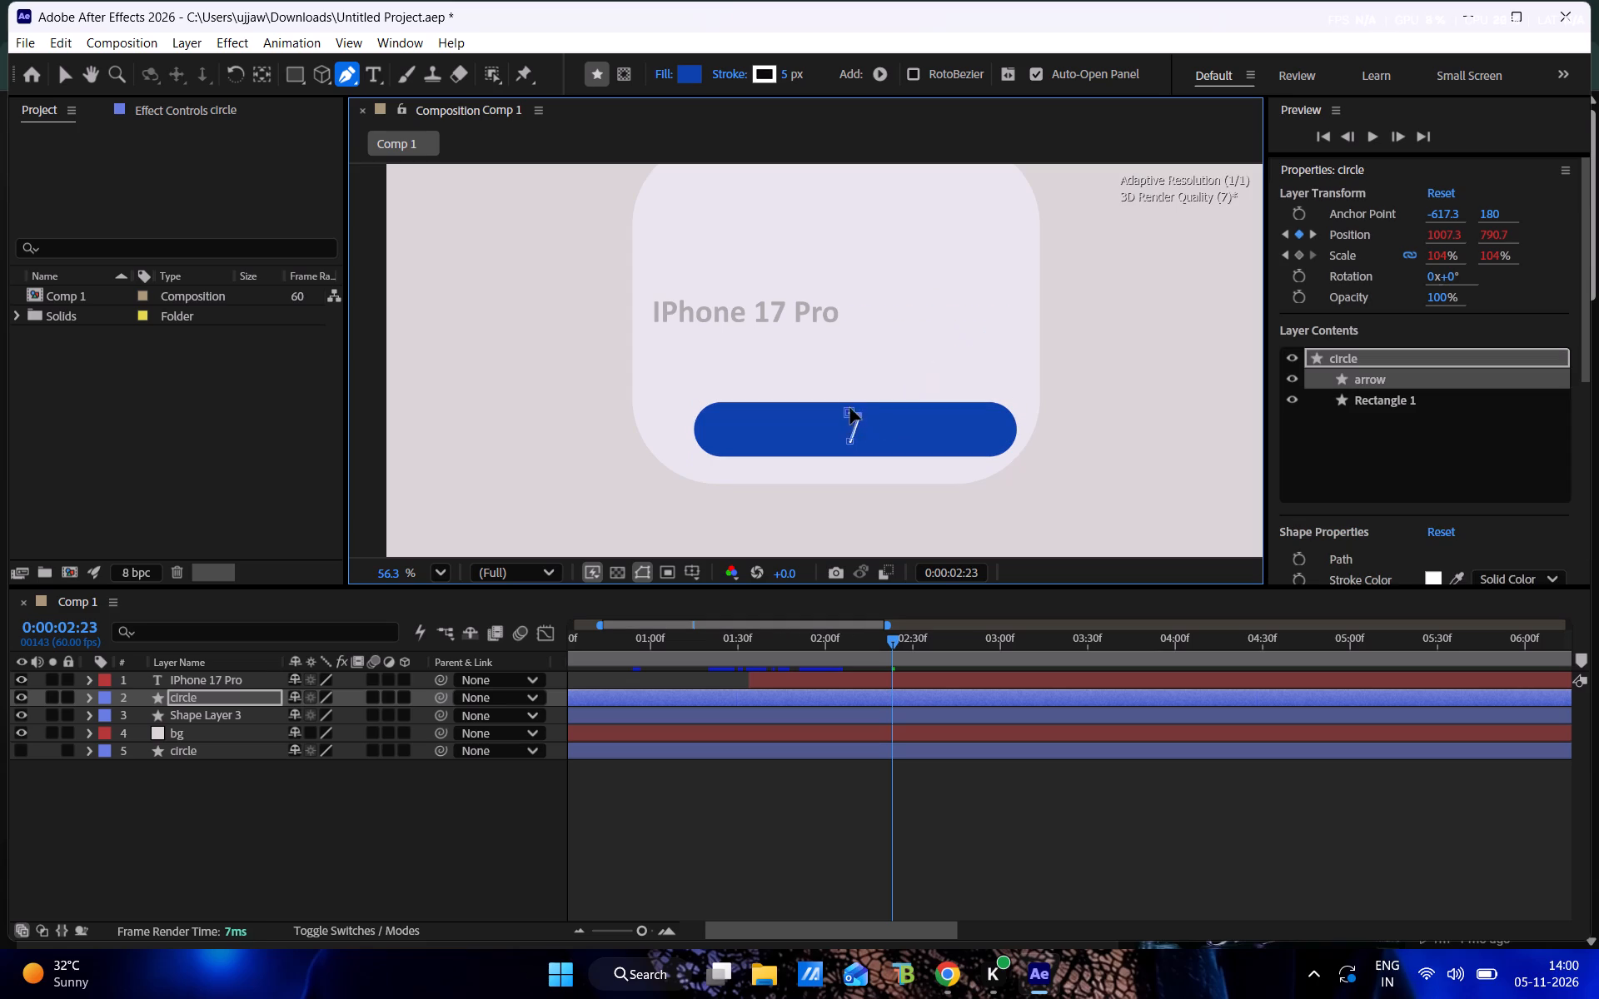
left_click_drag(850, 408, 855, 411)
key("ctrl+z")
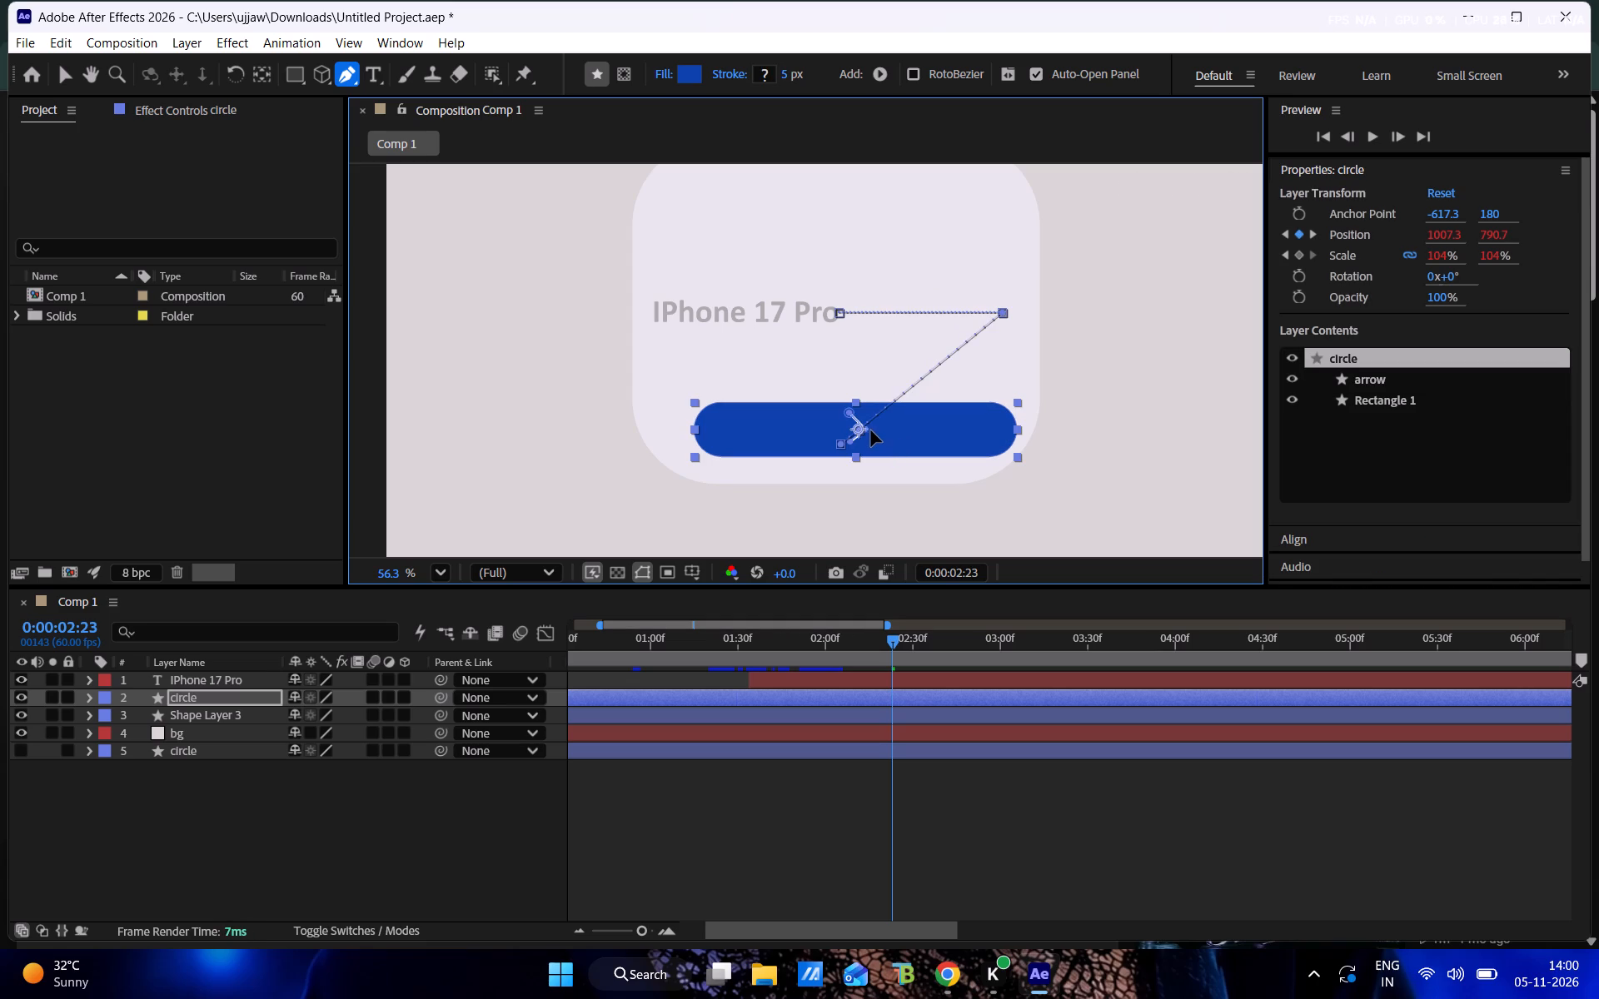
left_click_drag(874, 440, 873, 467)
key("ctrl+z")
left_click_drag(869, 425, 876, 416)
key("ctrl+z")
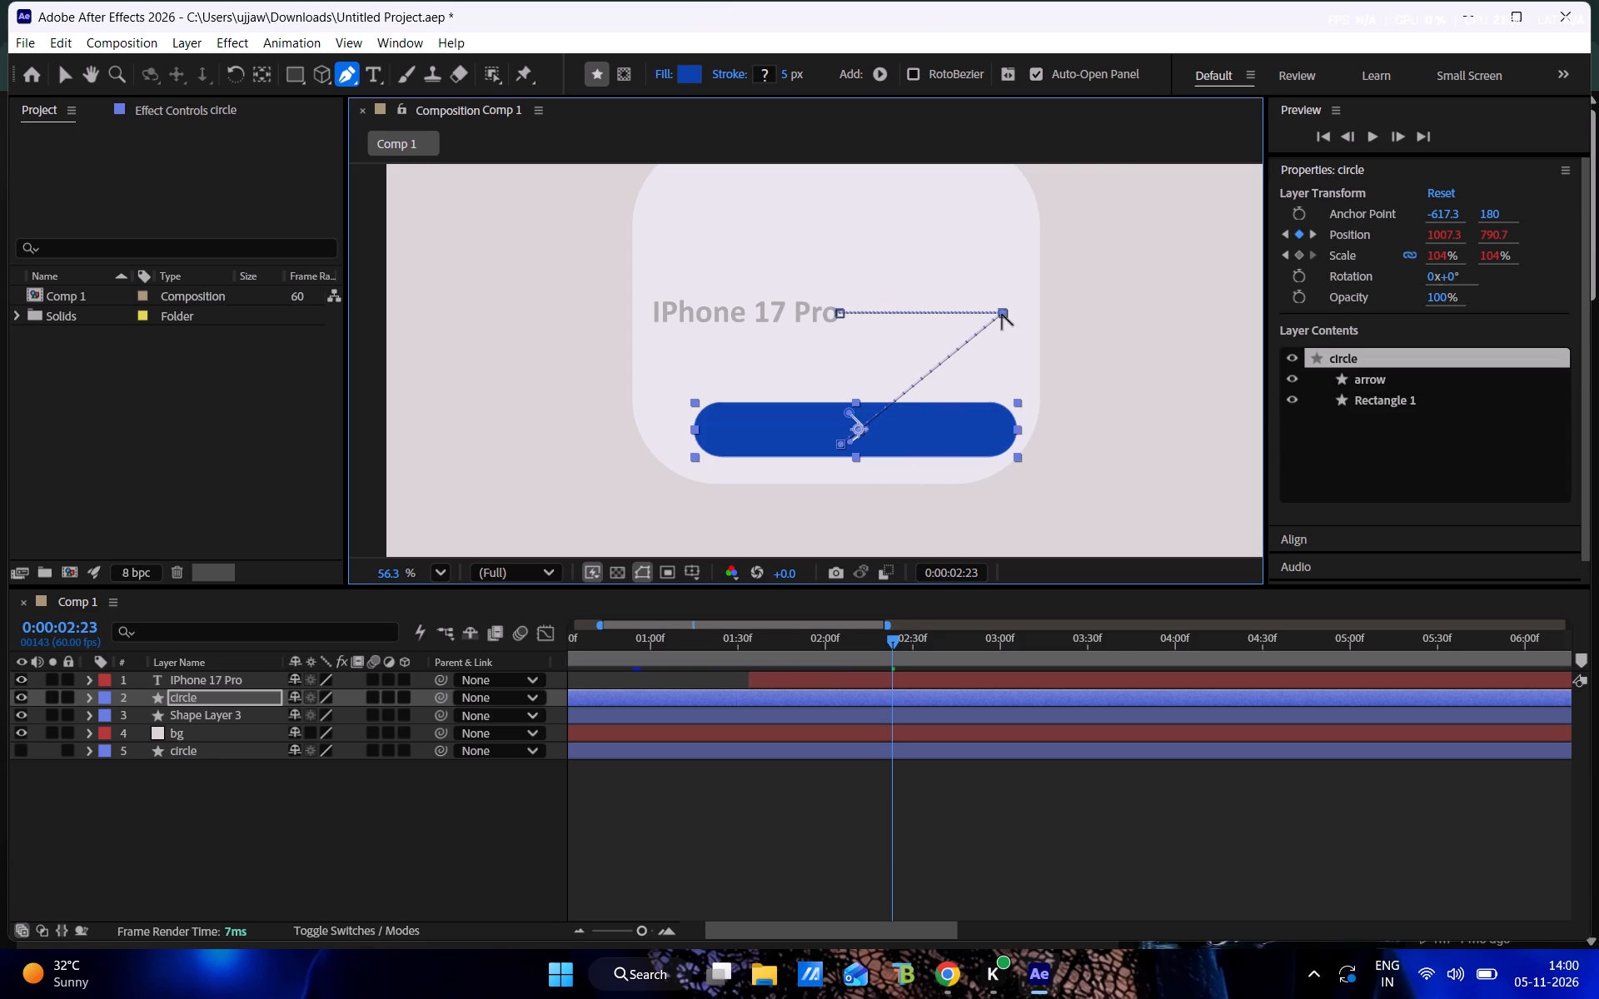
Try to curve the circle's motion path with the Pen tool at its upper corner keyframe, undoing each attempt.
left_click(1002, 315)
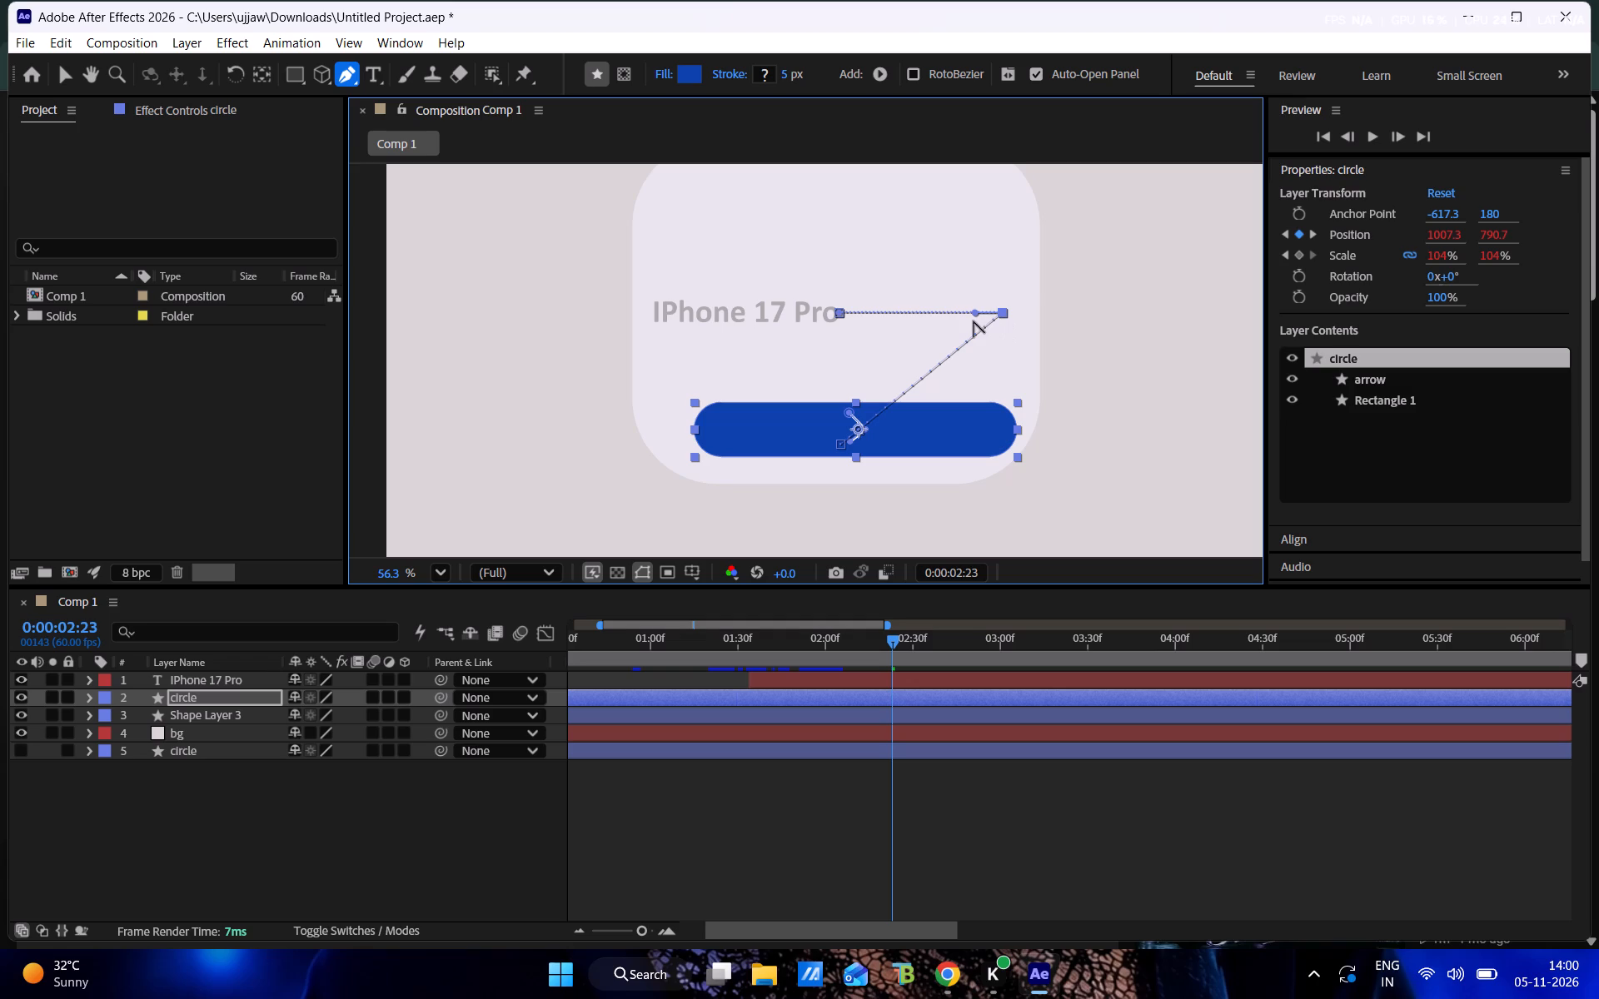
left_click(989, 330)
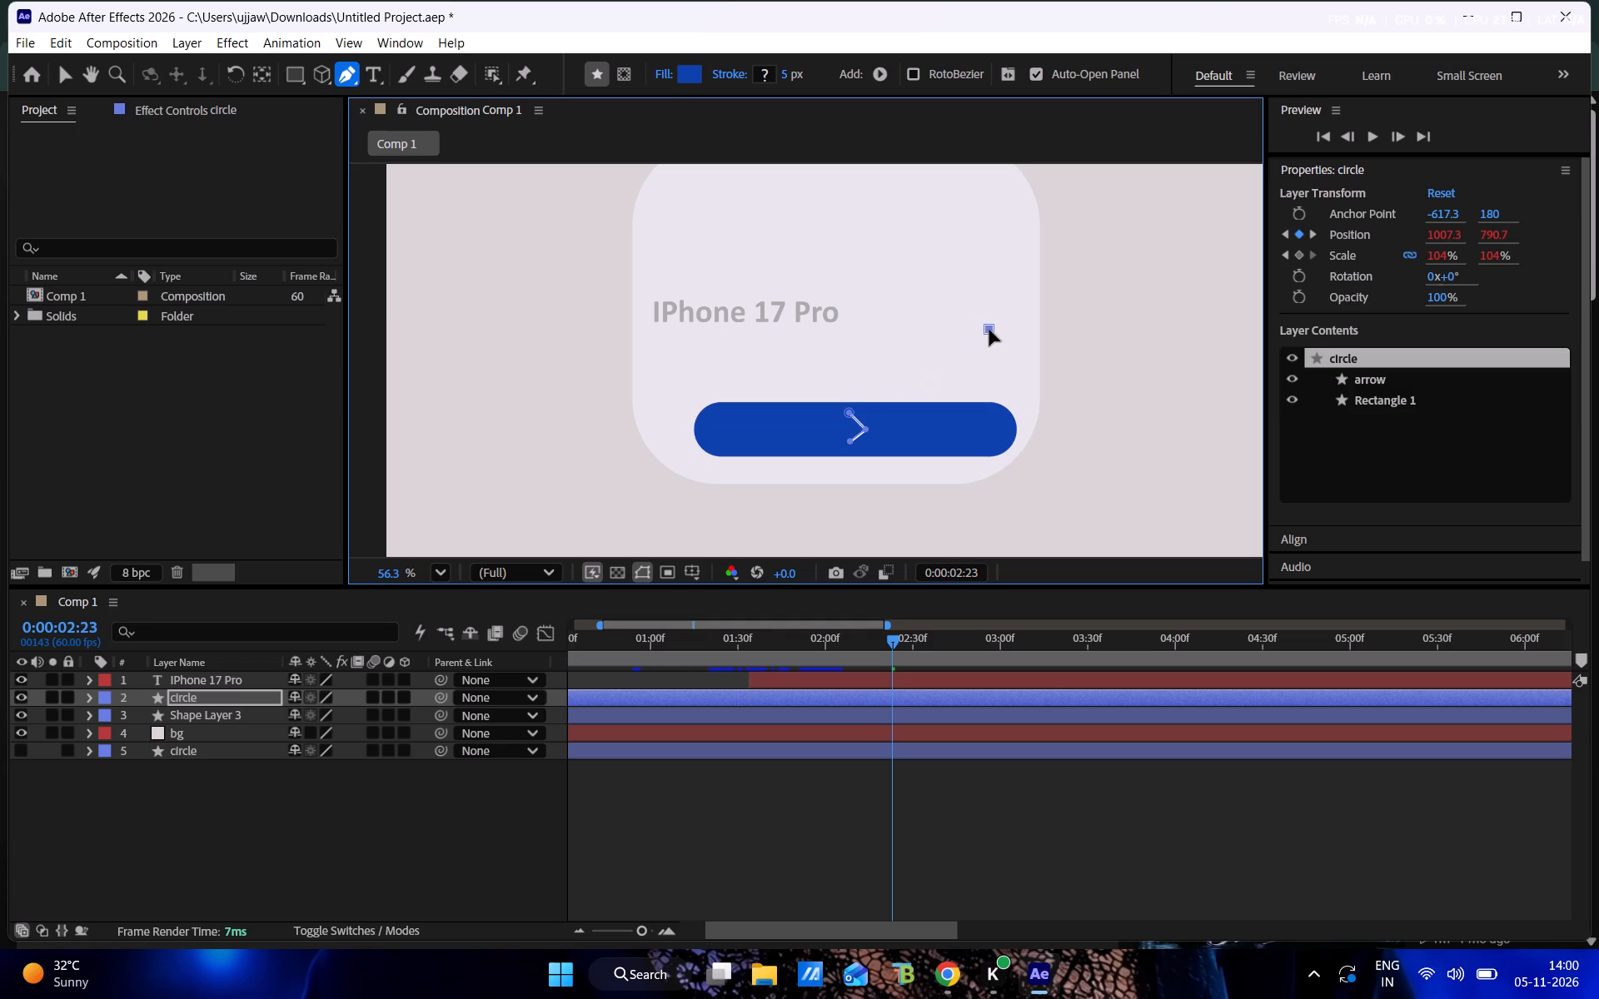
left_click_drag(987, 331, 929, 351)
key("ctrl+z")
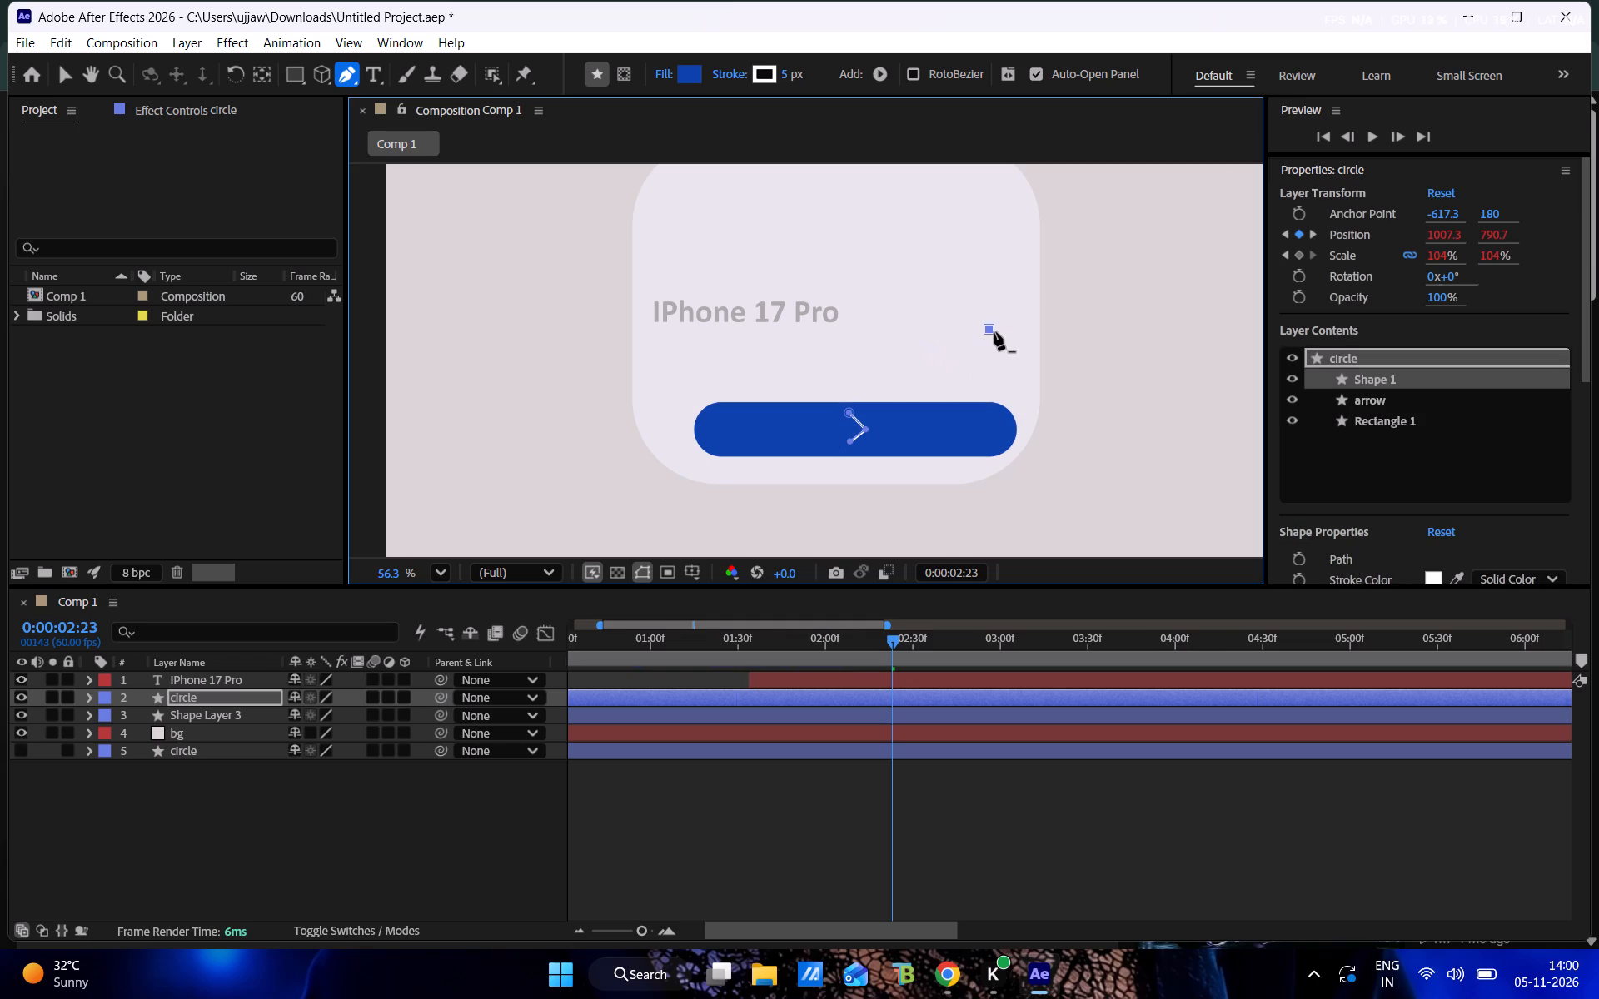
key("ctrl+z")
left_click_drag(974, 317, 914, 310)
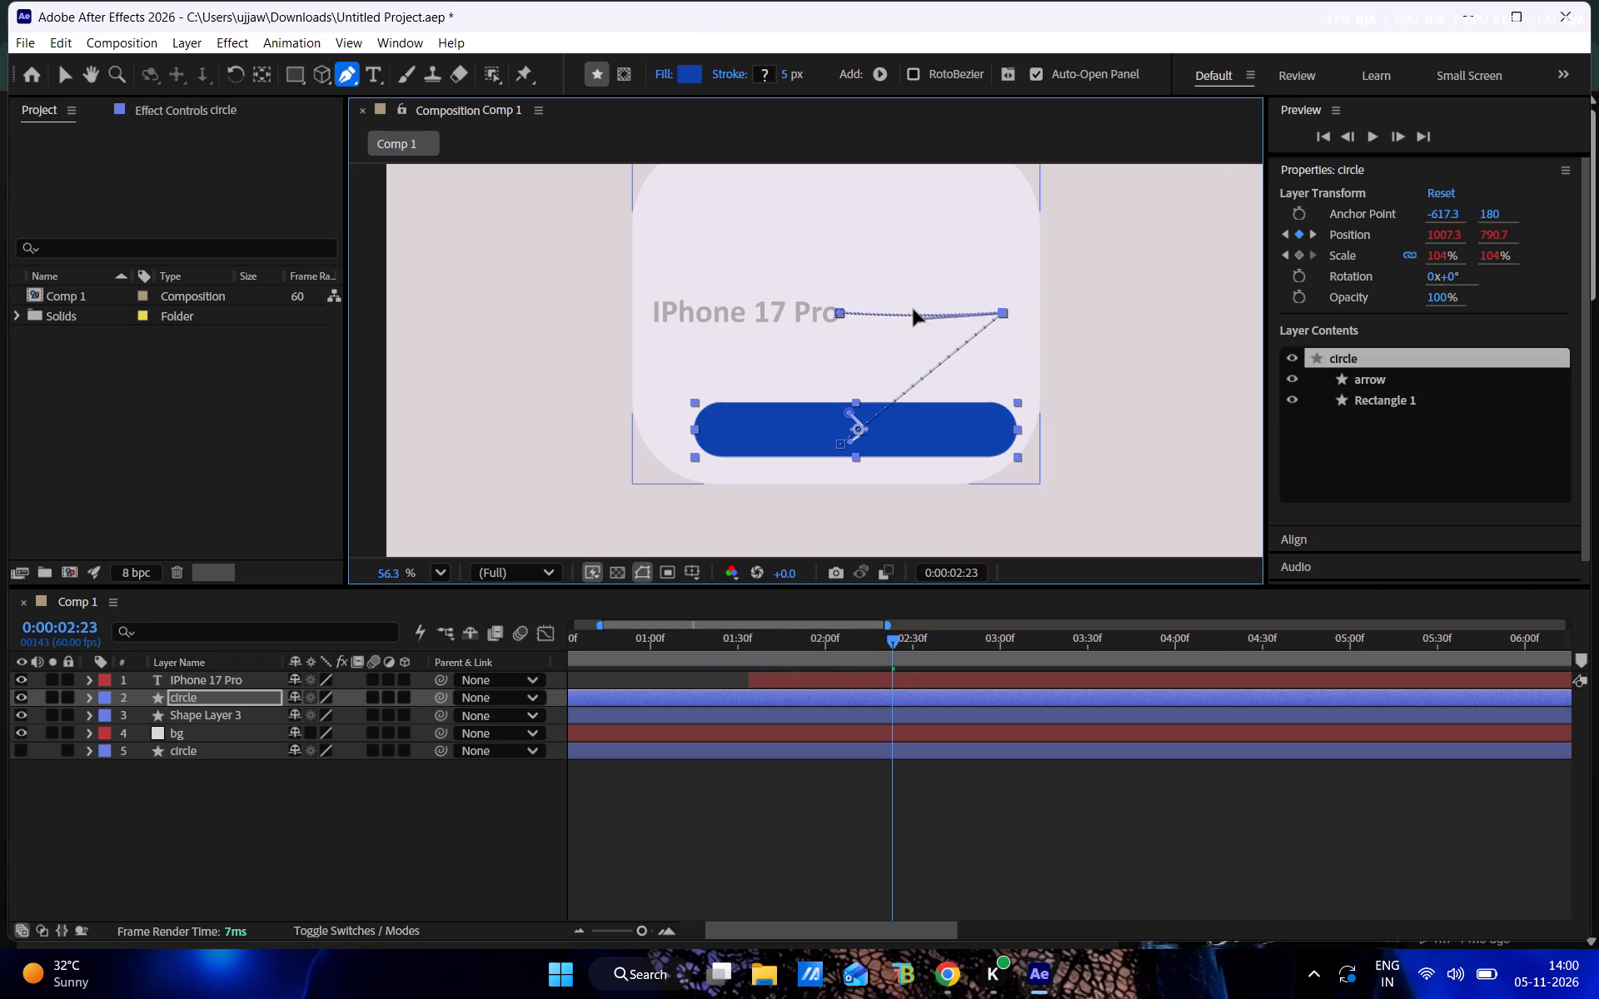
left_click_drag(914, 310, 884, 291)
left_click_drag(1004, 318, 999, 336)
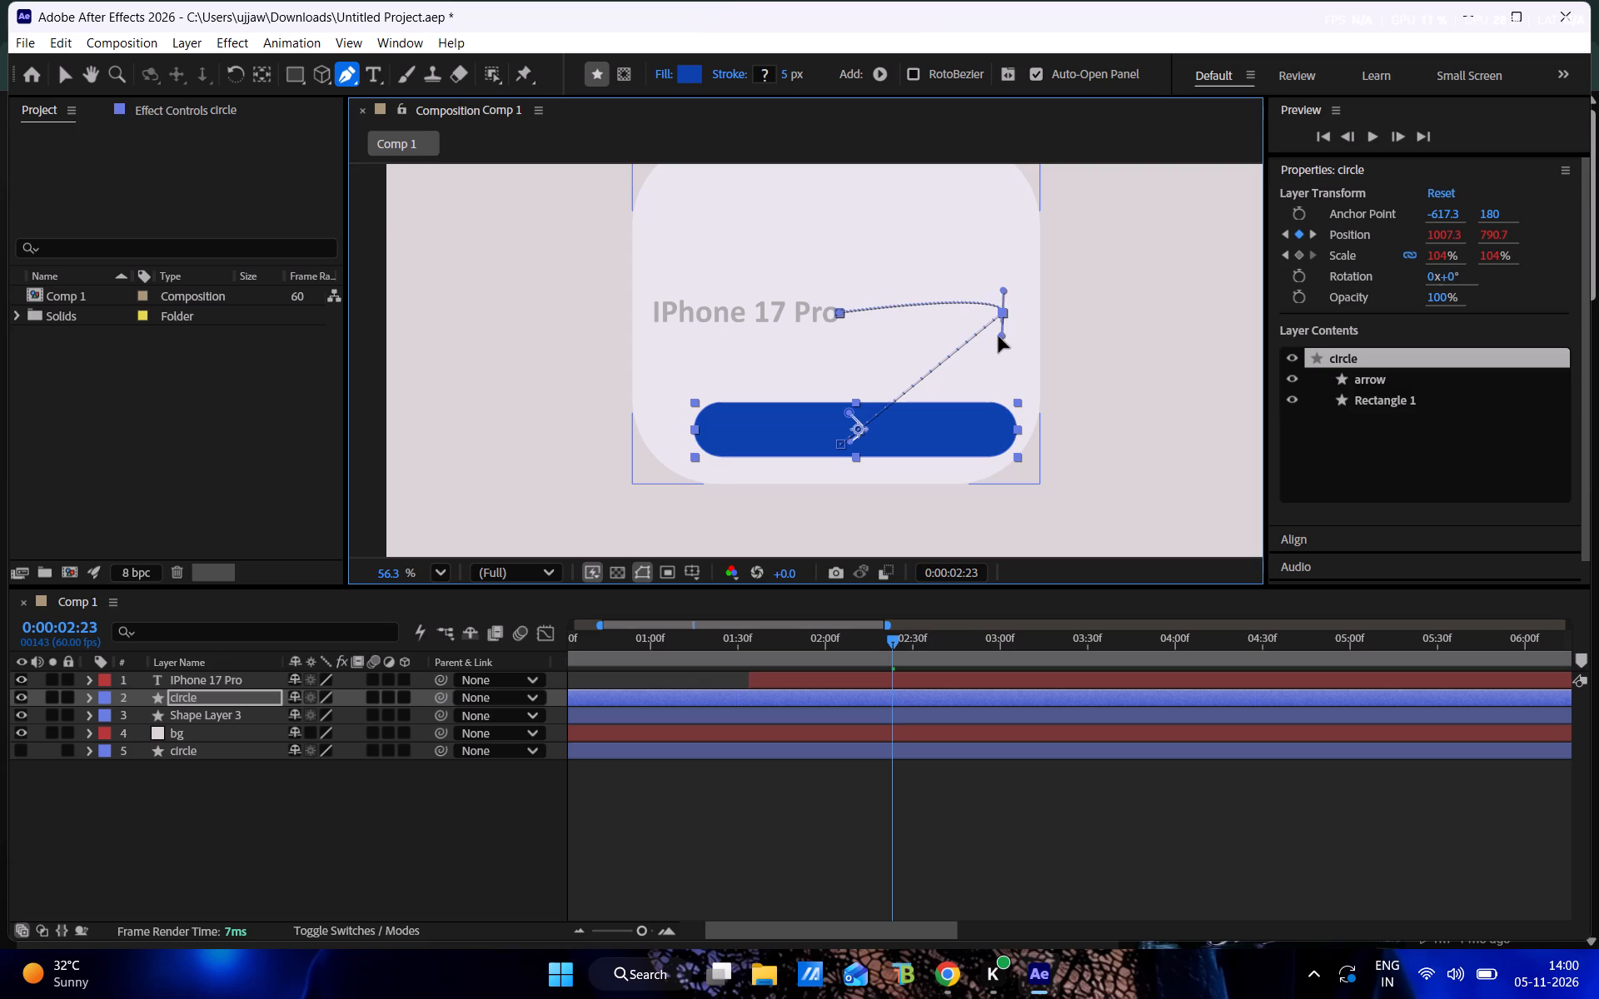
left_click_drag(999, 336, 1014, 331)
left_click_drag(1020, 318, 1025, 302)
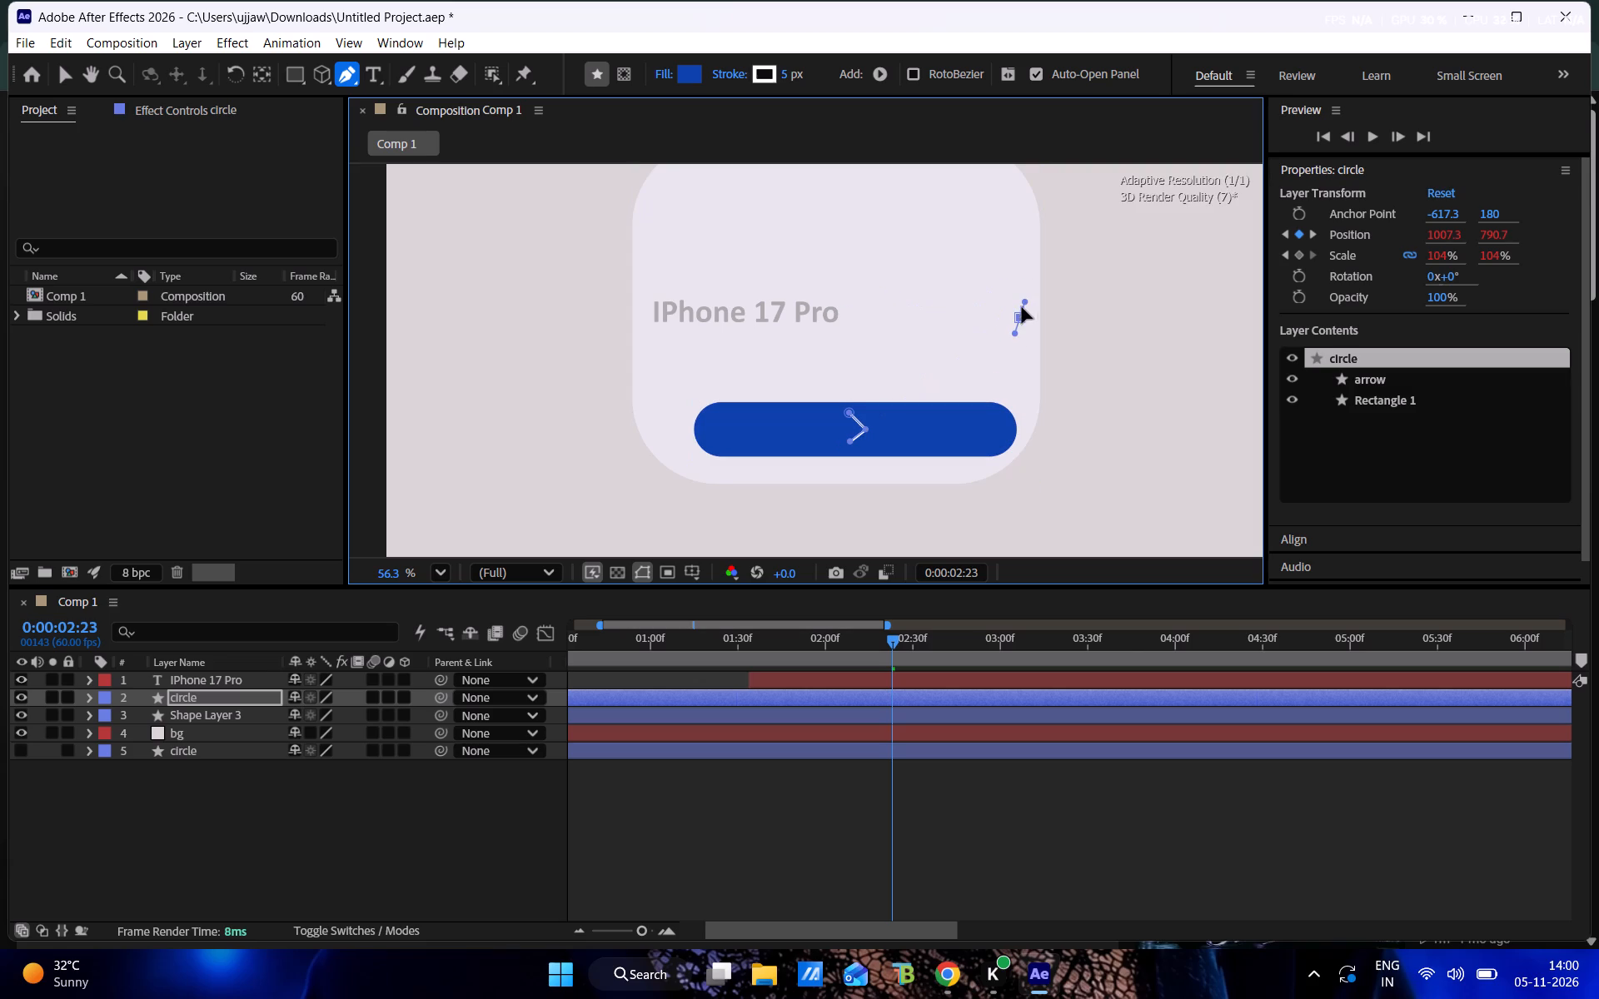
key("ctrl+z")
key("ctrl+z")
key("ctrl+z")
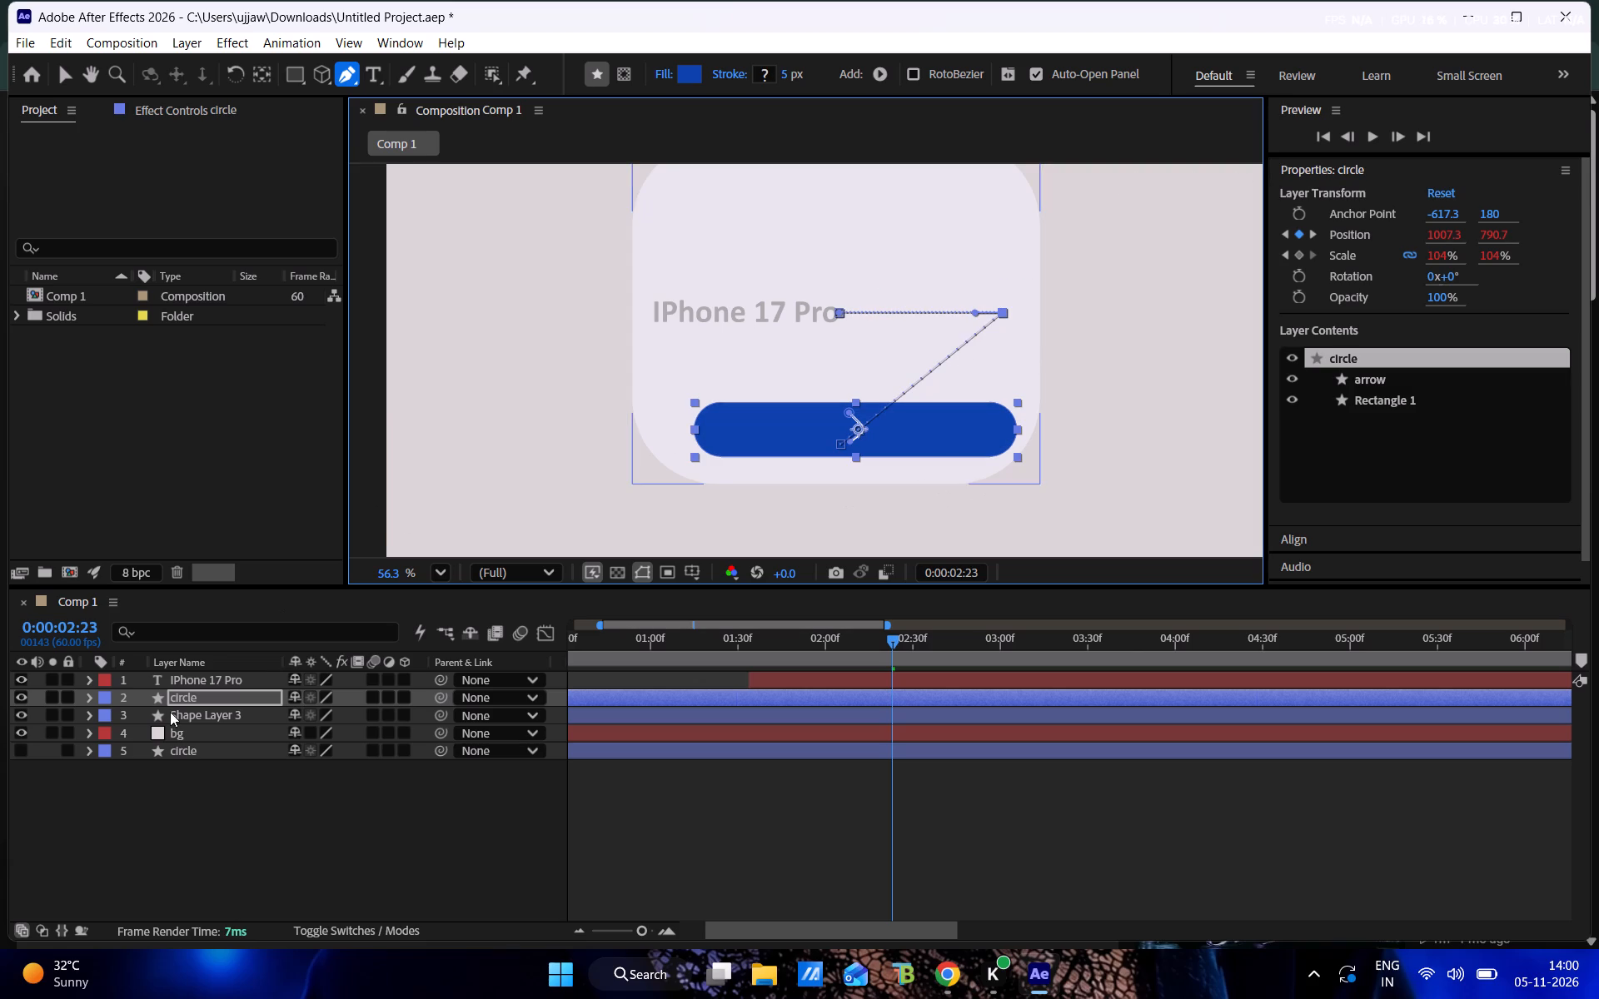
Expand the visible circle layer's Position property and preview the button's movement around its last Position keyframes.
left_click(214, 695)
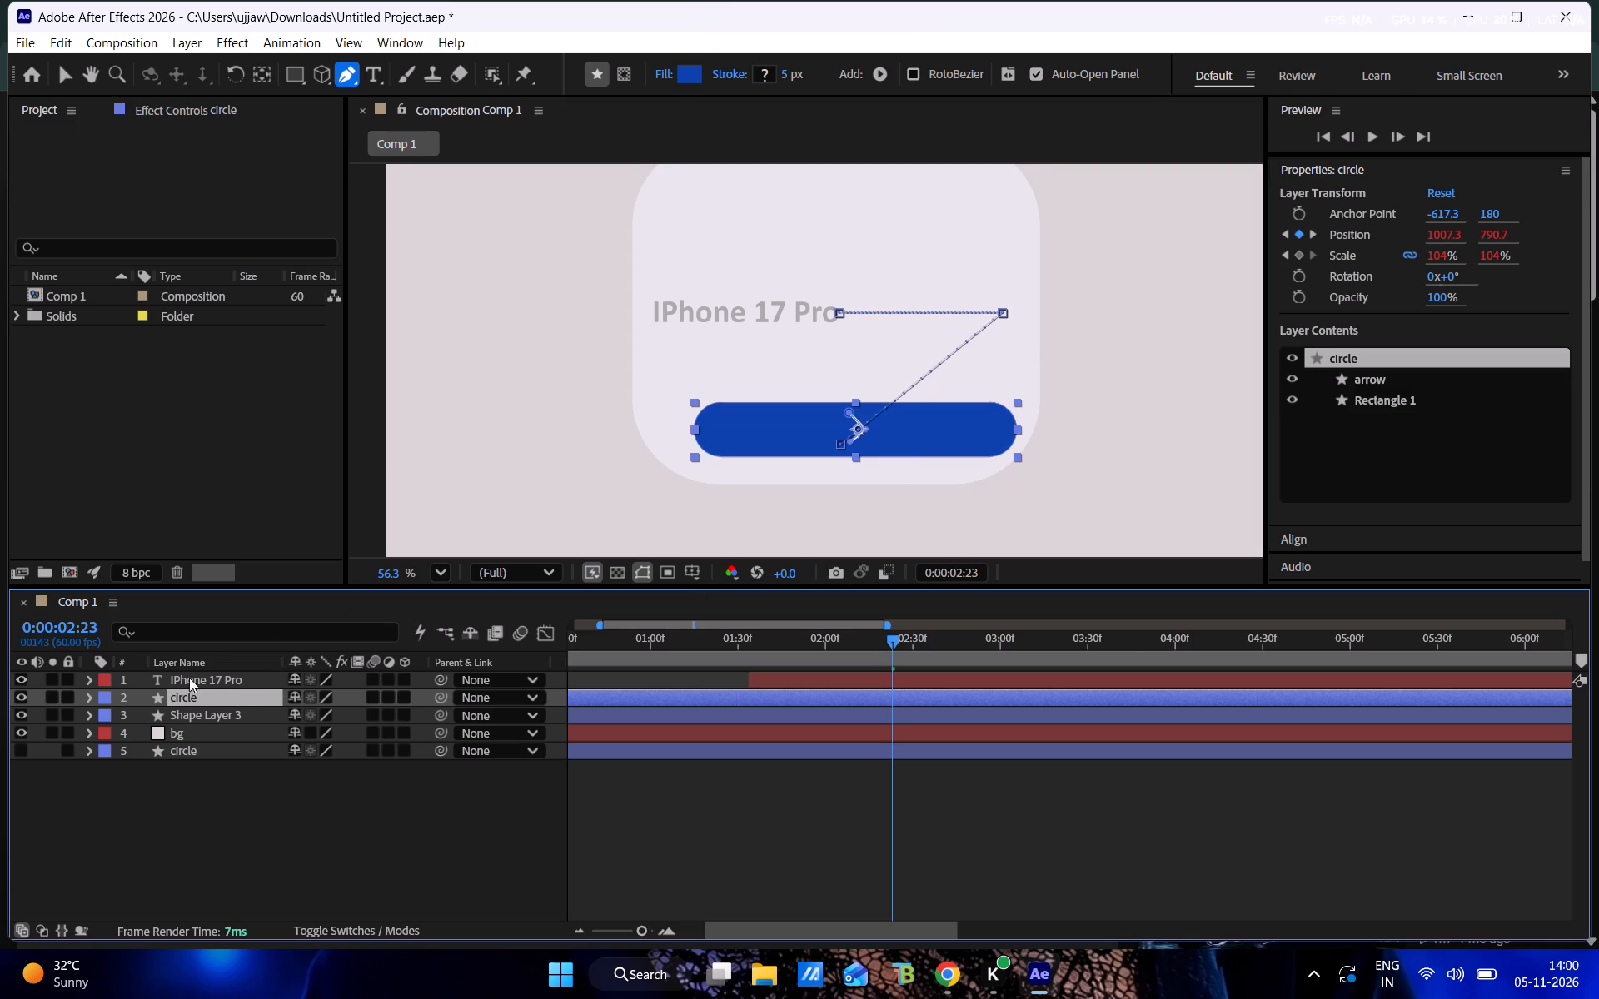
left_click(89, 698)
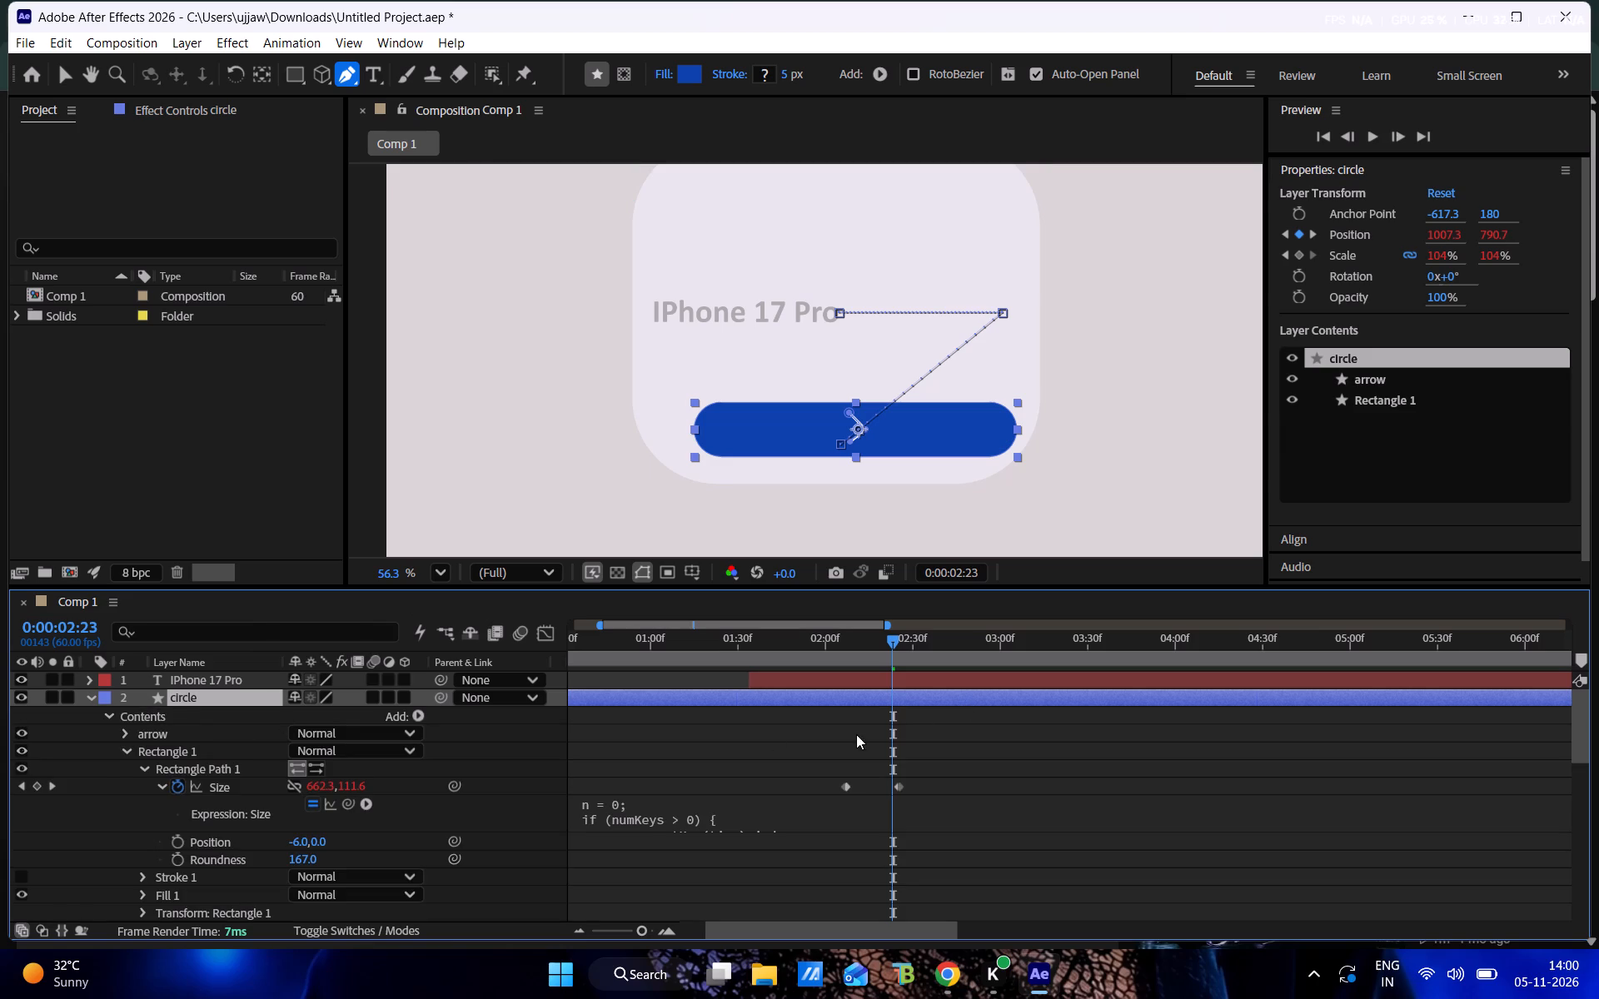
left_click(142, 766)
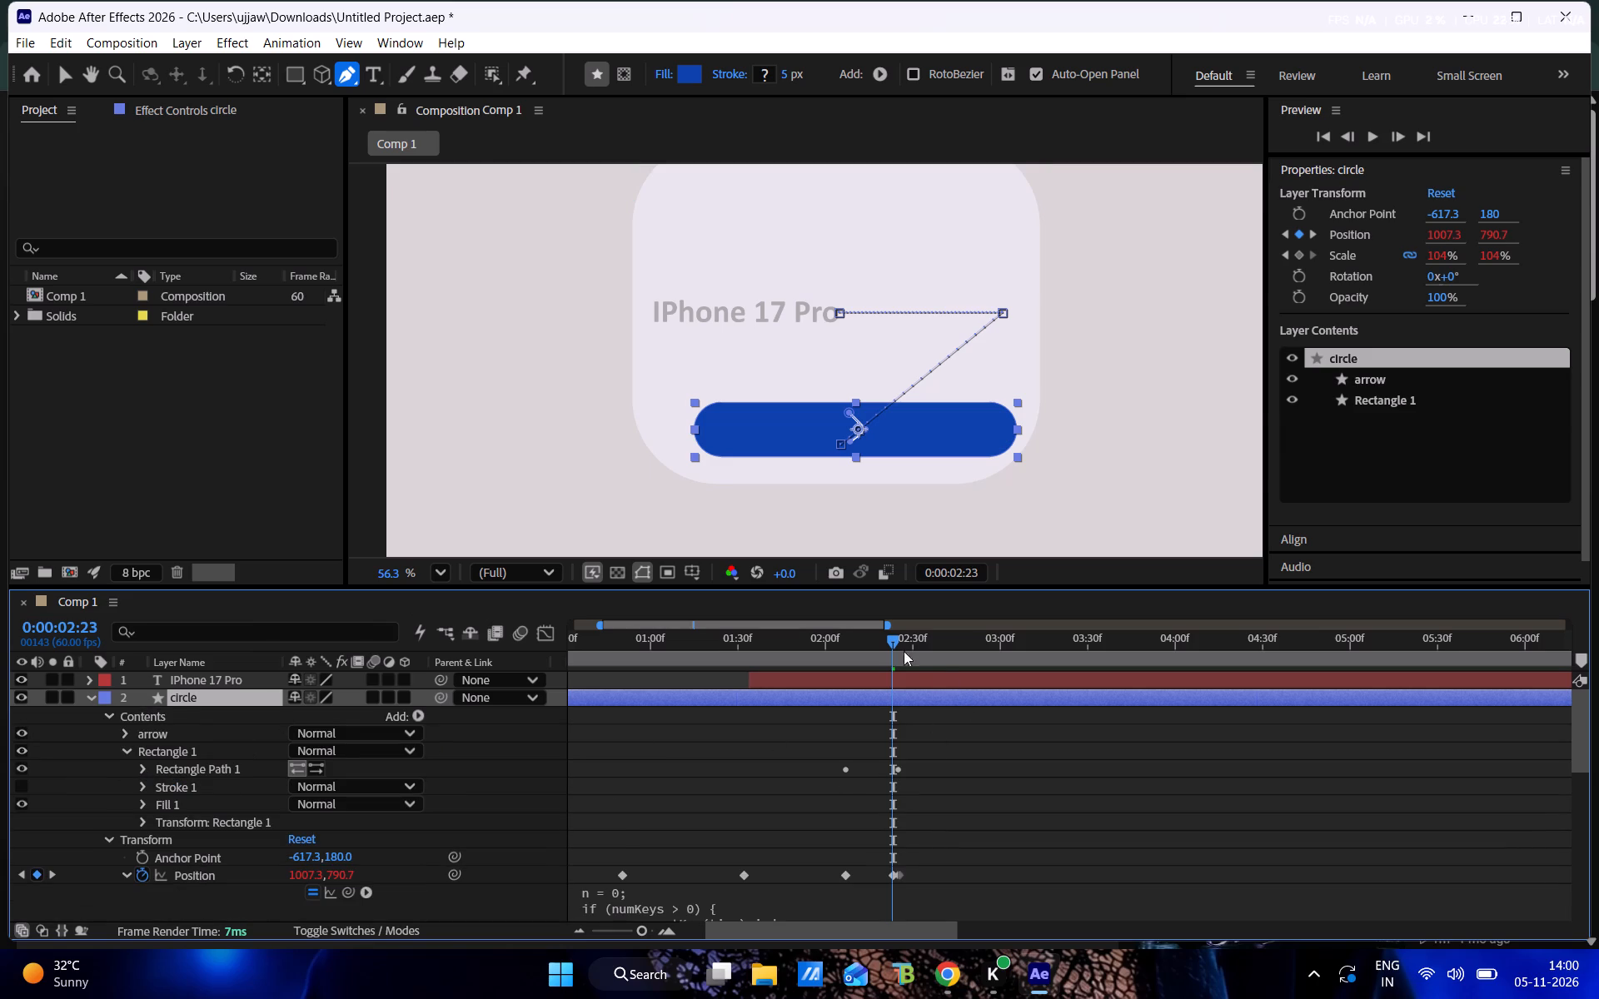
scroll(165, 870, "down", 2)
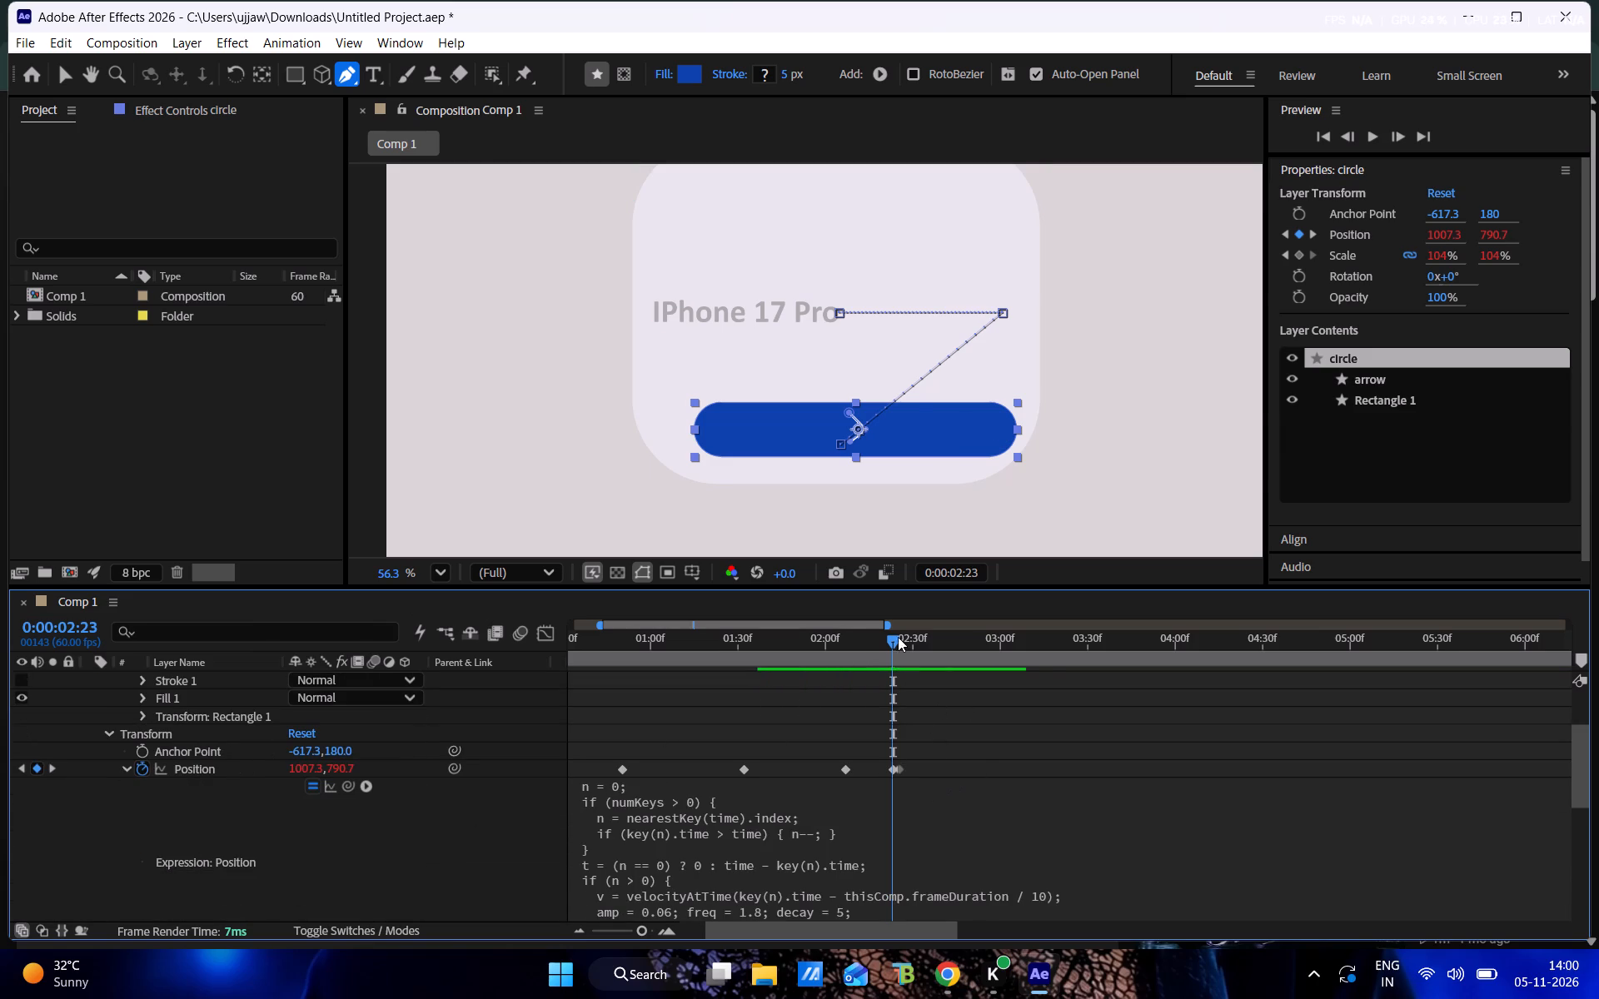
left_click_drag(873, 641, 934, 654)
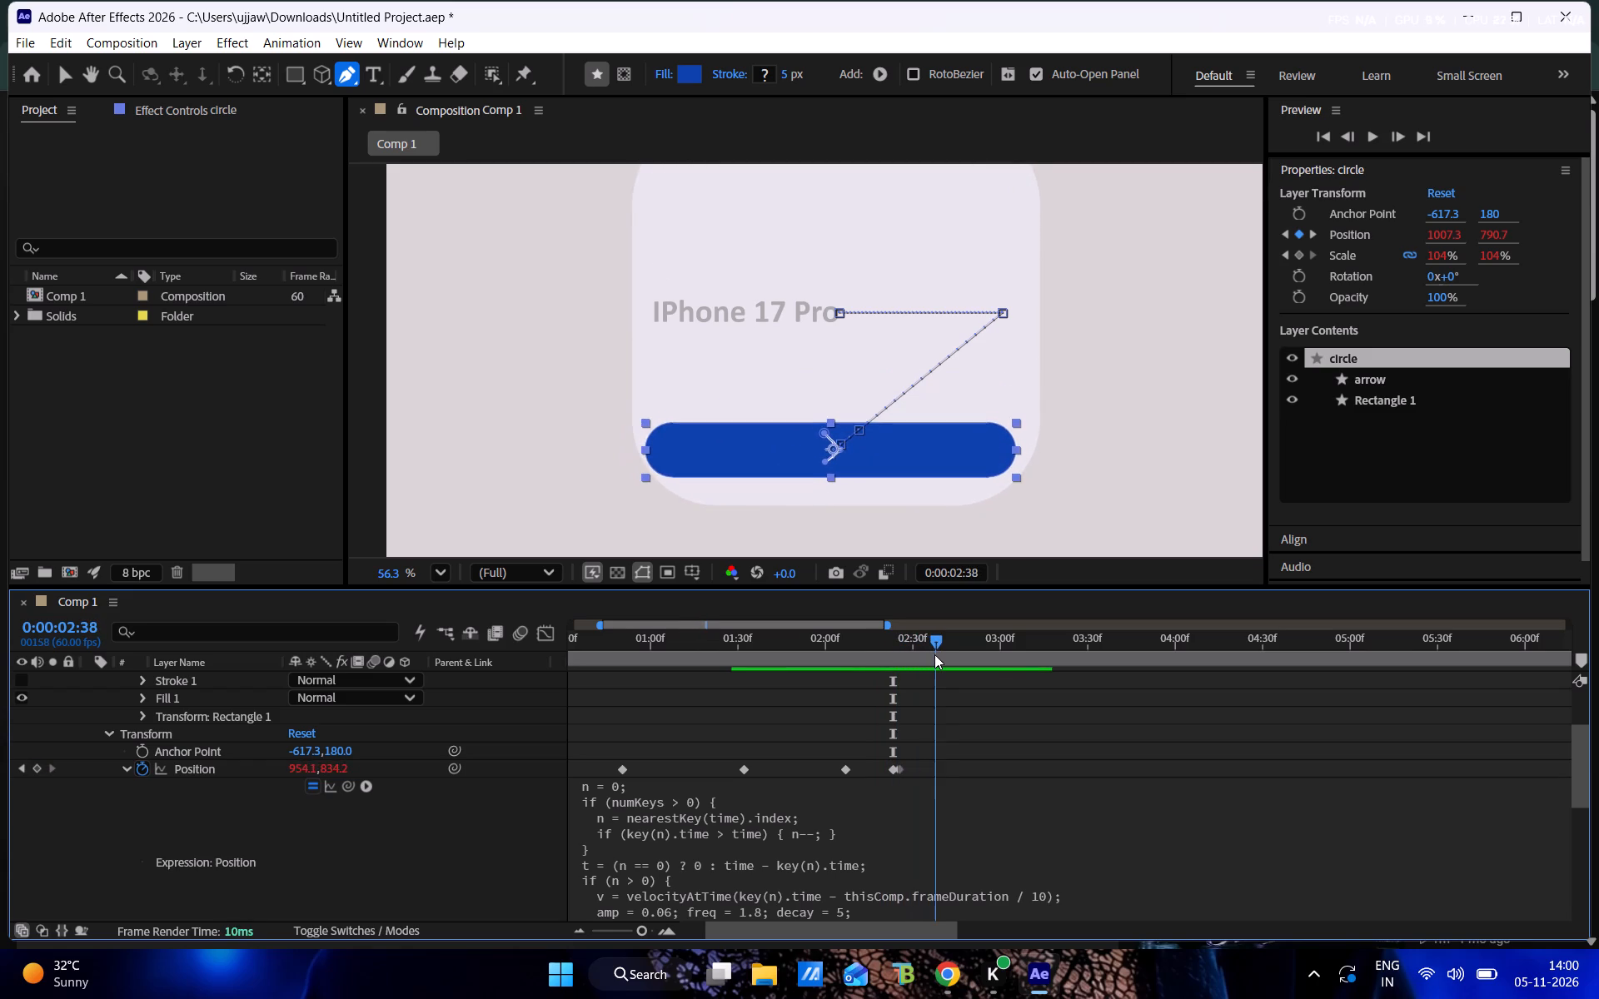
left_click_drag(934, 654, 1094, 642)
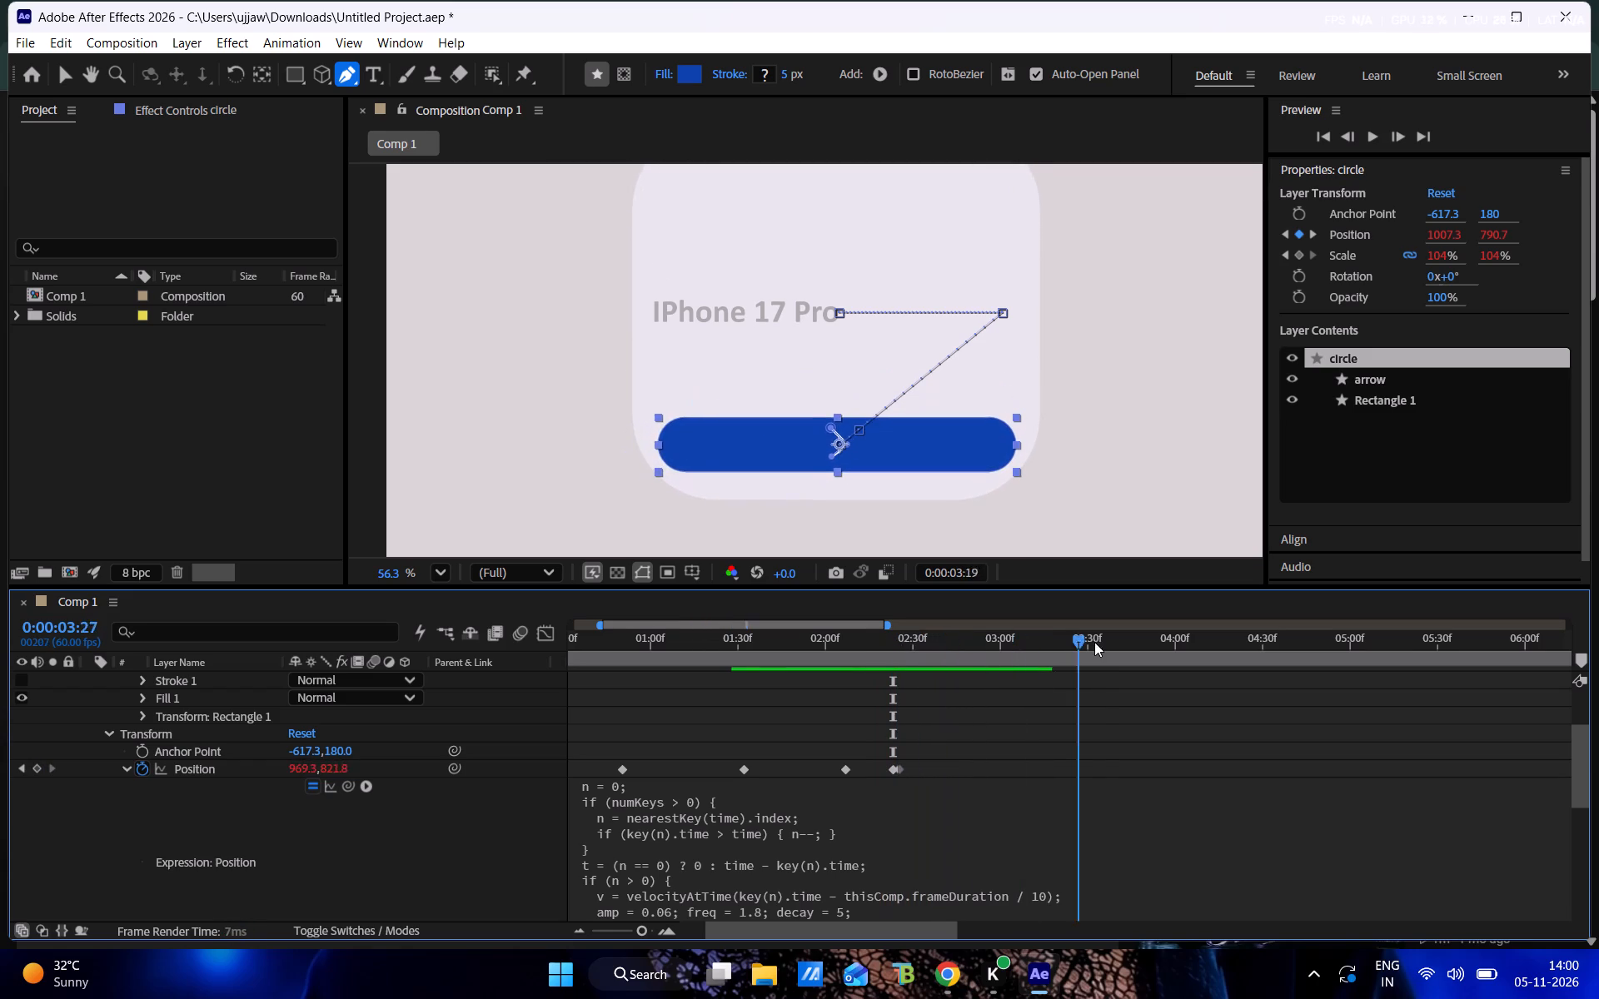
left_click_drag(1094, 642, 842, 664)
key("space")
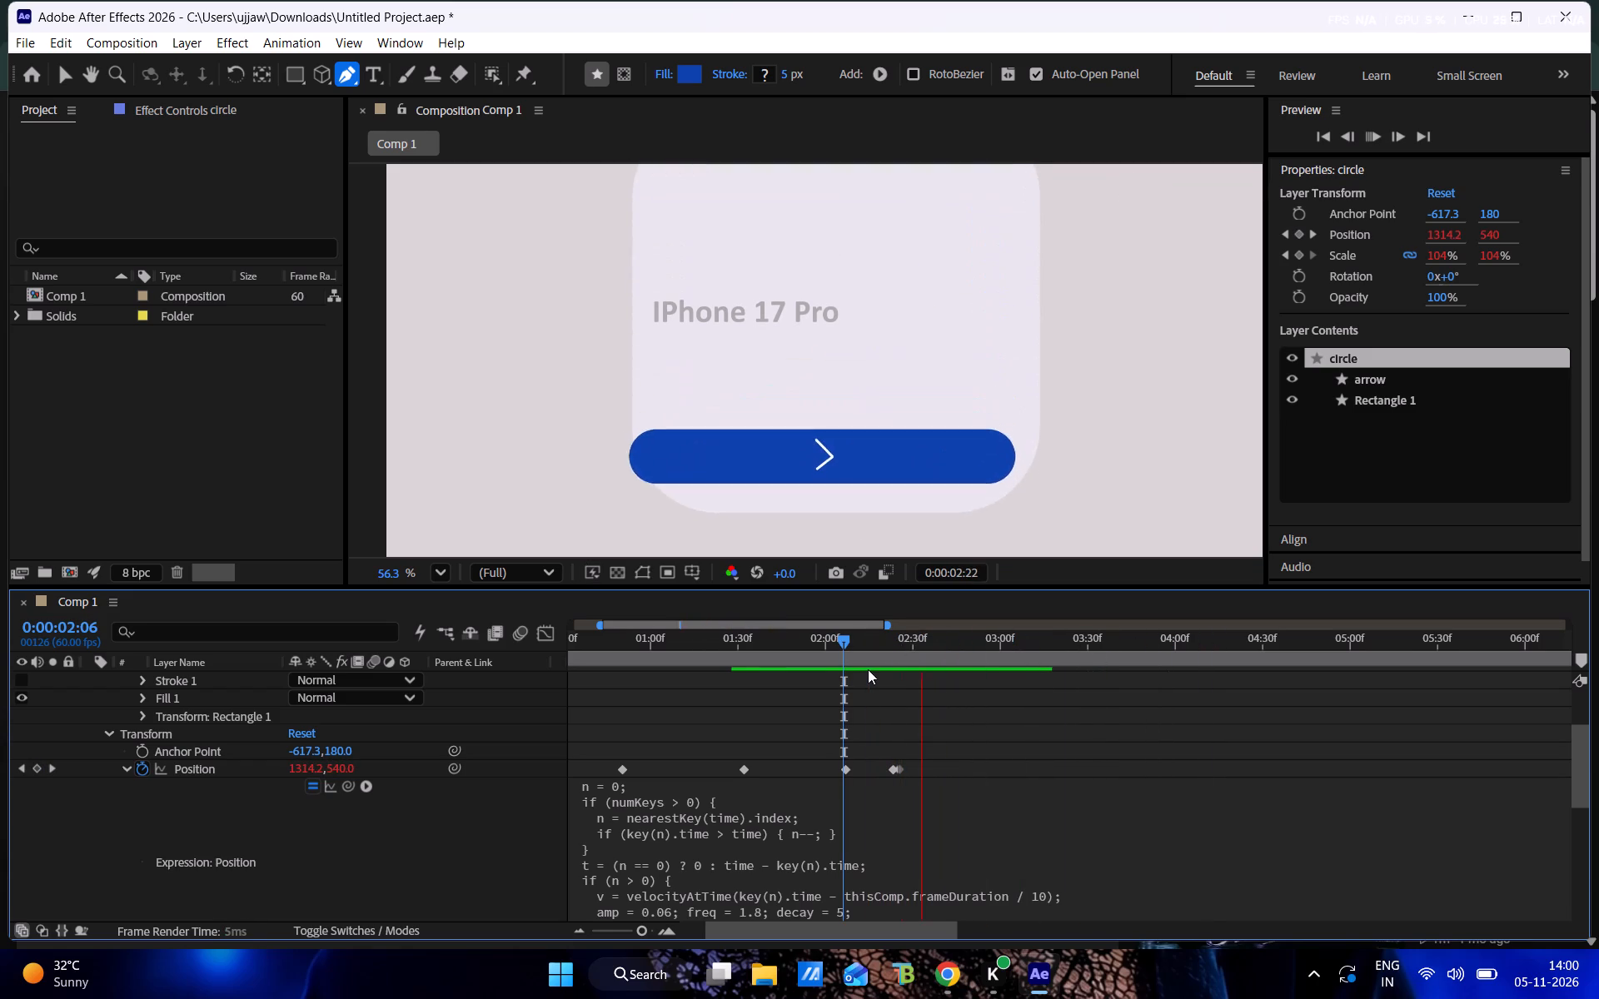
left_click_drag(908, 645, 899, 660)
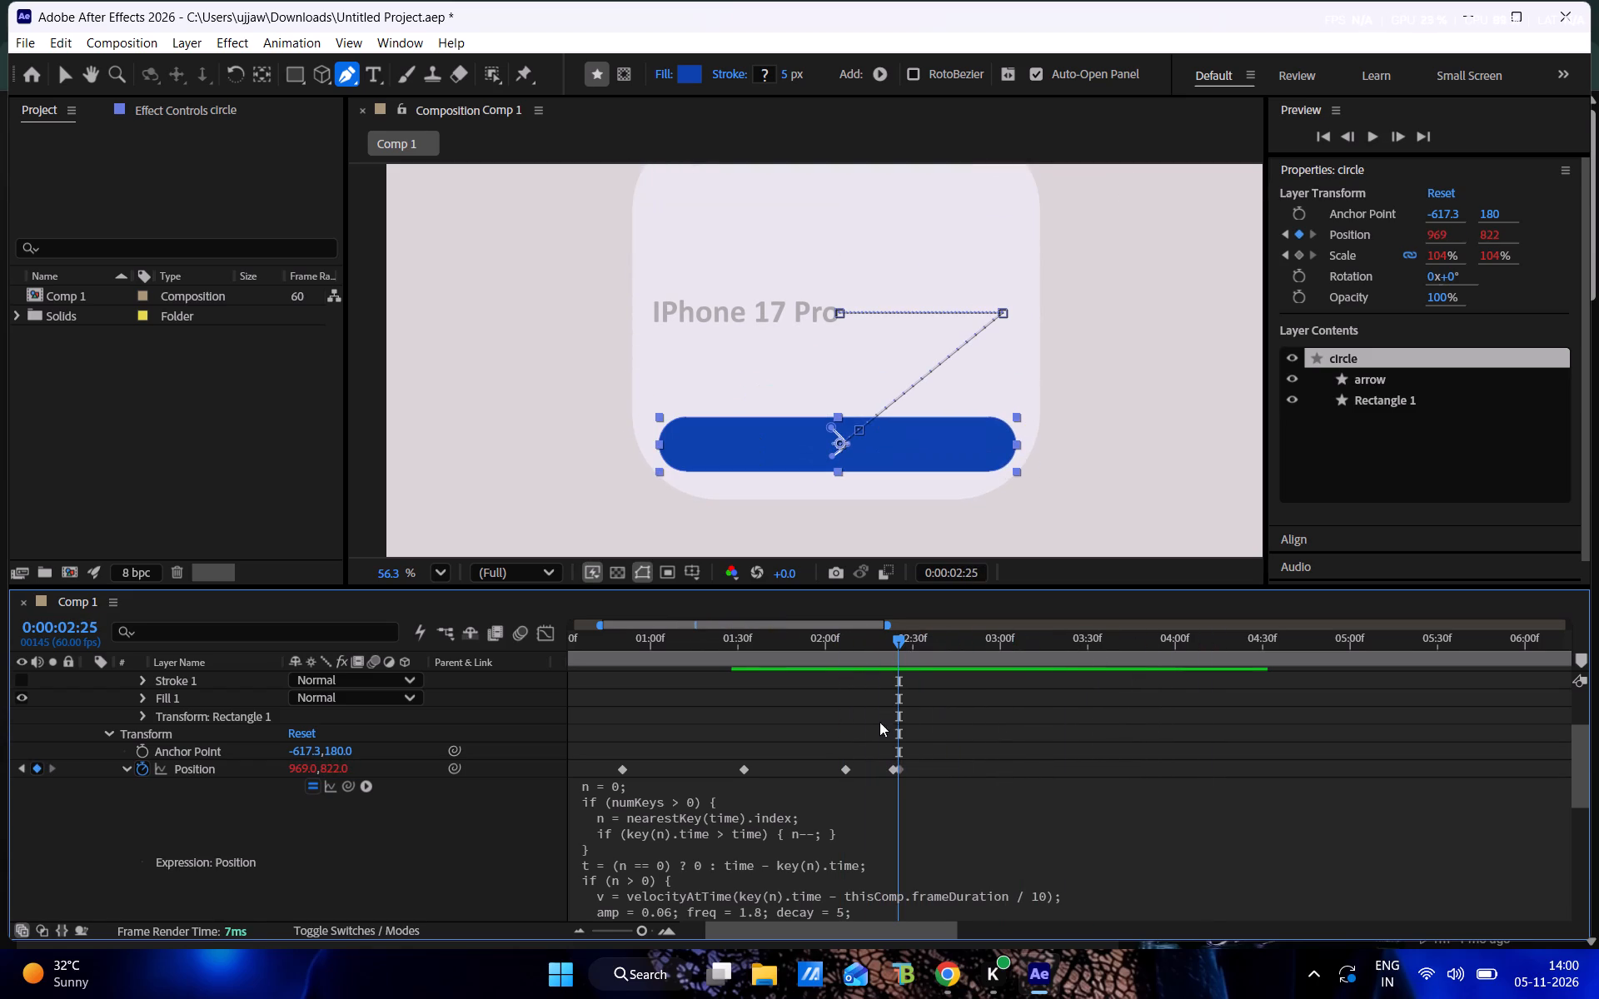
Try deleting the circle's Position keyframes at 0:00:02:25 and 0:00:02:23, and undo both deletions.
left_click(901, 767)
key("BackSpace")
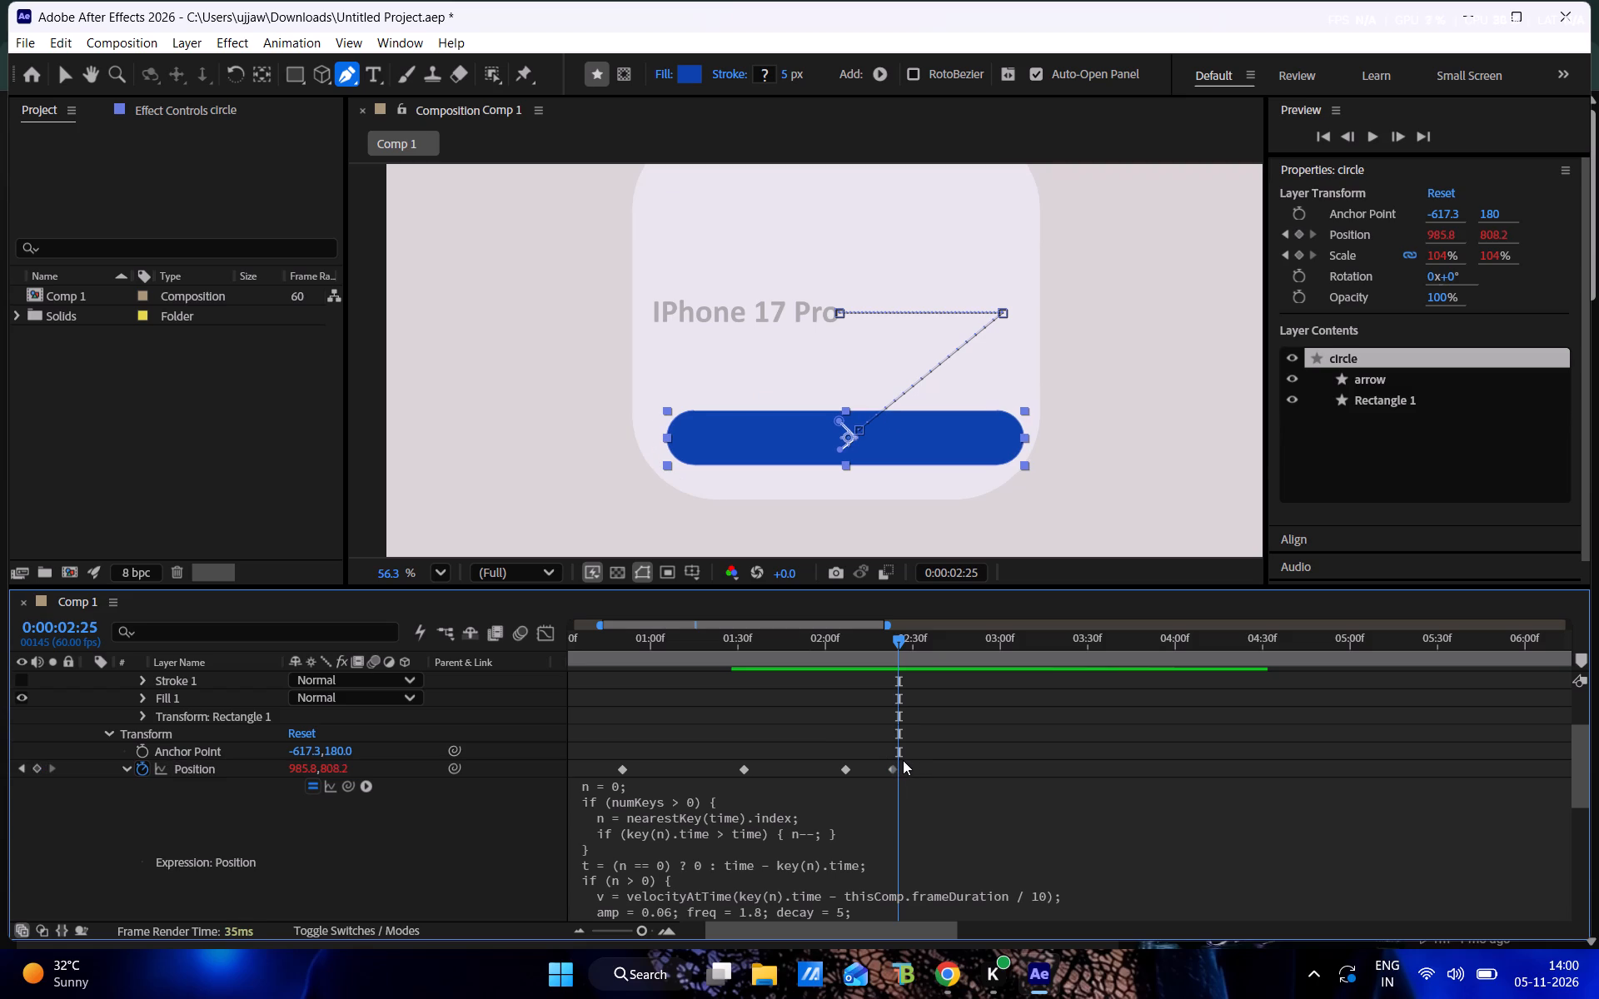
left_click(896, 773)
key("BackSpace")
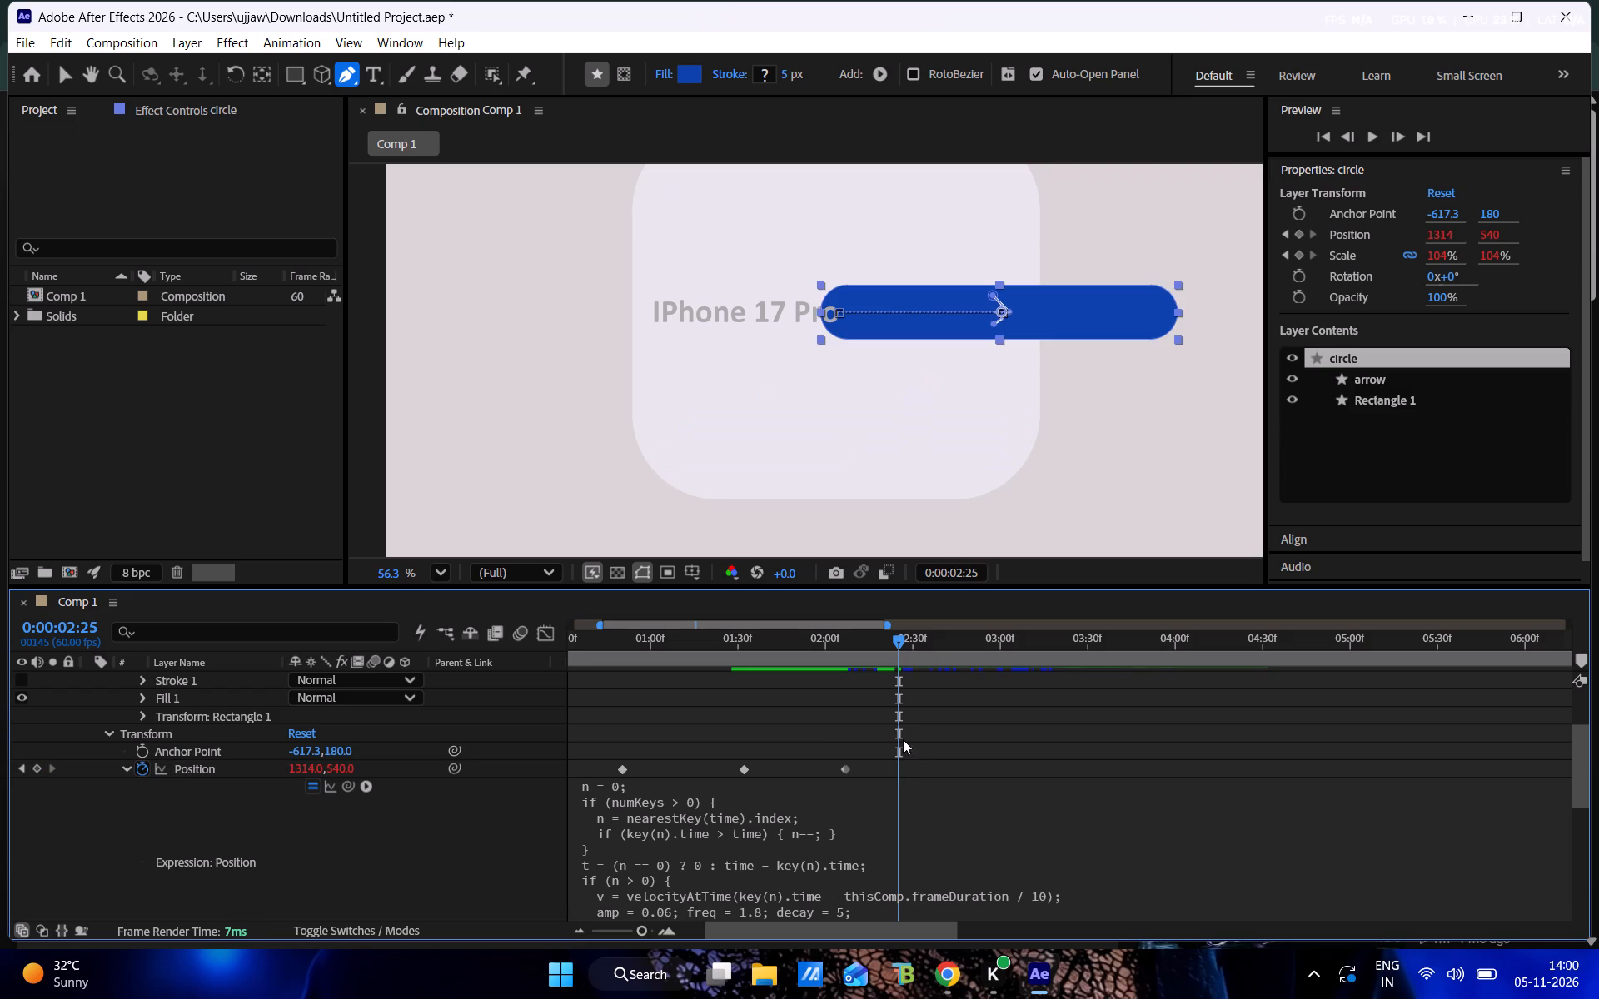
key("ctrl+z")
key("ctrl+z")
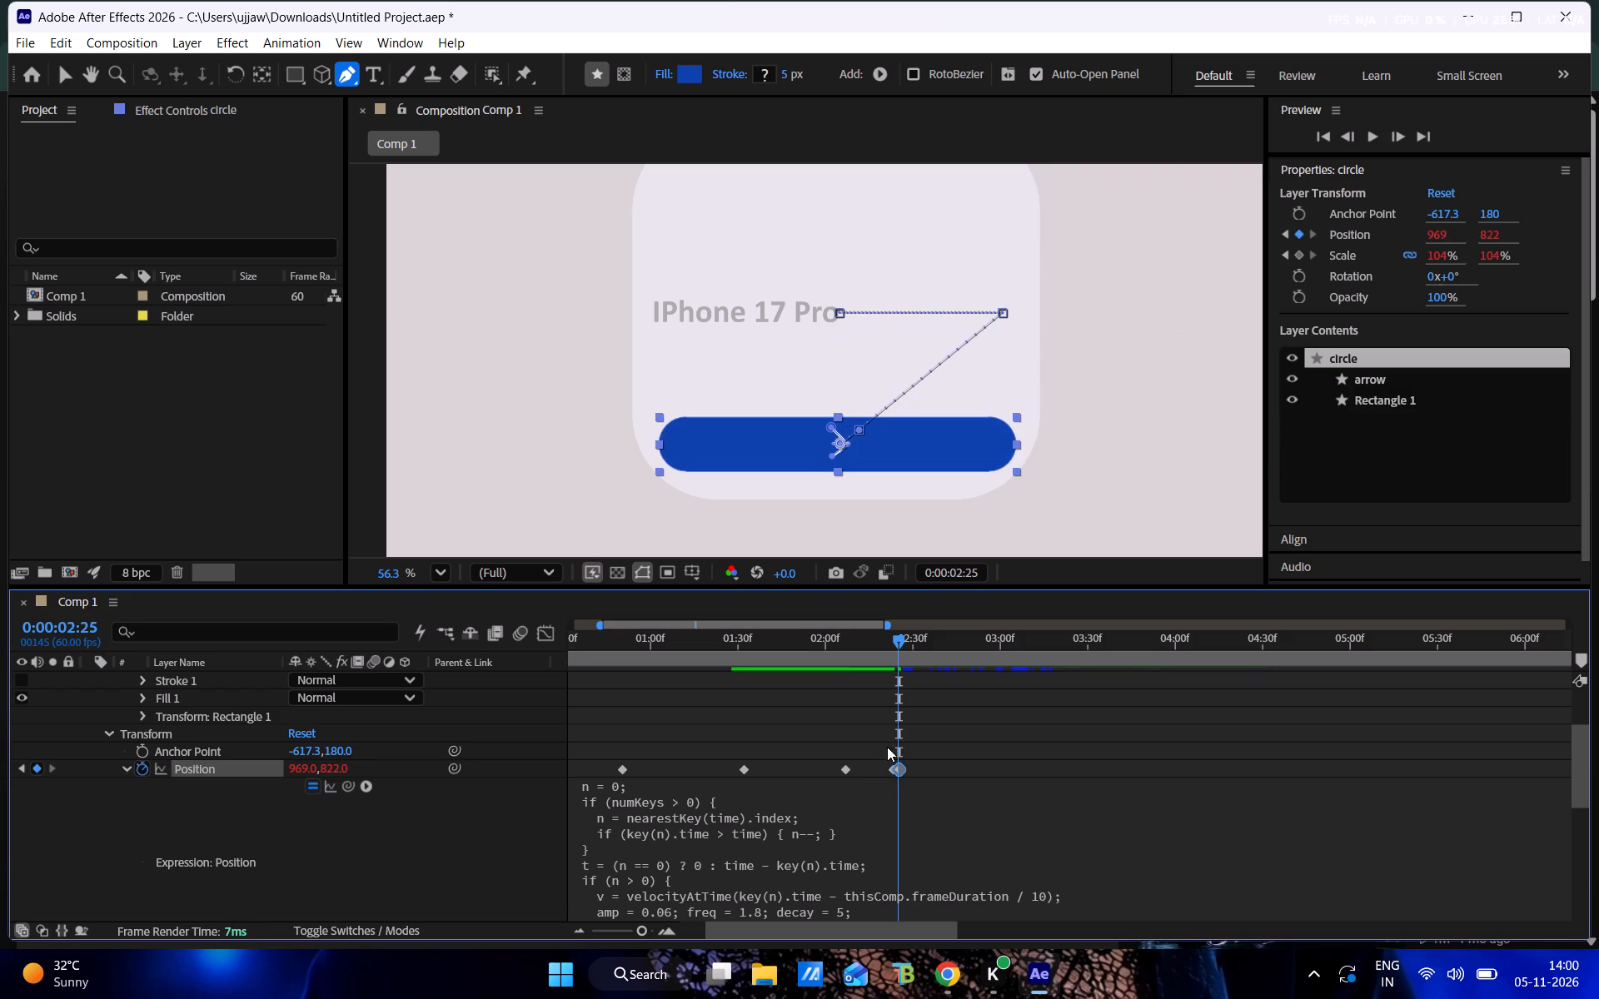
Delete only the circle's extra Position keyframe at 0:00:02:23.
left_click(890, 771)
key("BackSpace")
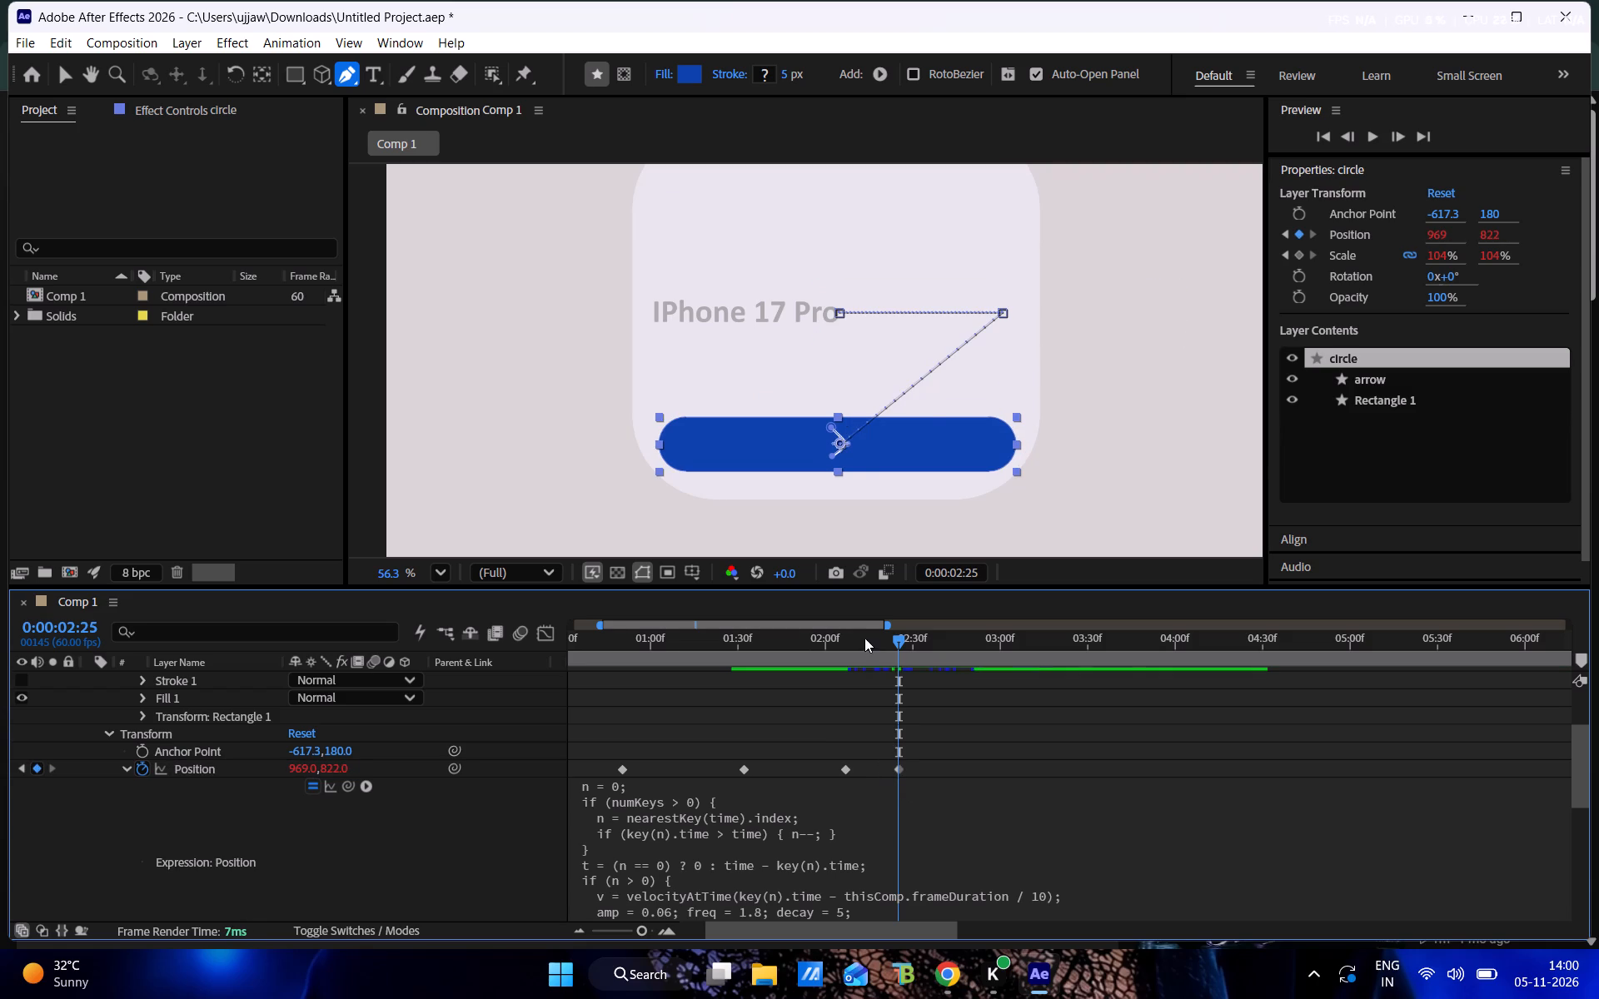
Play and scrub through the animation to examine how the button drops and settles inside the frame.
left_click_drag(866, 639, 655, 639)
key("space")
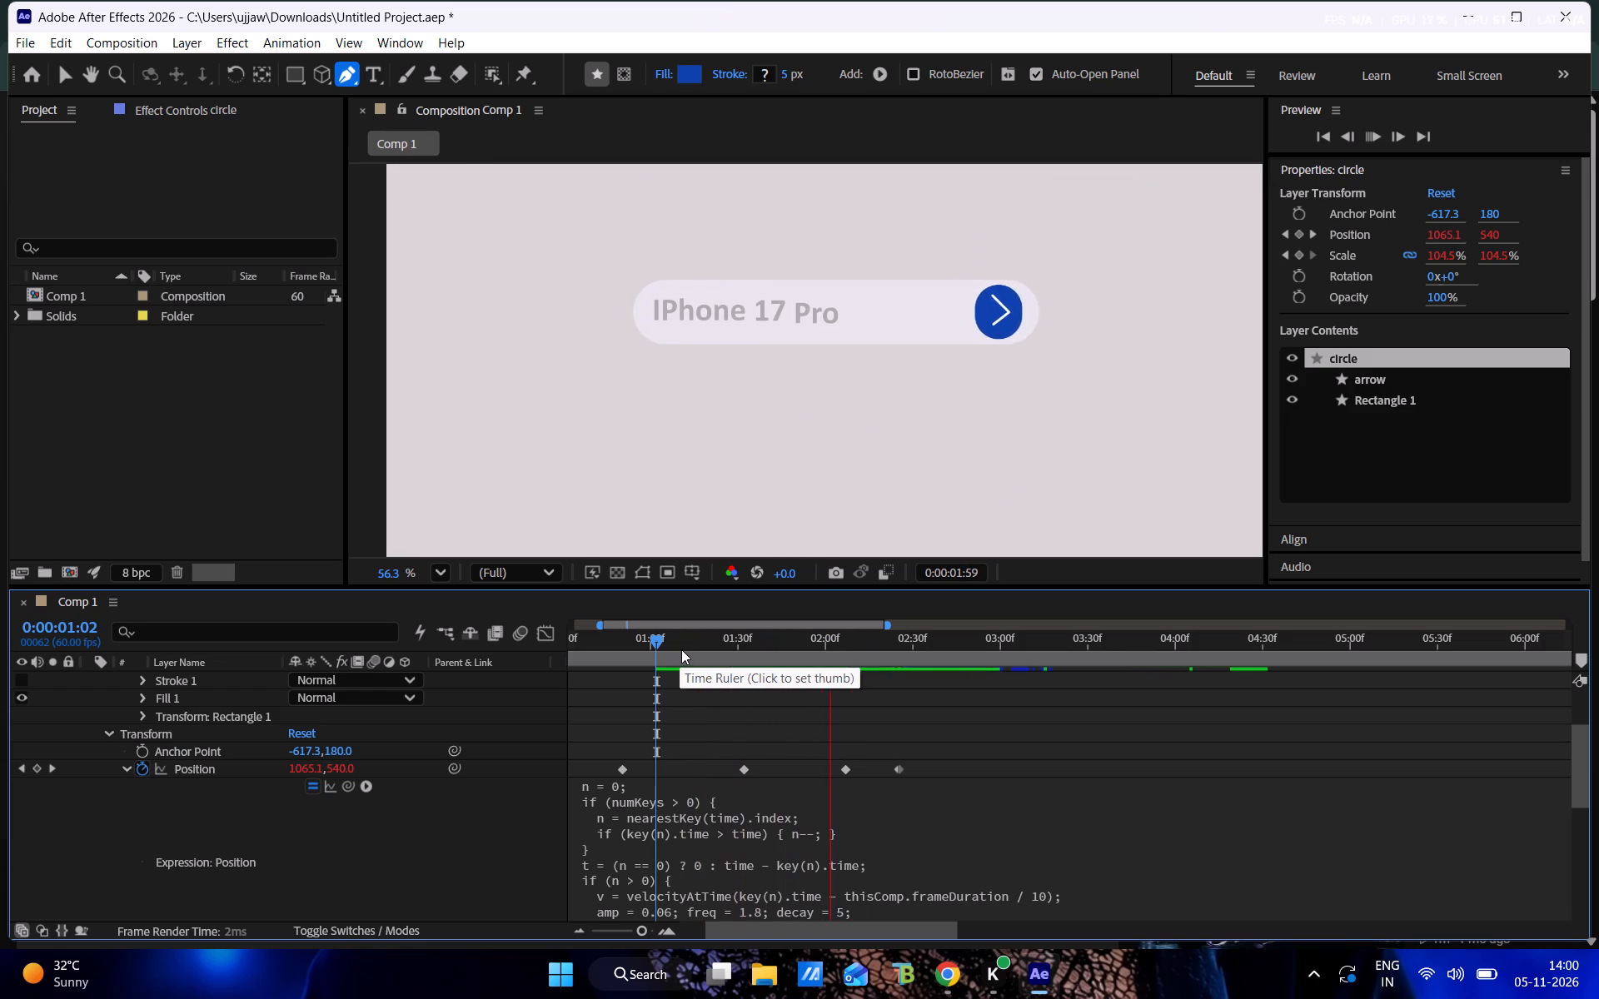
key("space")
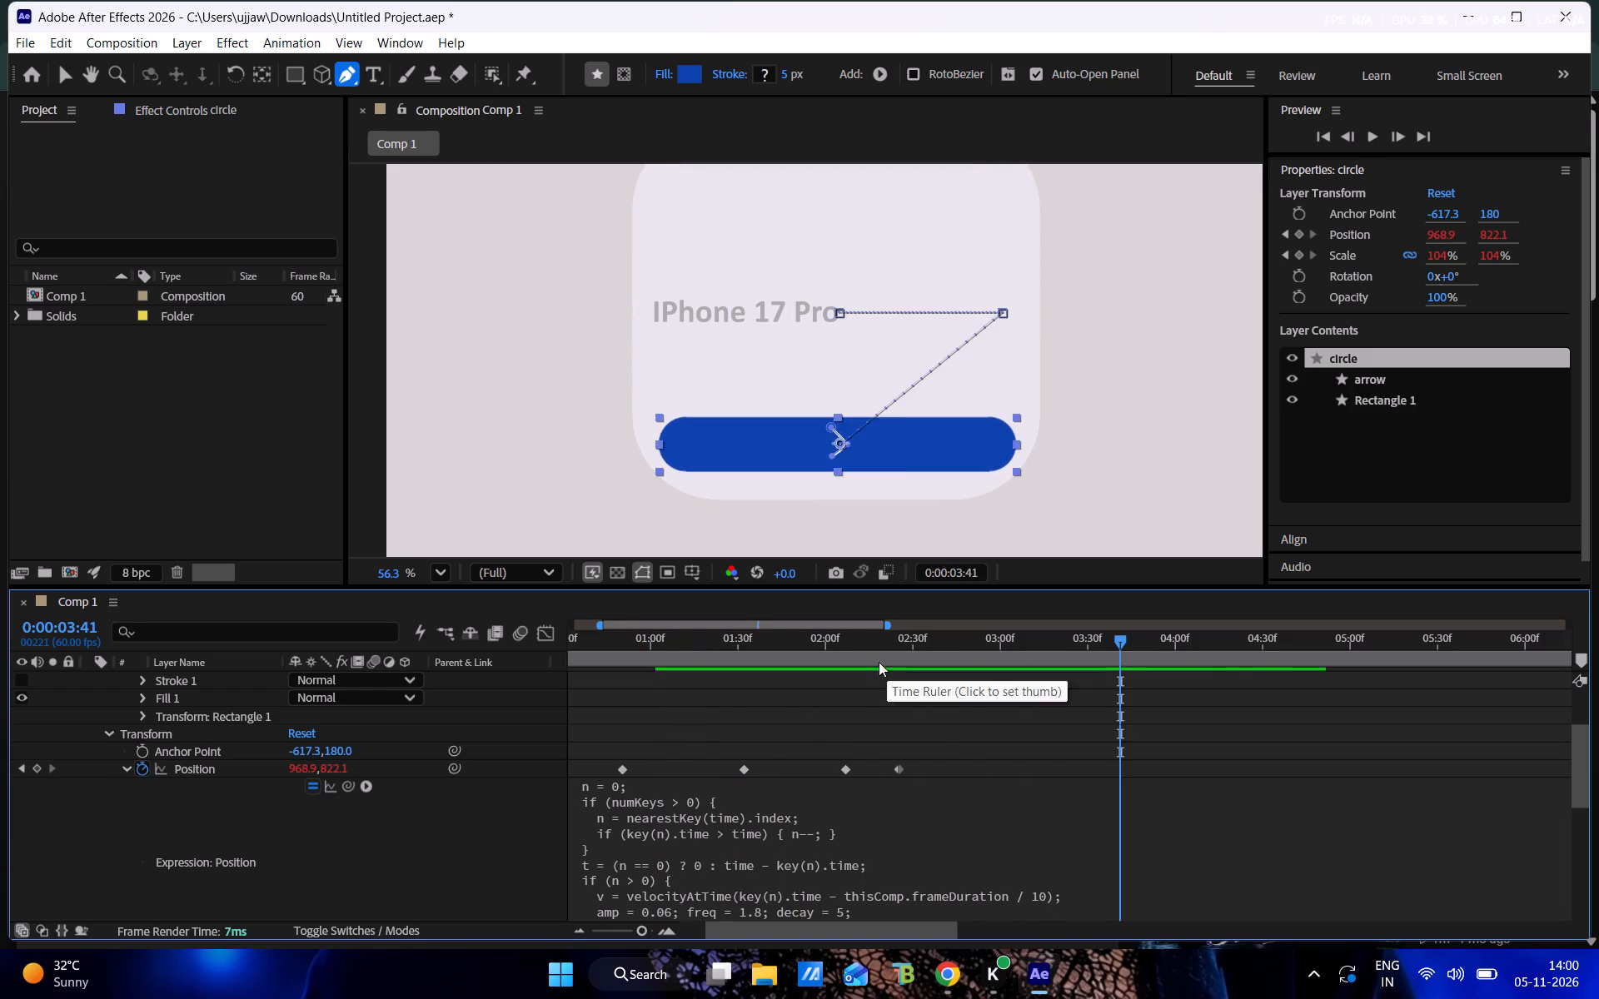
left_click_drag(873, 661, 705, 649)
key("space")
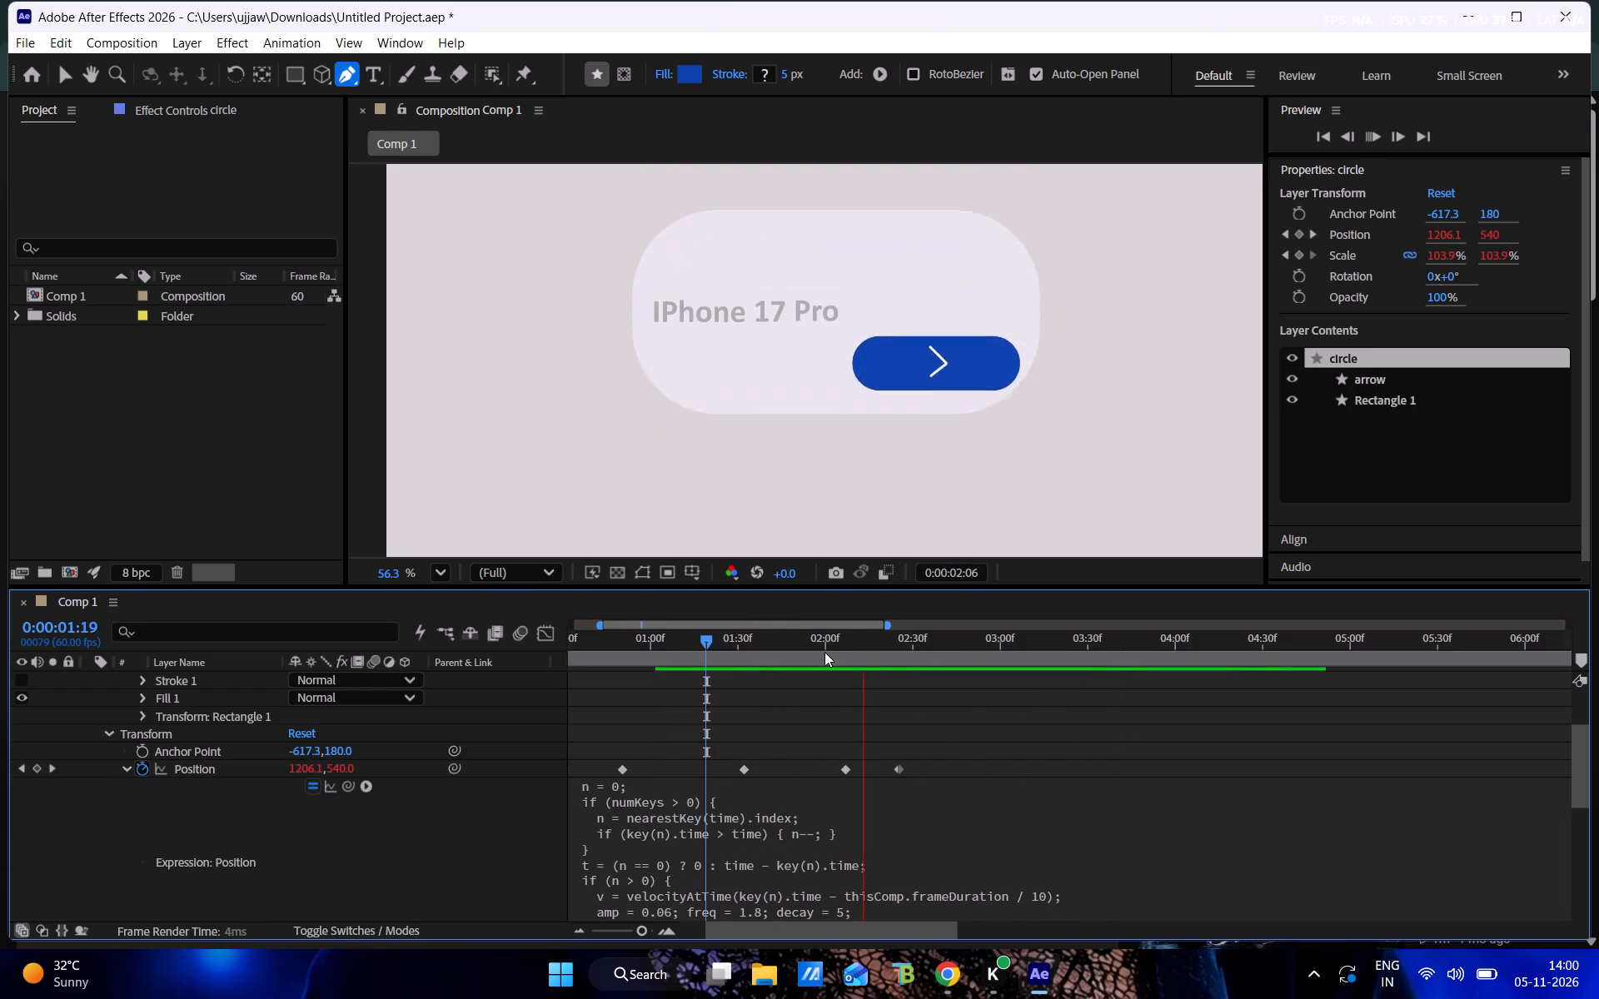
key("space")
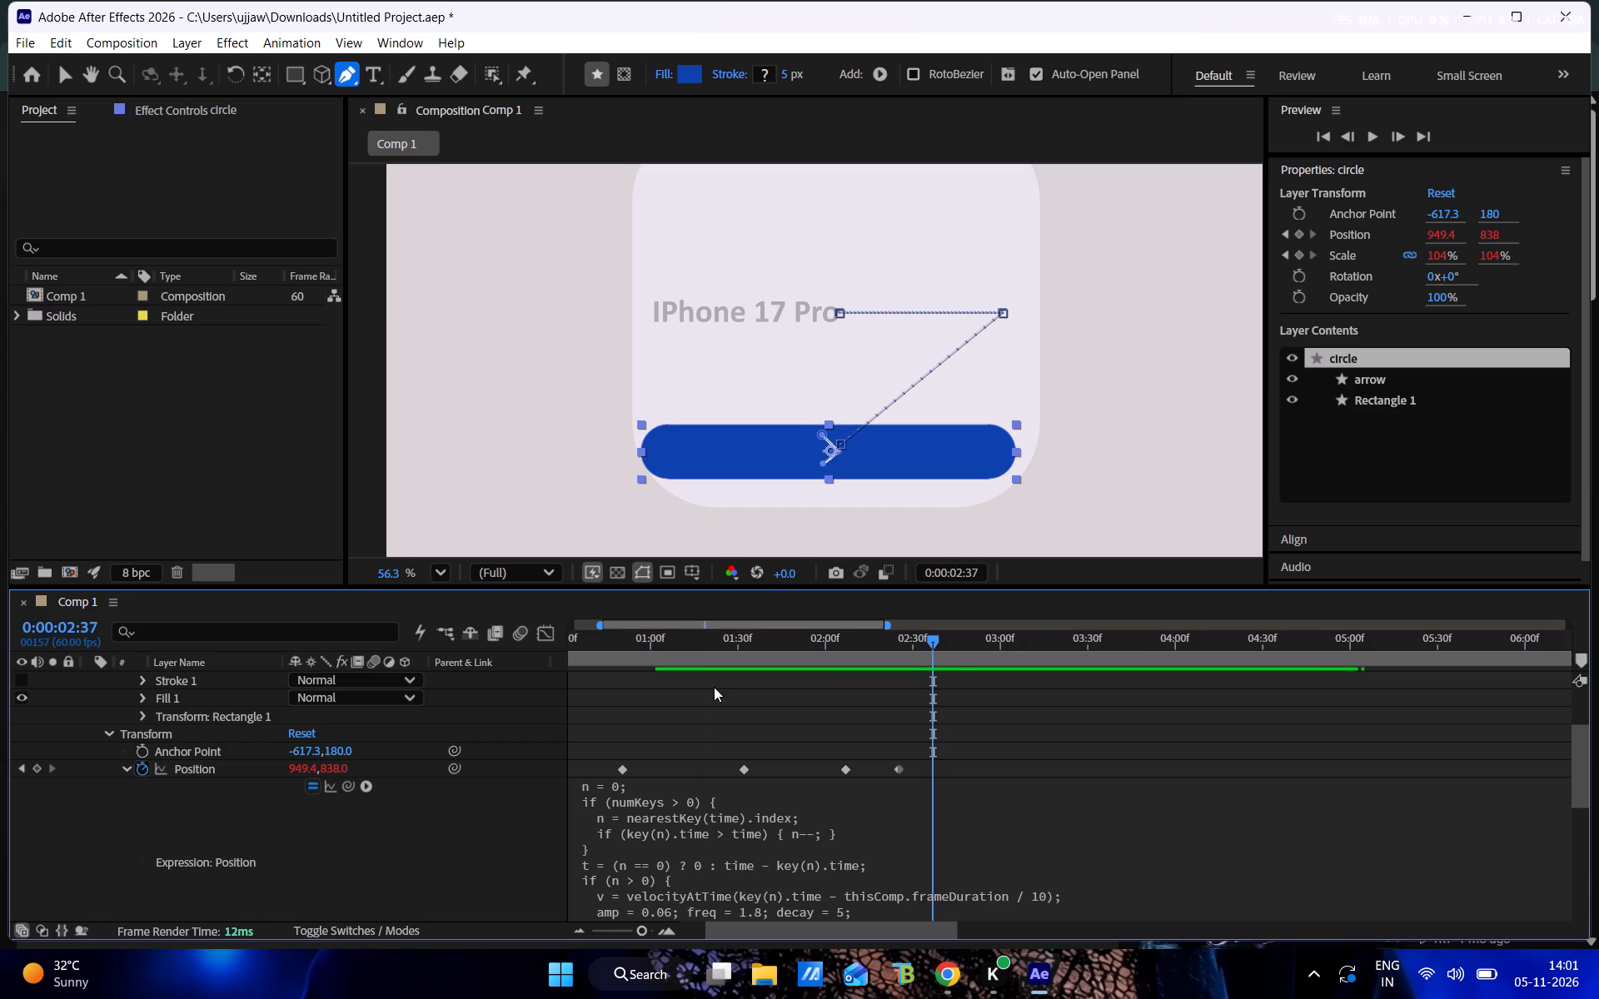
left_click_drag(900, 652, 0, 824)
key("space")
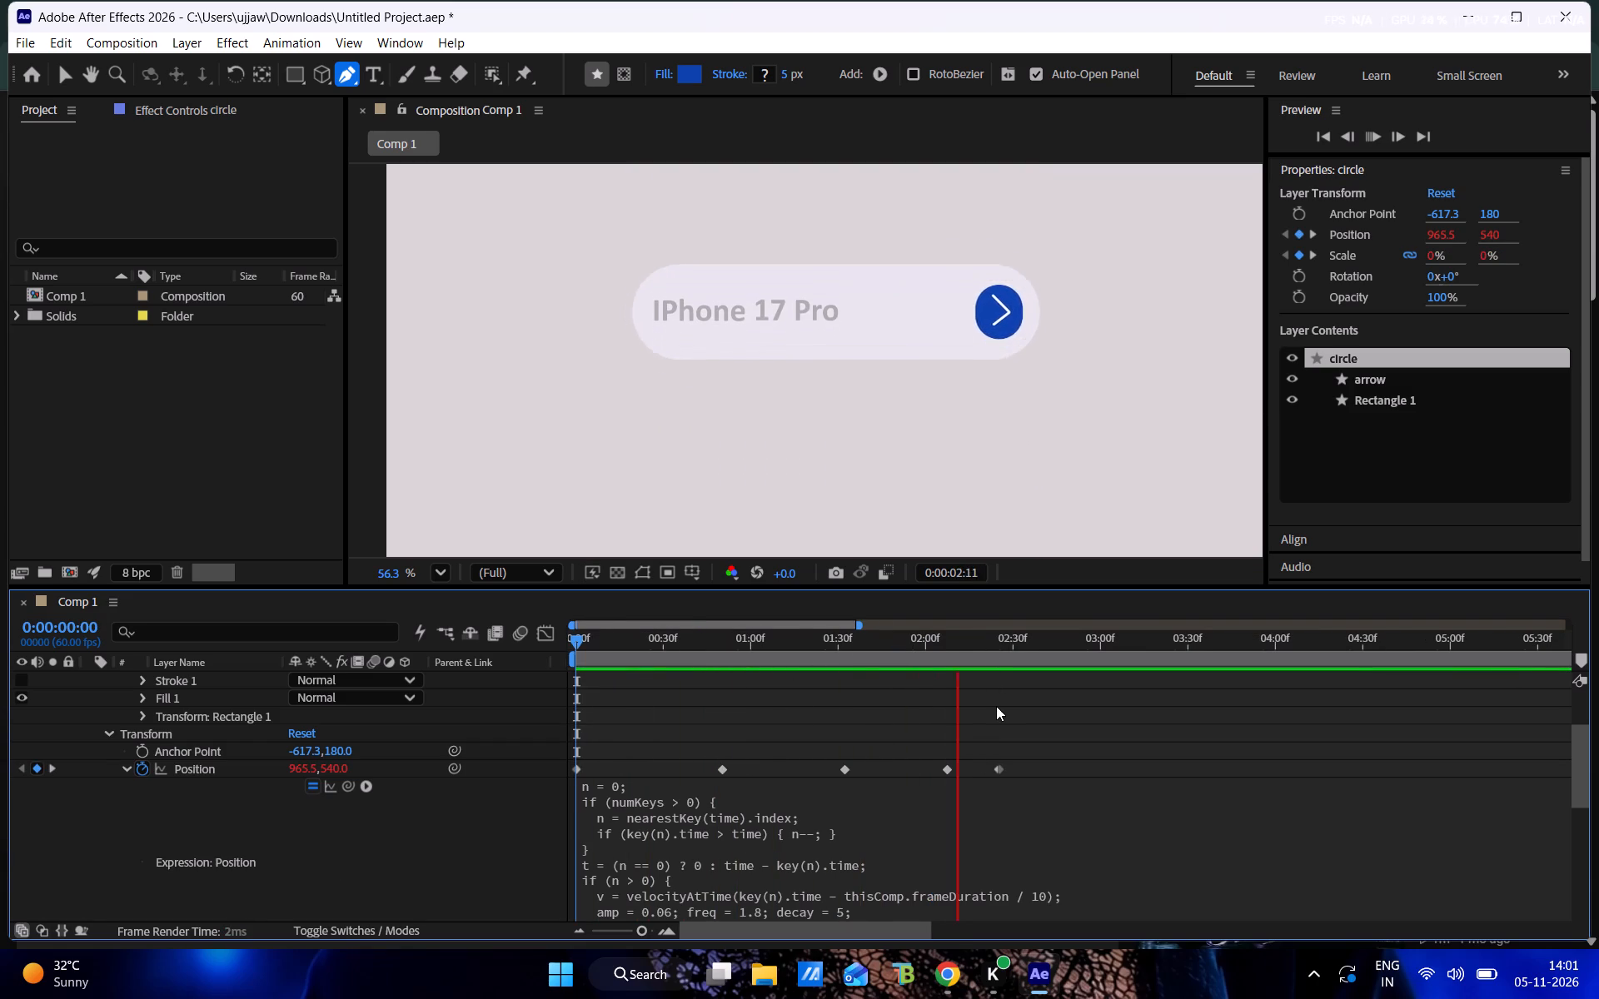
left_click_drag(1080, 645, 947, 663)
left_click_drag(949, 664, 959, 667)
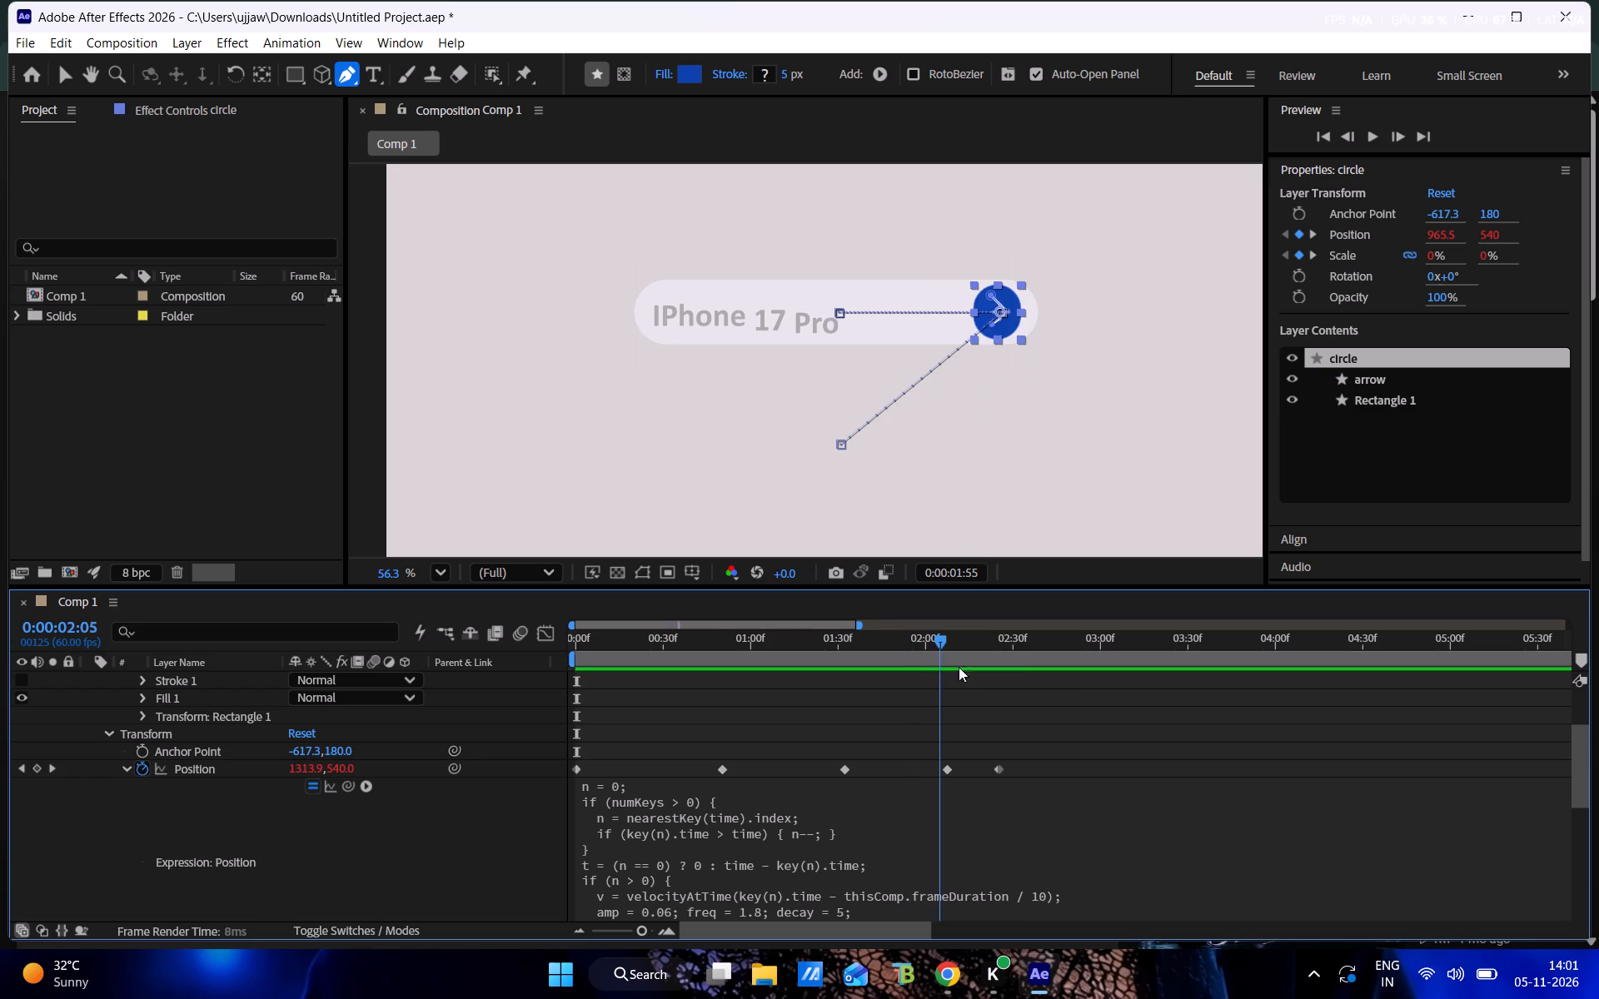
left_click_drag(959, 667, 1232, 663)
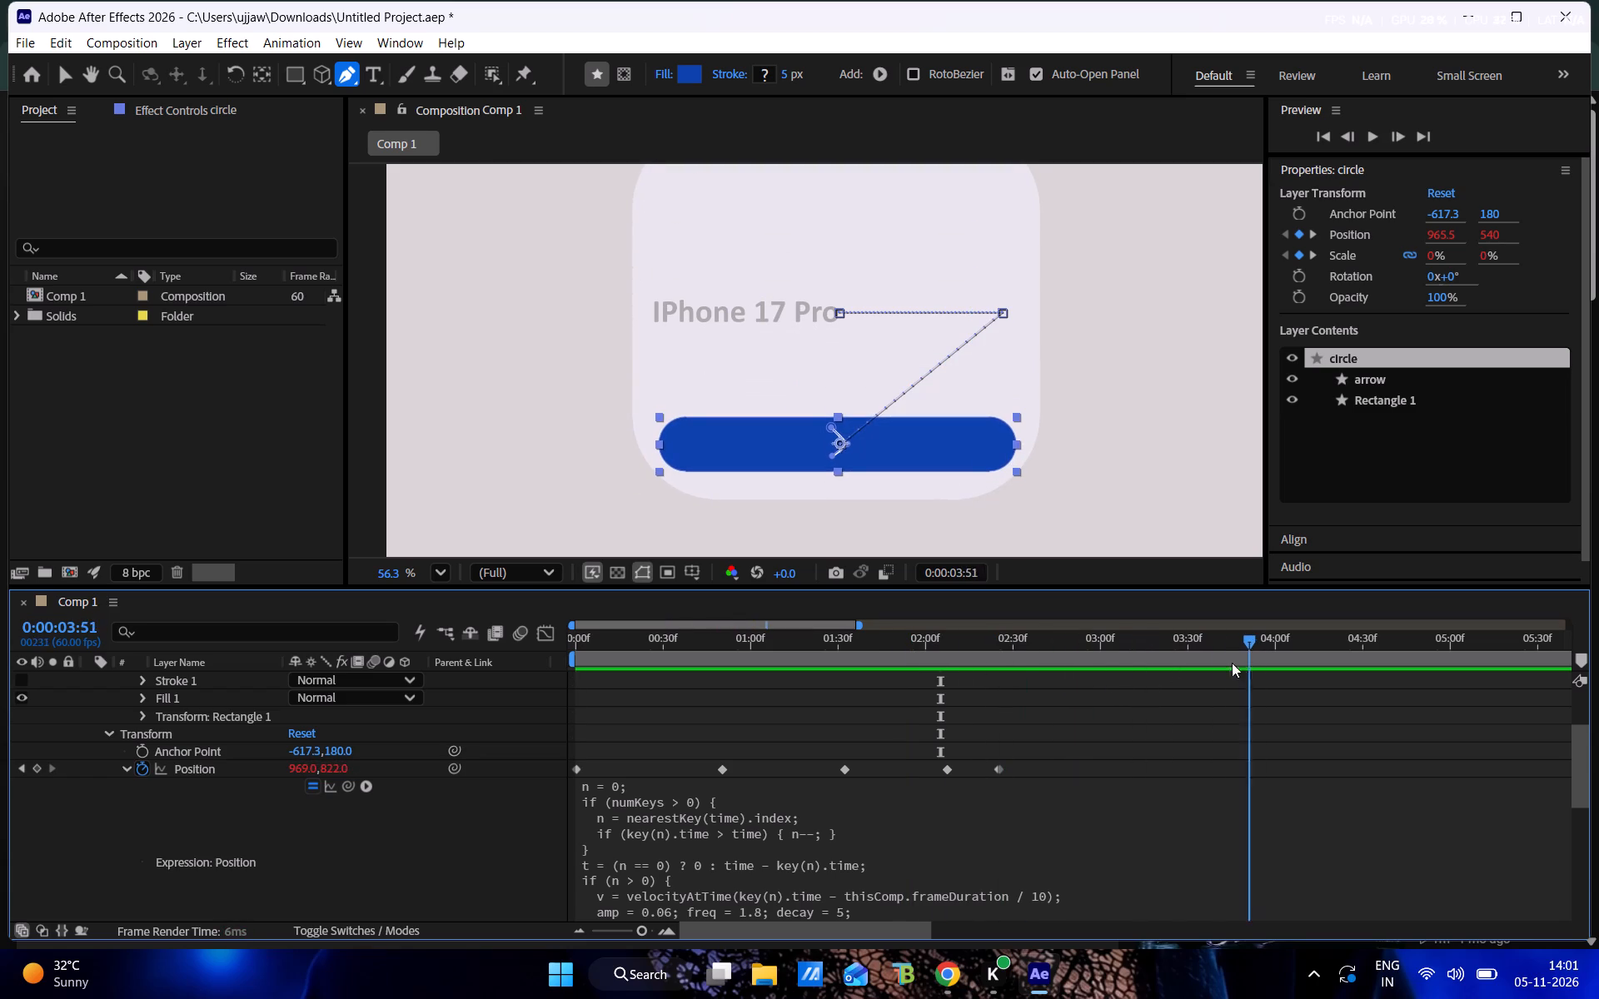
left_click_drag(1232, 663, 997, 664)
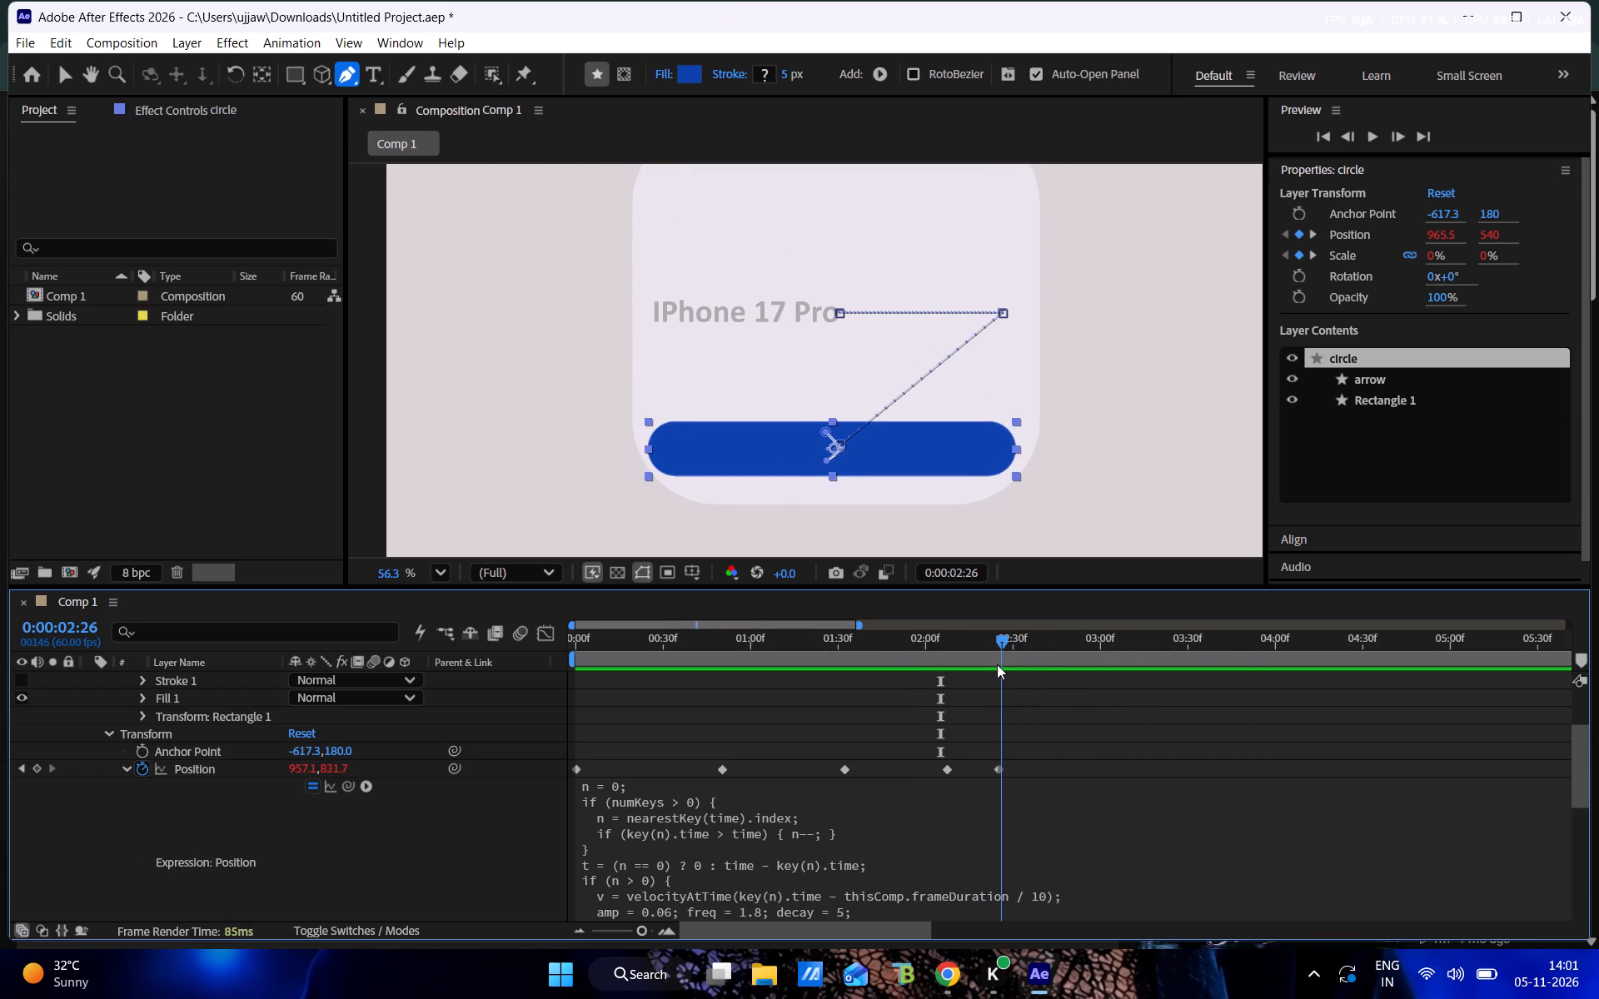
left_click_drag(997, 664, 1004, 667)
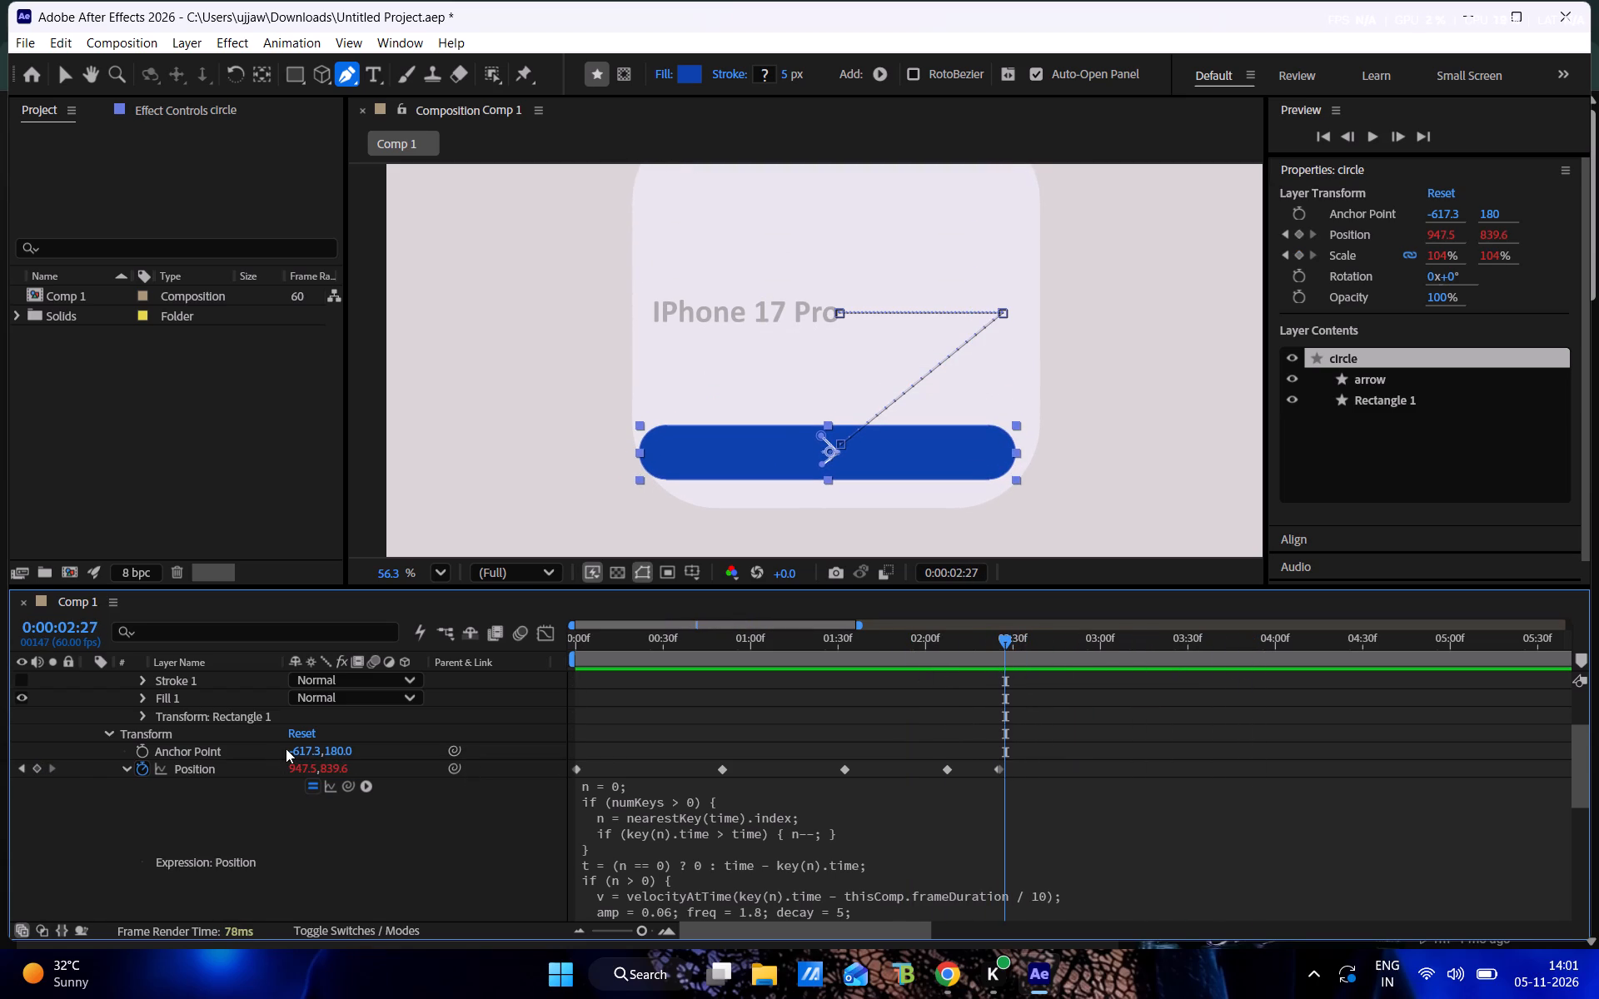
Select the circle's last Position keyframe and move the current time to it at 0:00:02:25.
left_click(1000, 771)
right_click(998, 770)
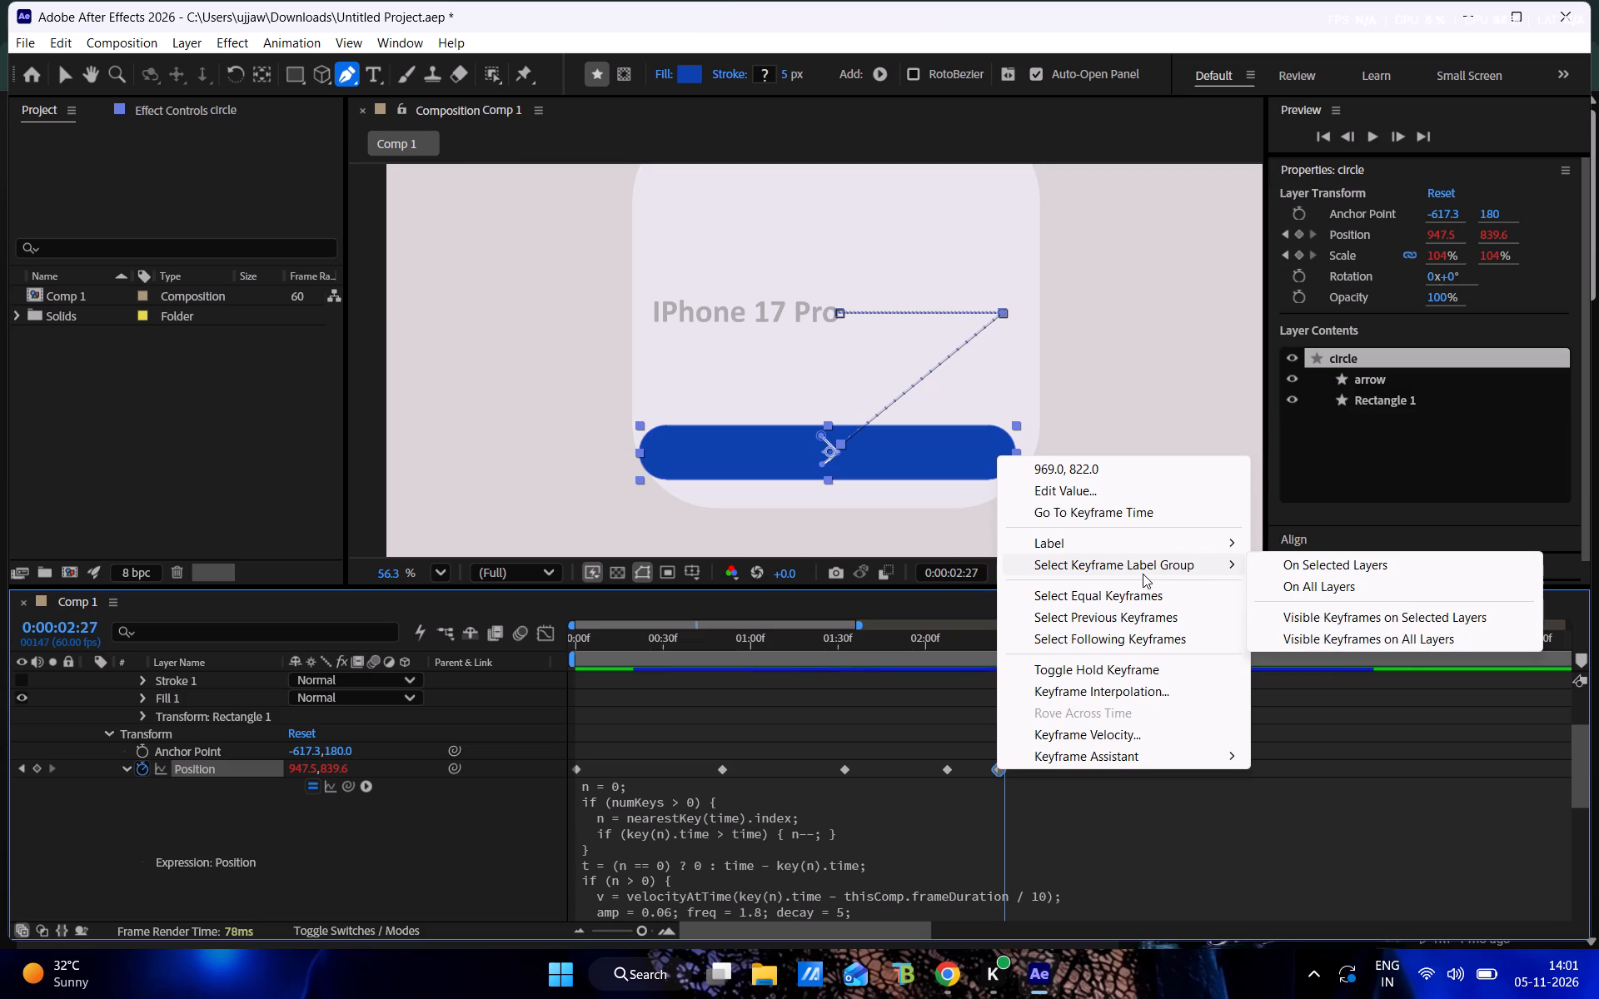
left_click(1144, 512)
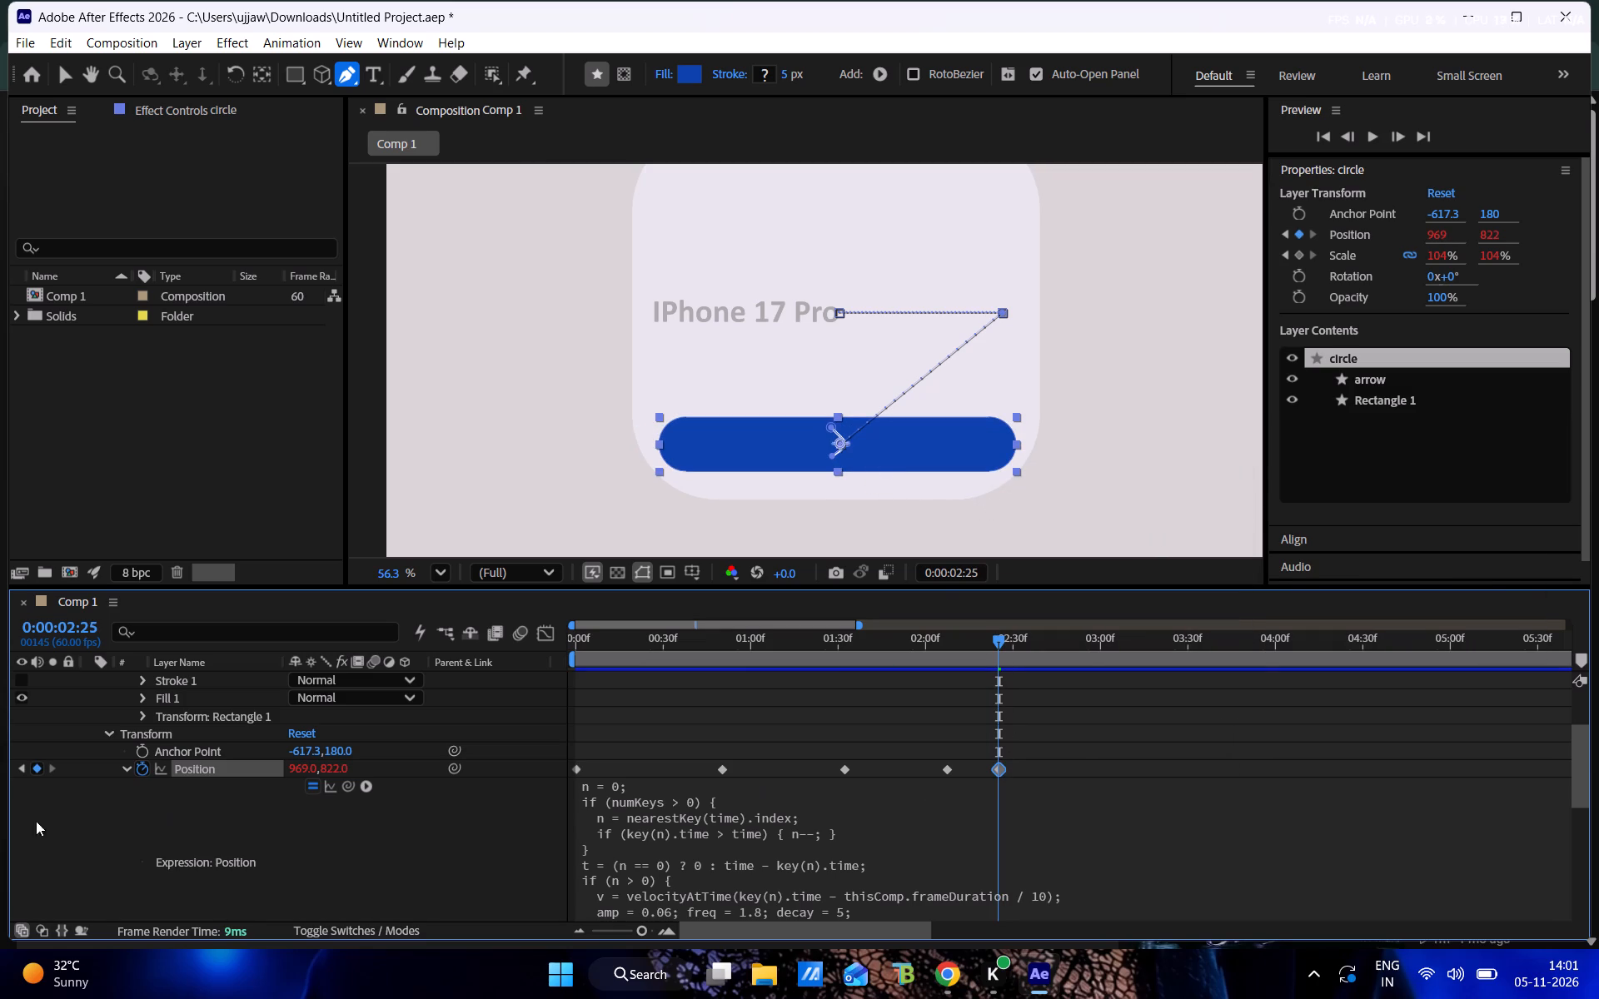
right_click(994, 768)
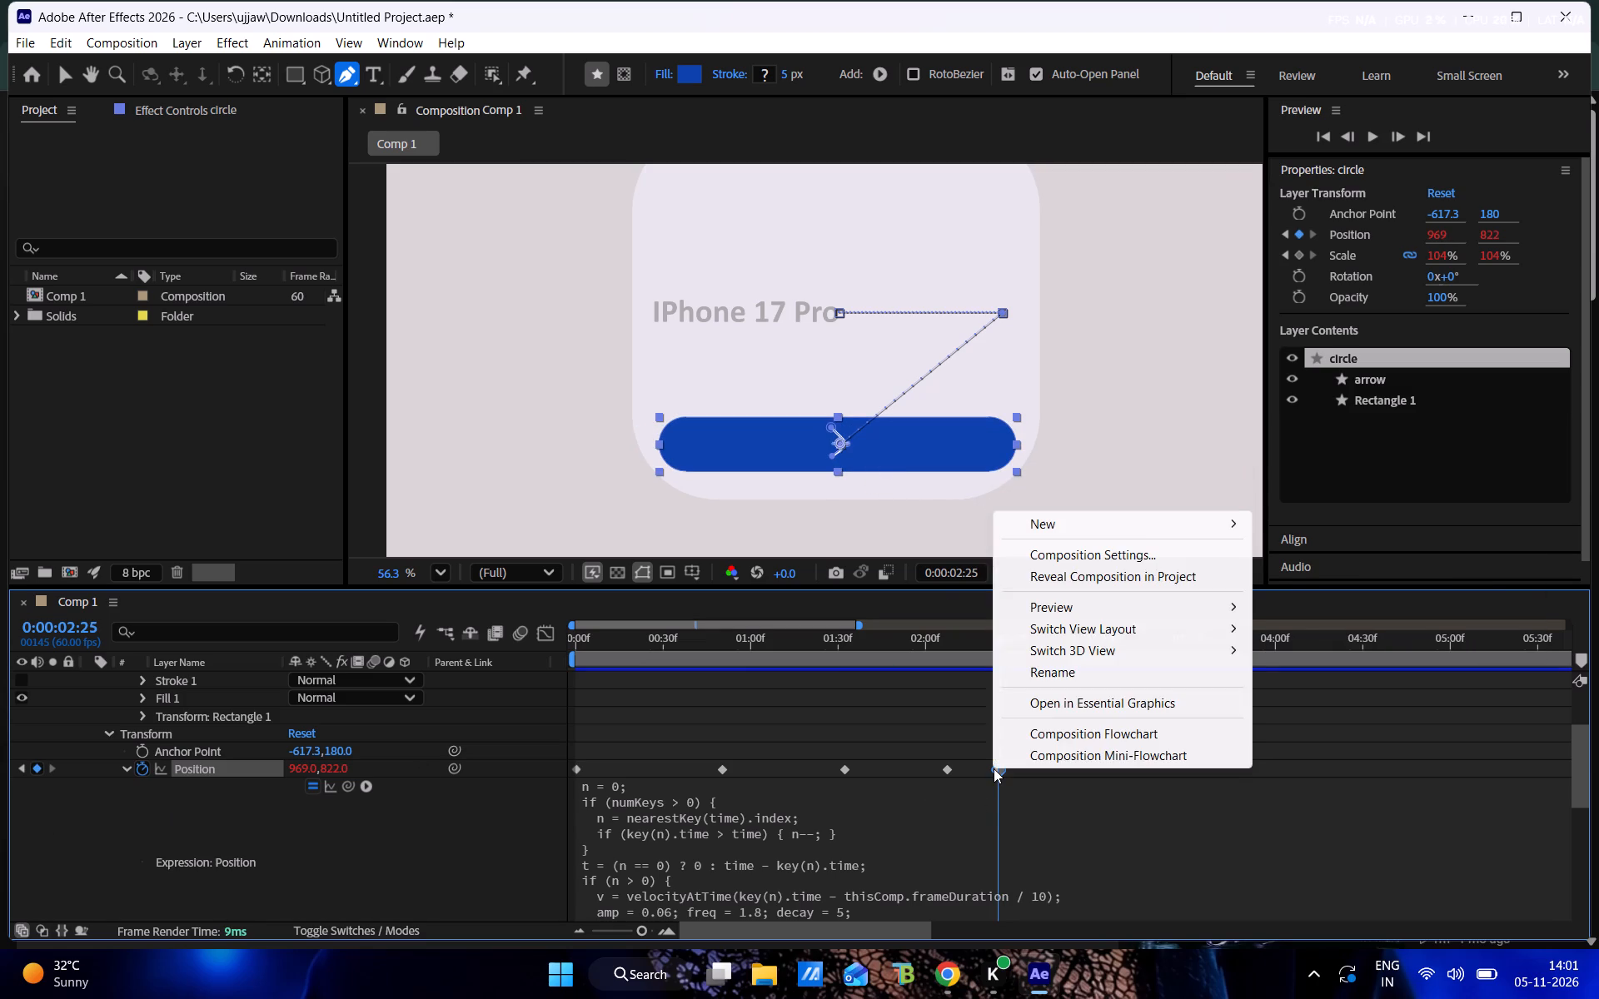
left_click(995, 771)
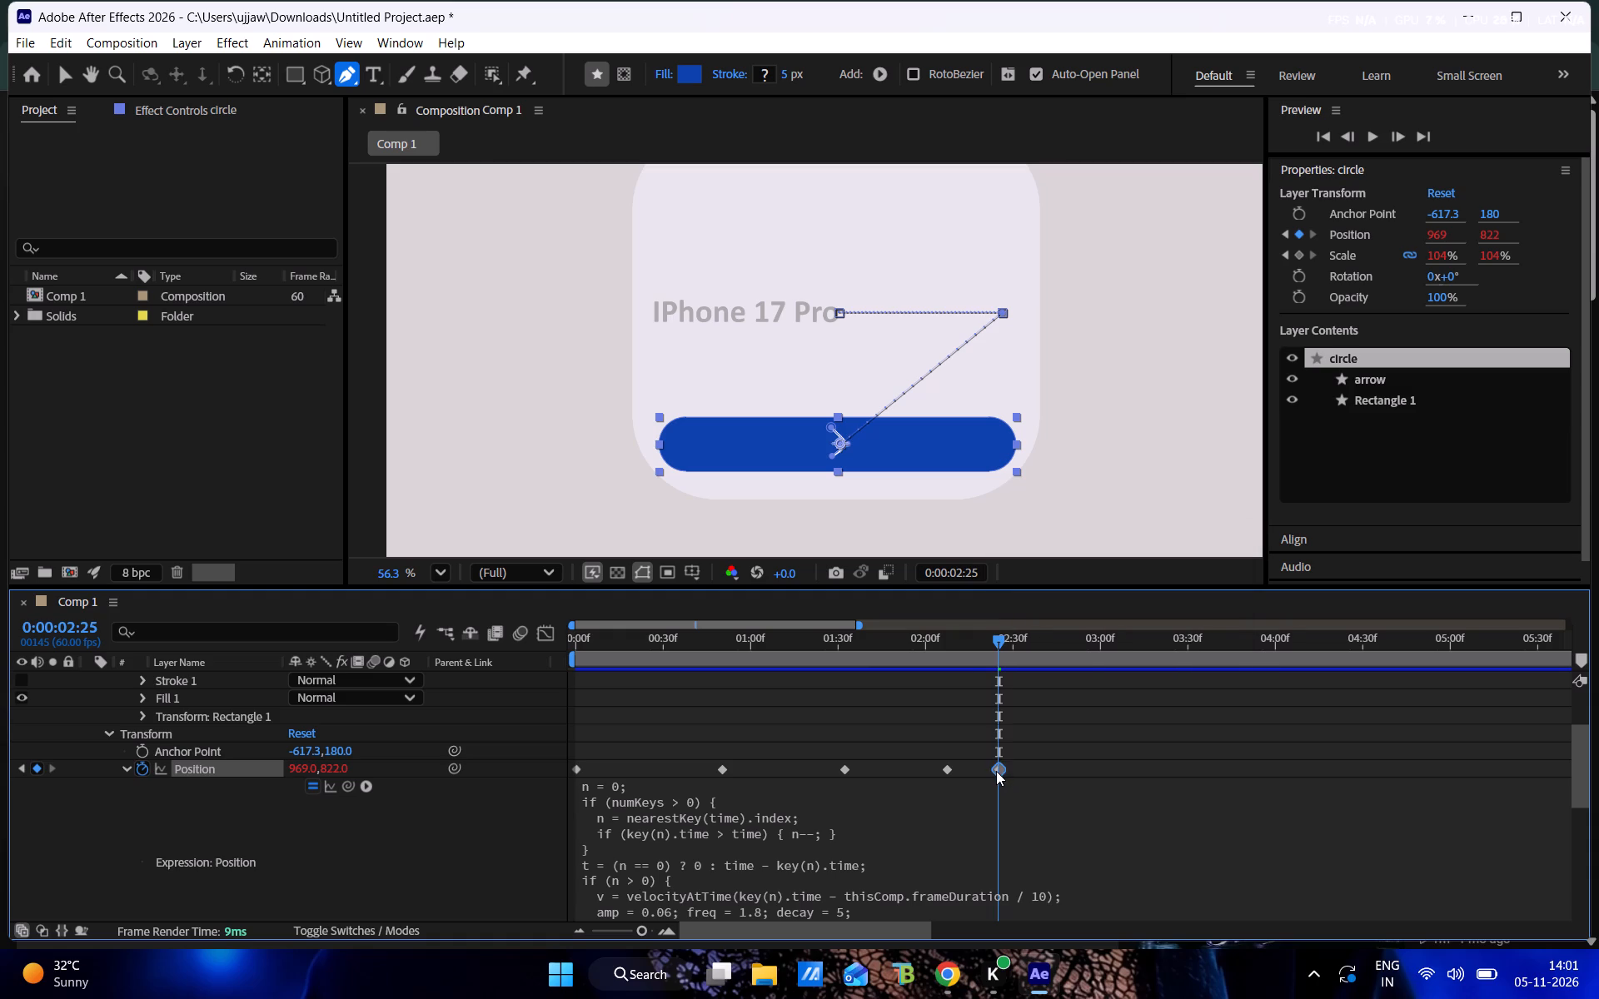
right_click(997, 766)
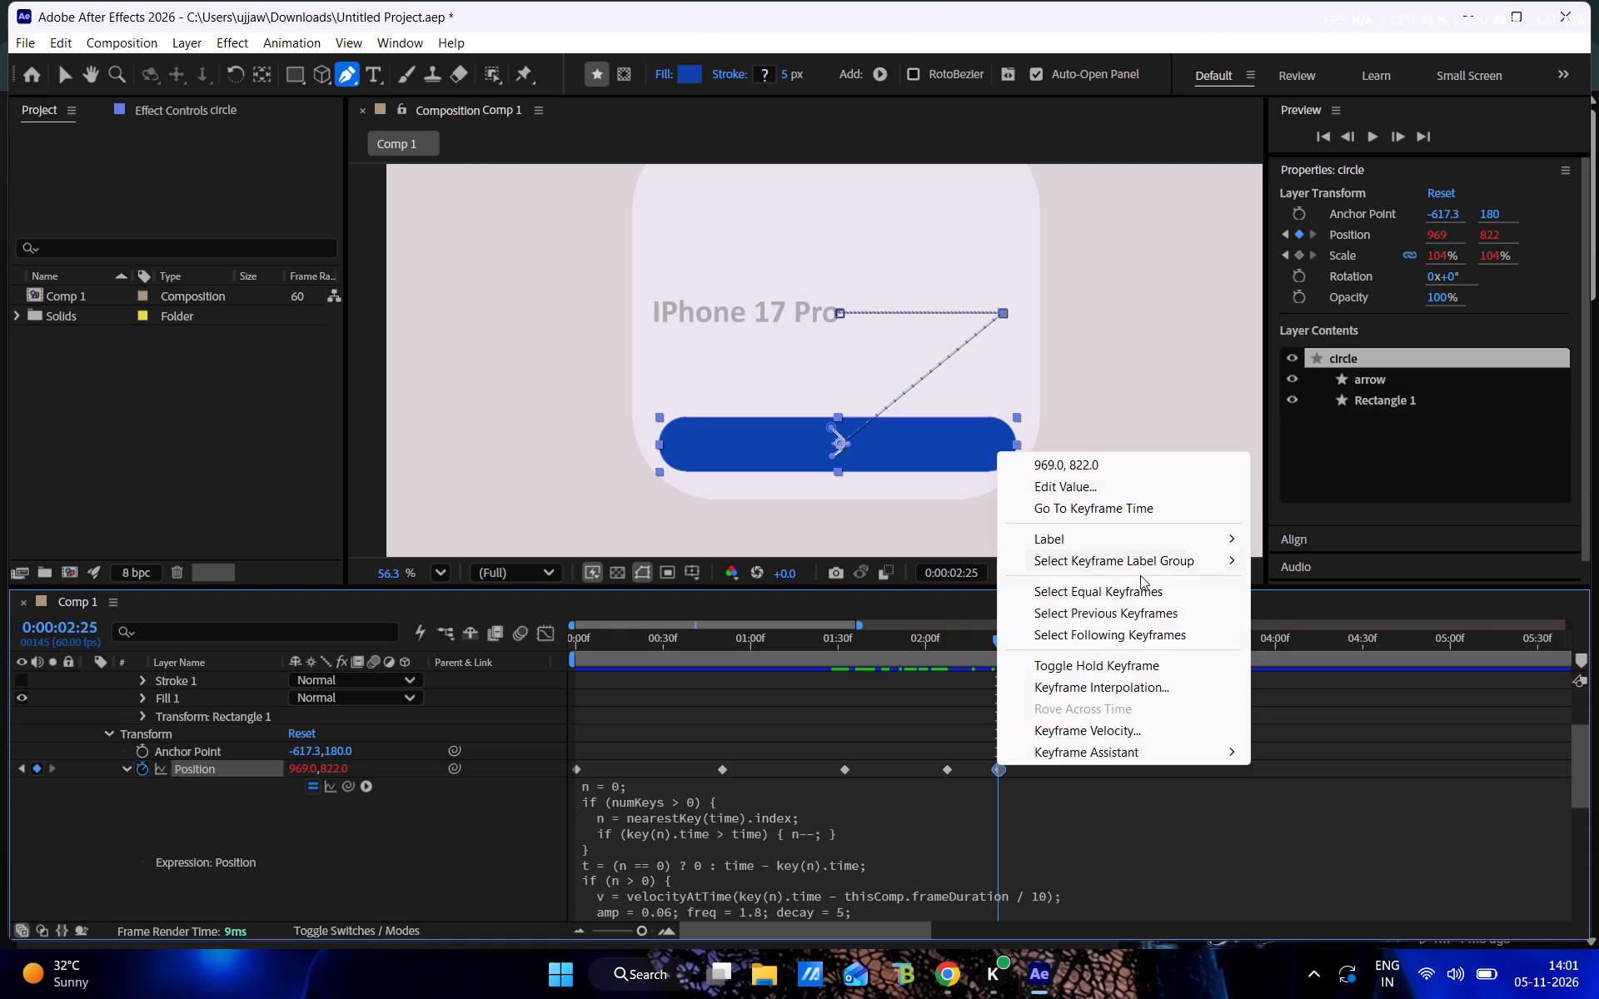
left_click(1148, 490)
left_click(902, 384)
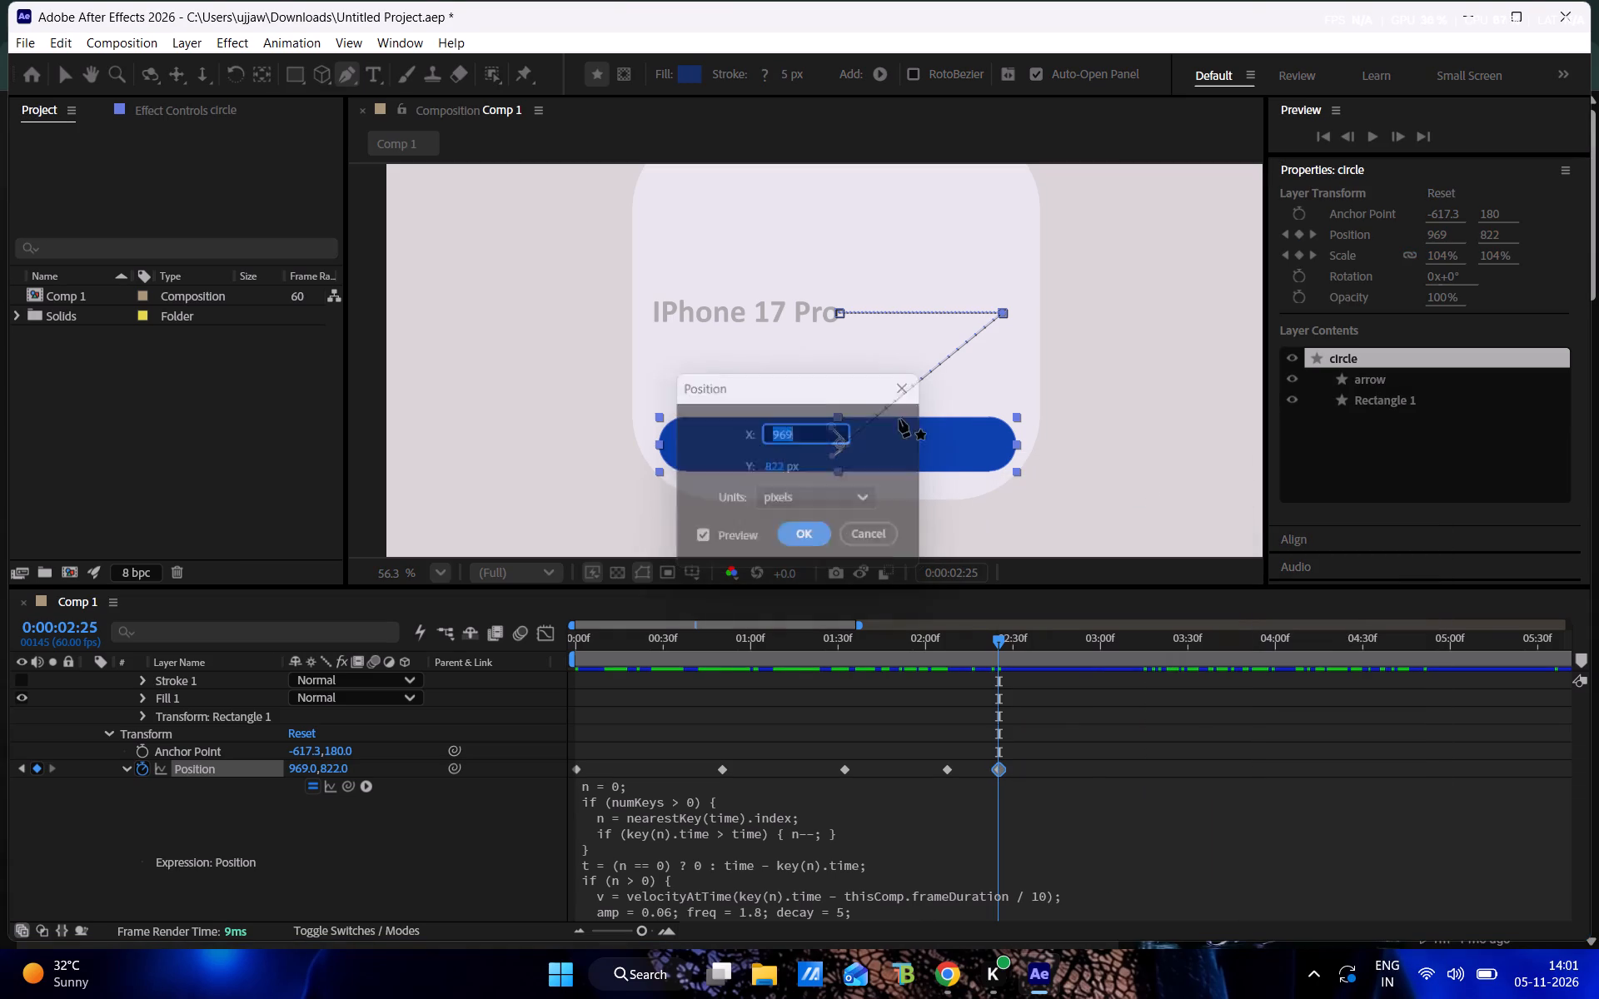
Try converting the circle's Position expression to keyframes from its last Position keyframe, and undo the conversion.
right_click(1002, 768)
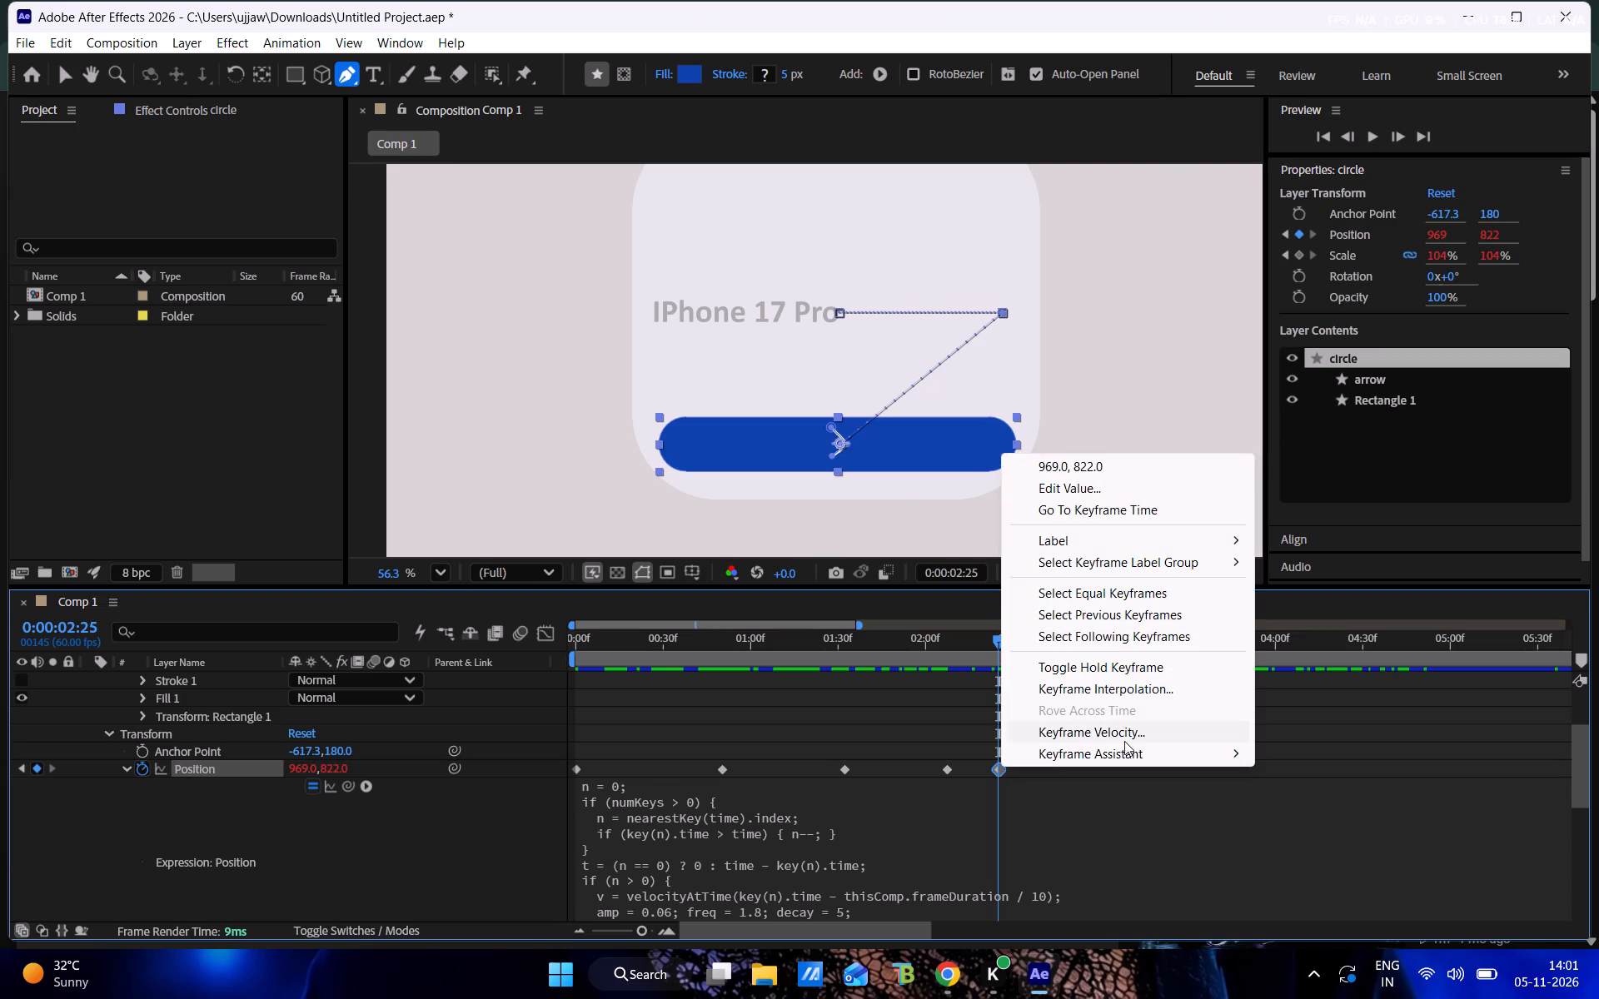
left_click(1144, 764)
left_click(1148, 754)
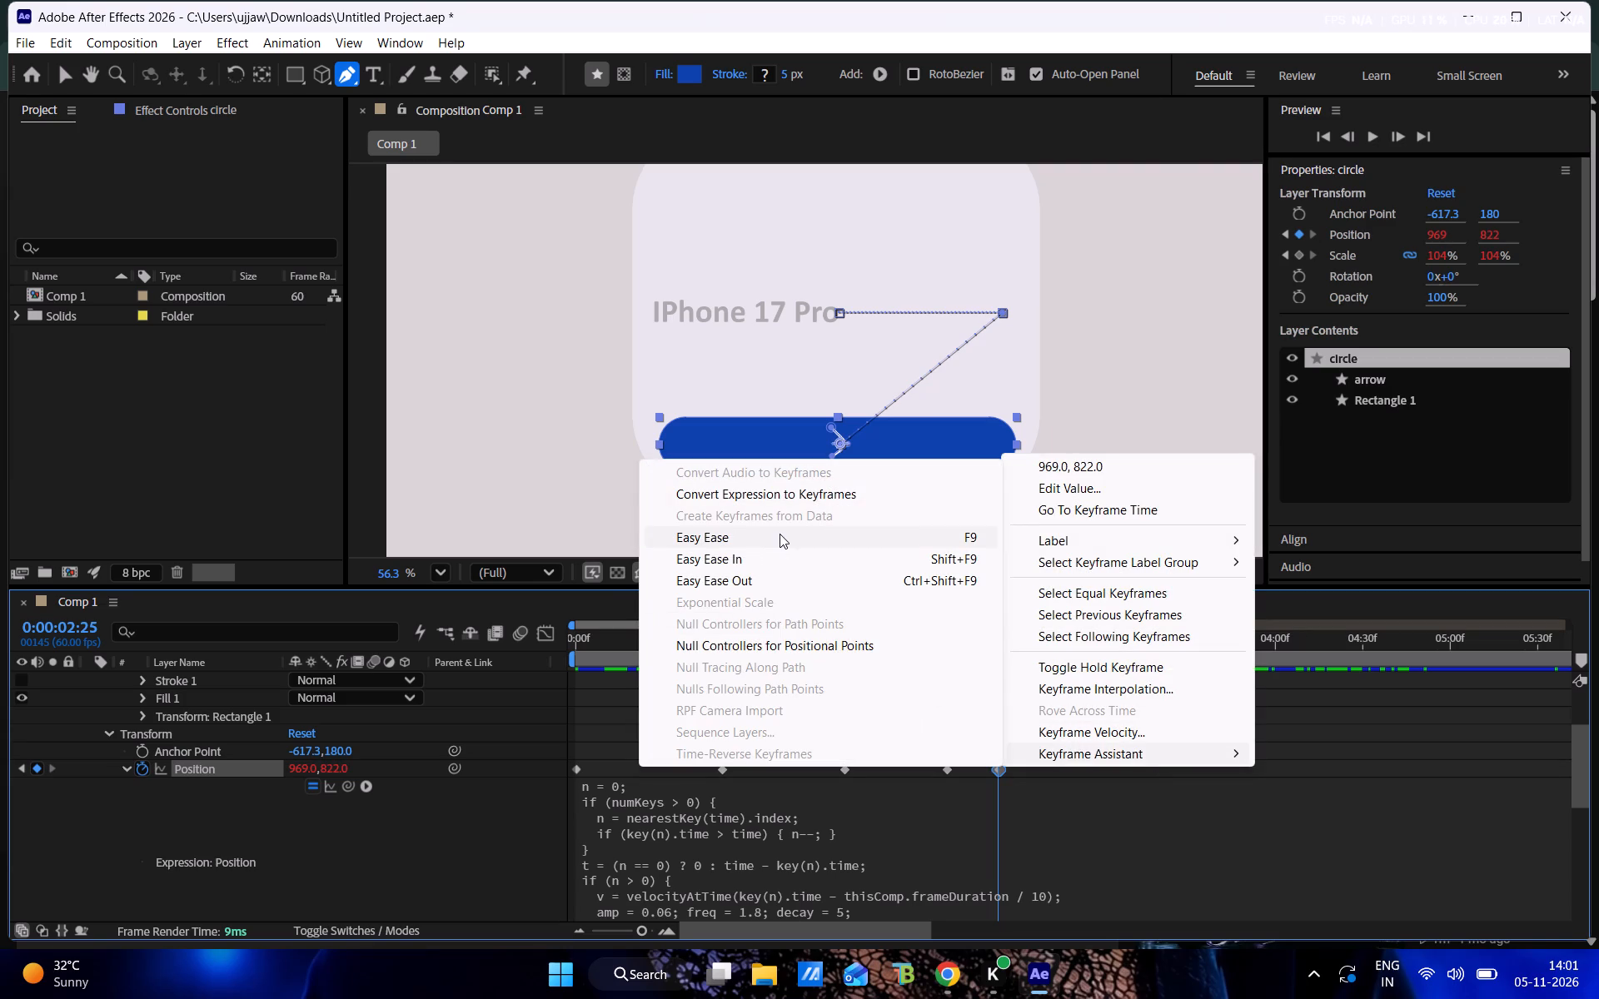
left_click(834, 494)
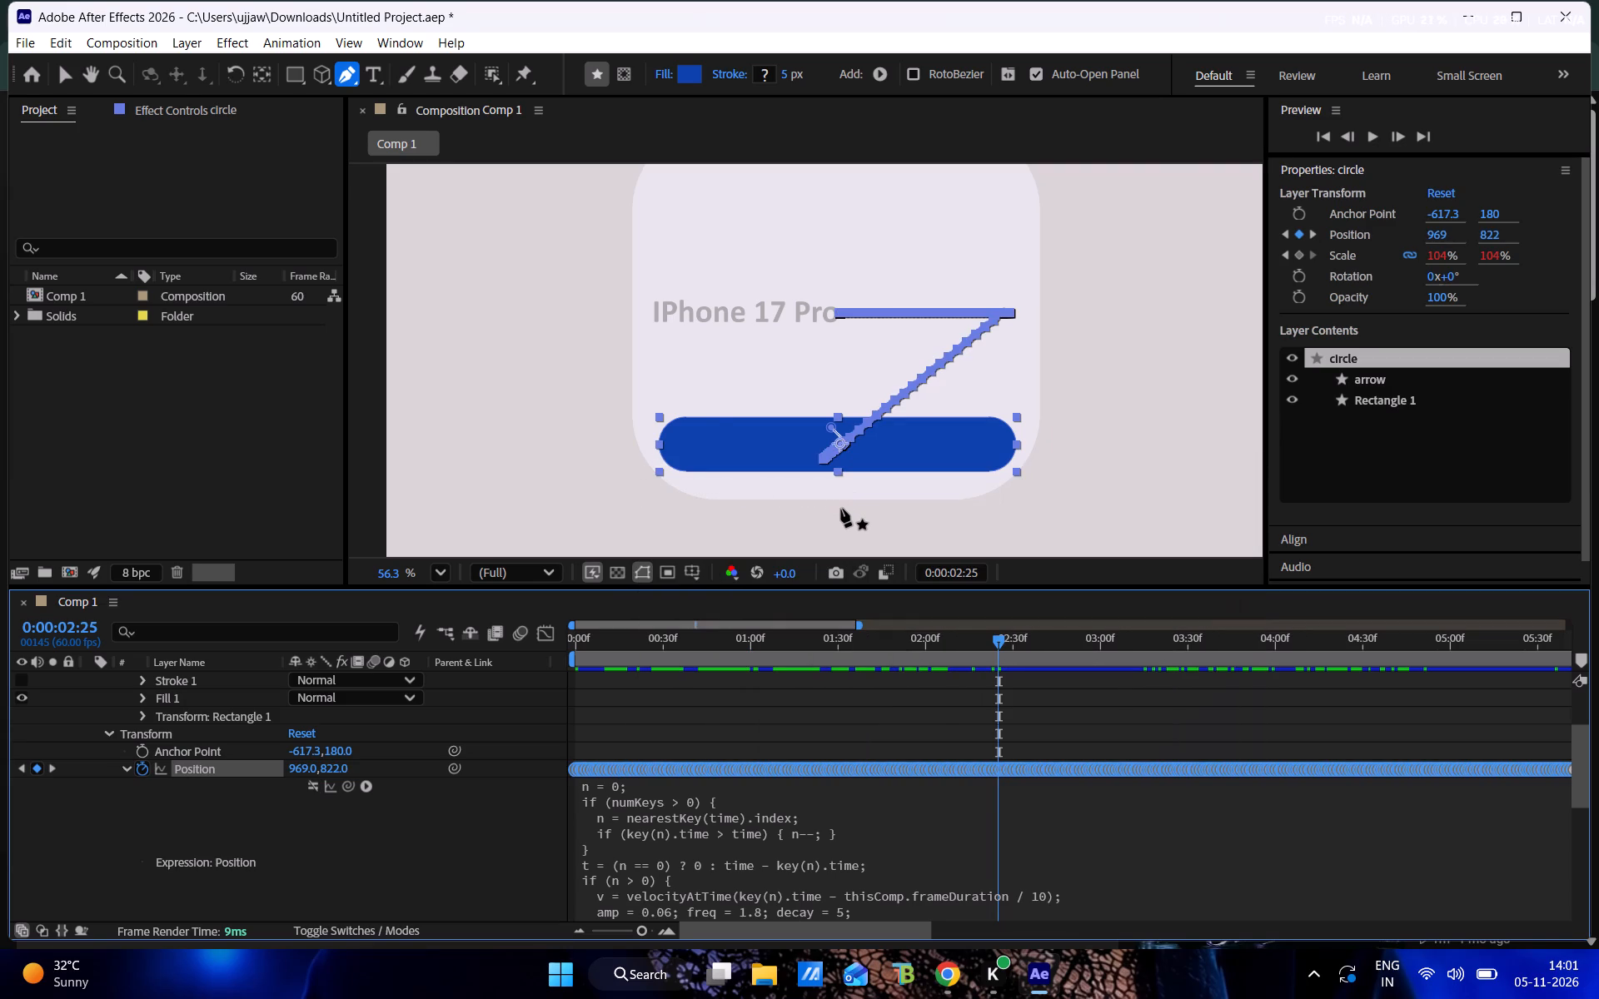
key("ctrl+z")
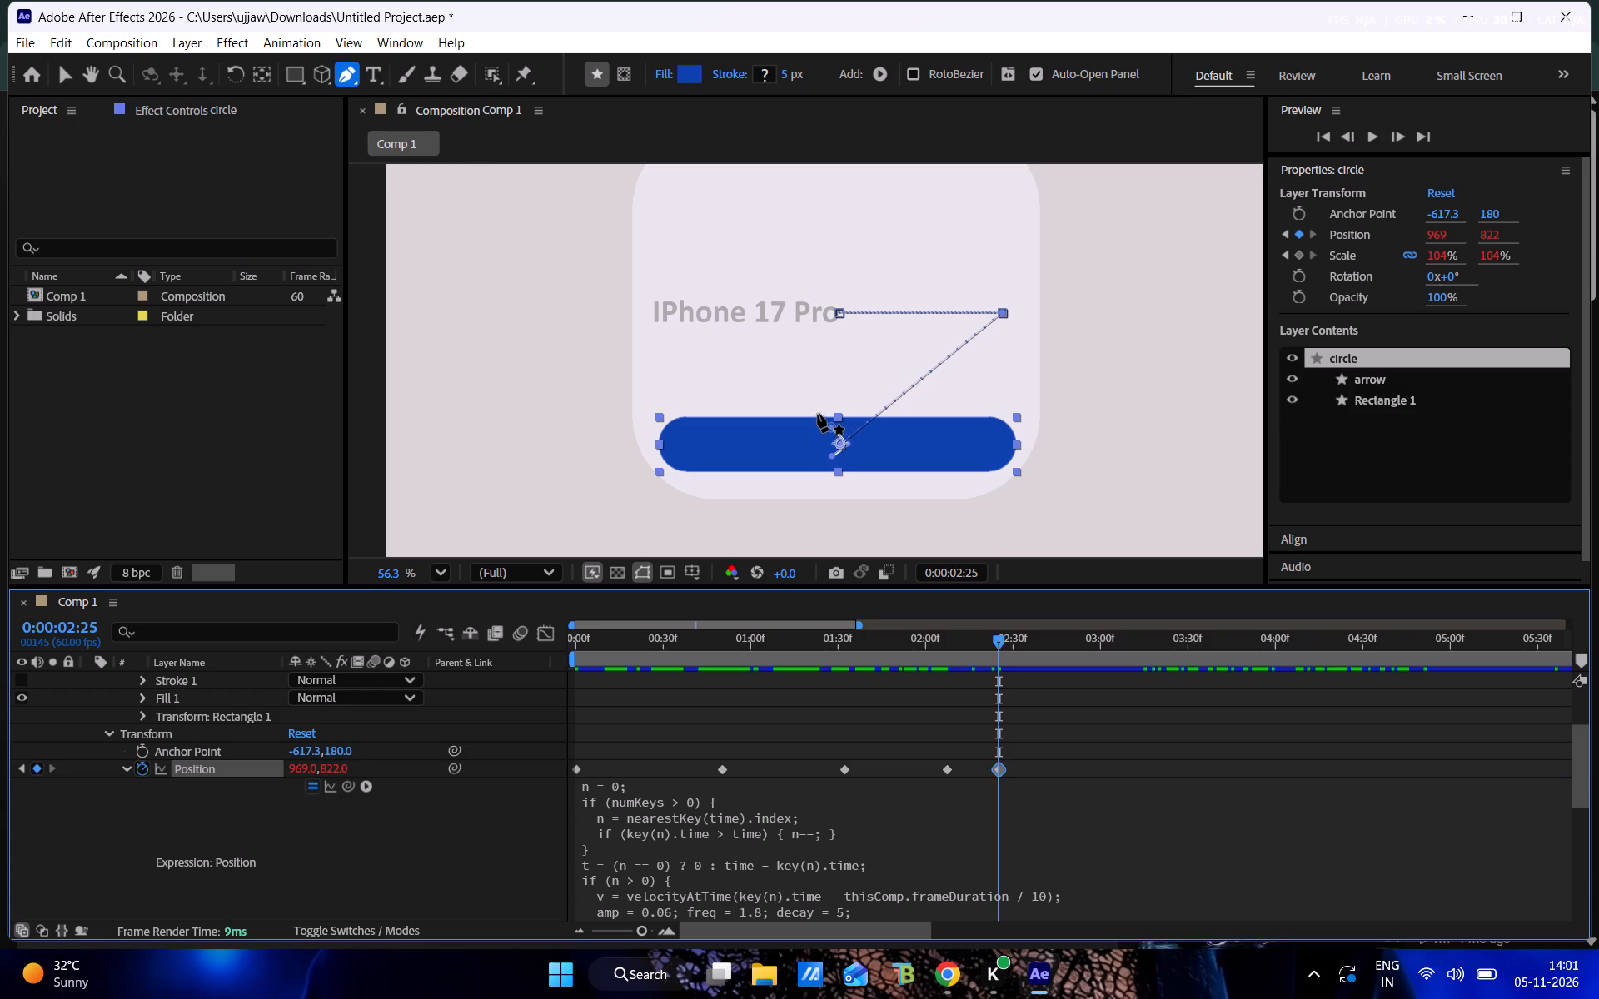
Undo the recent edits to the circle's Position keyframes back to before the extra keyframe at 0:00:02:23 was added.
right_click(994, 770)
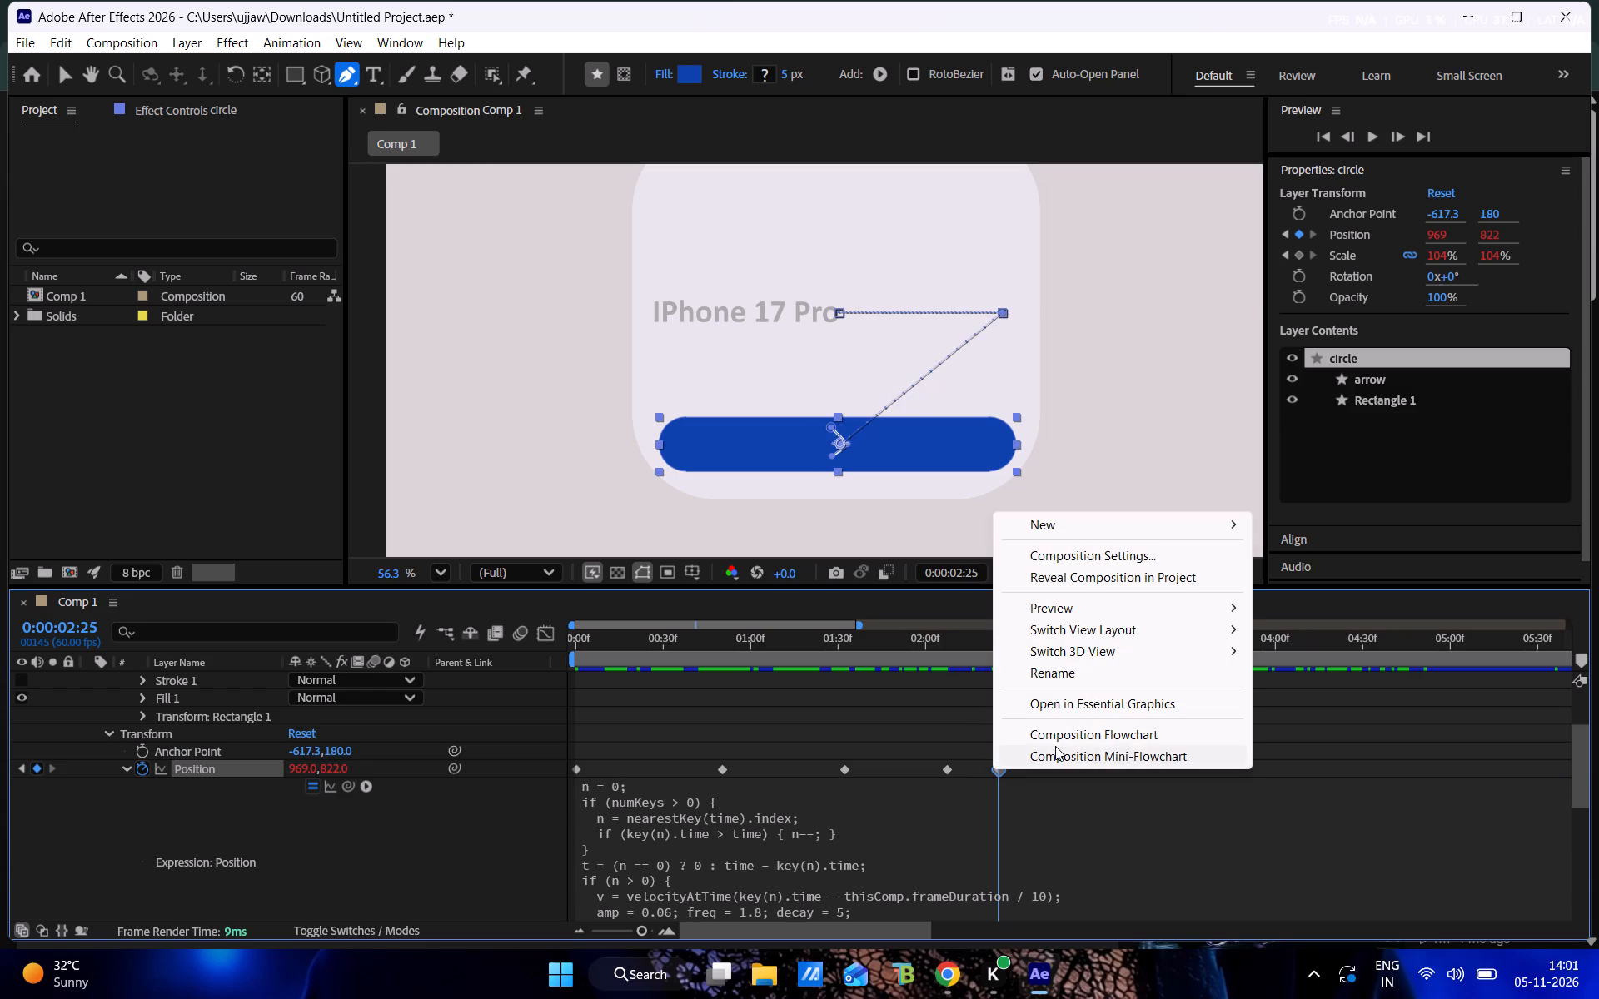
left_click(1063, 728)
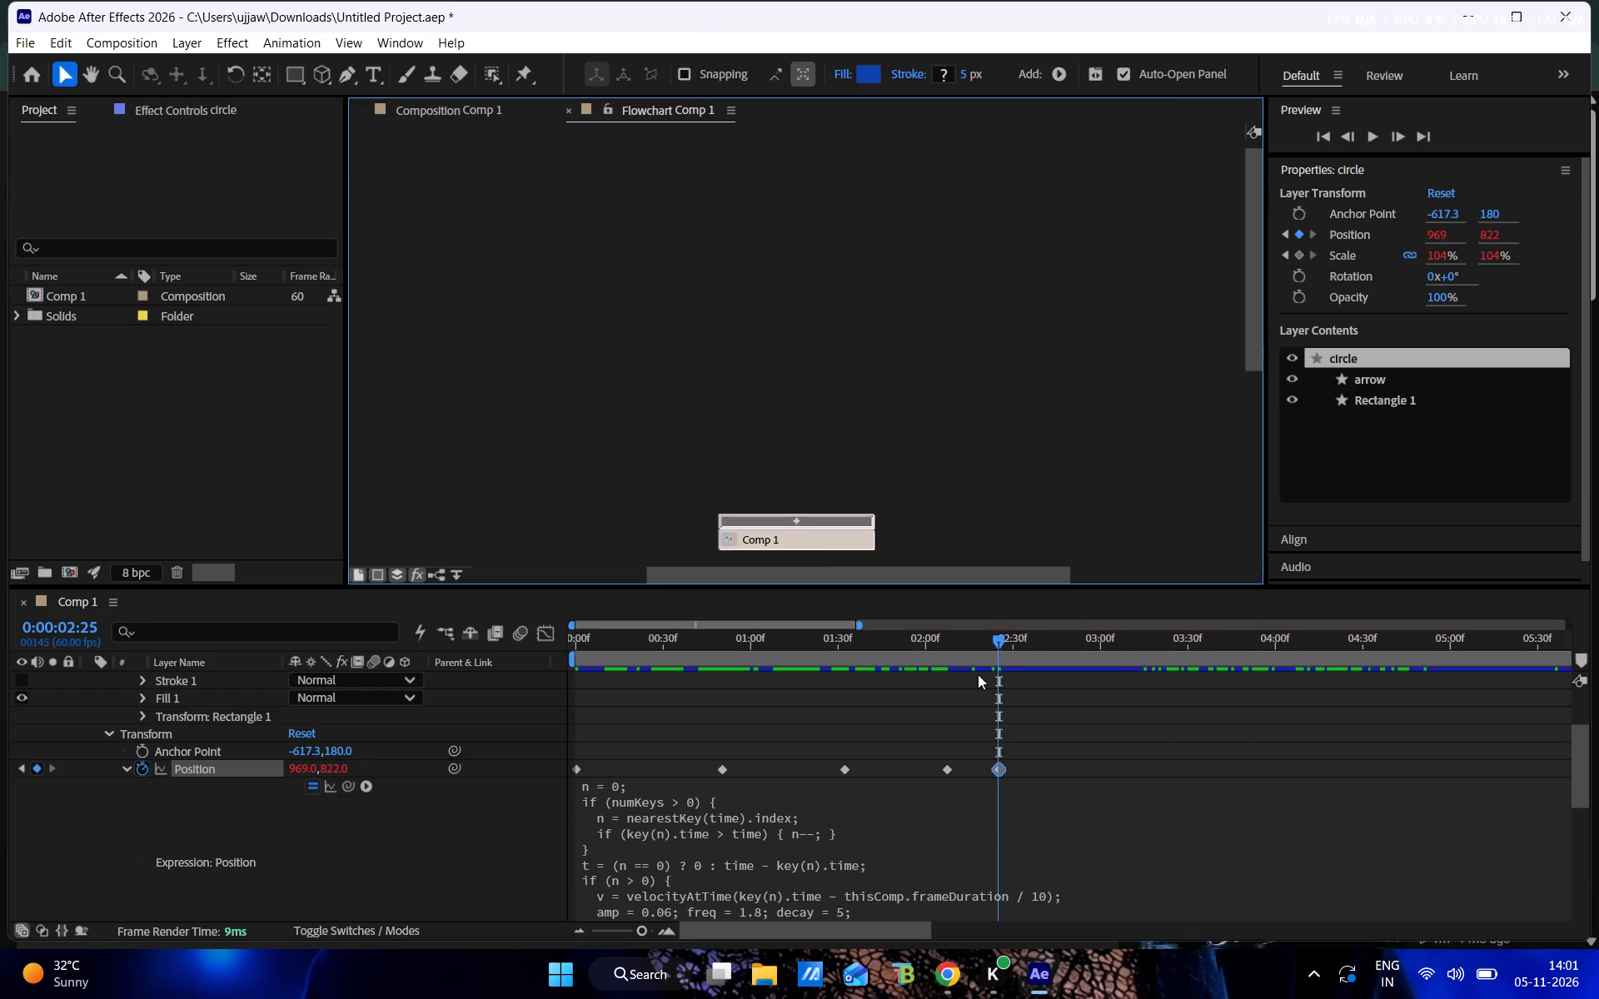
key("ctrl+z")
key("ctrl+z")
key("ctrl+z")
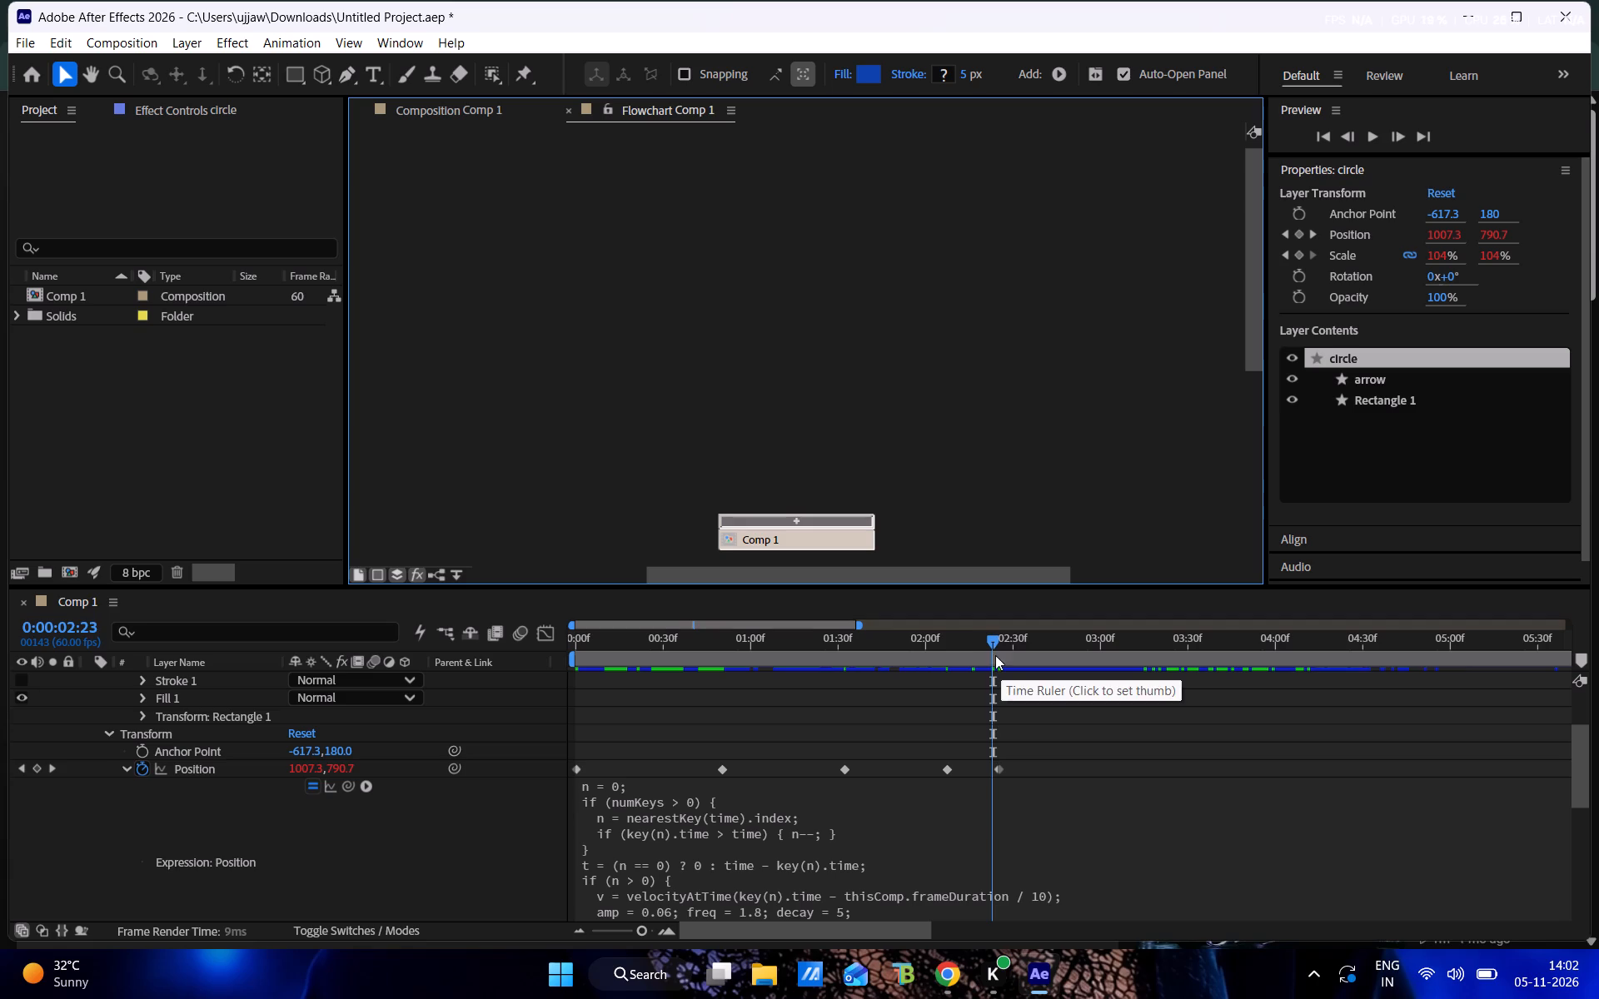
Return to the composition view and play and scrub around 0:00:02:01 to 0:00:02:39 to examine the button's drop.
left_click_drag(995, 655, 1039, 668)
left_click(424, 117)
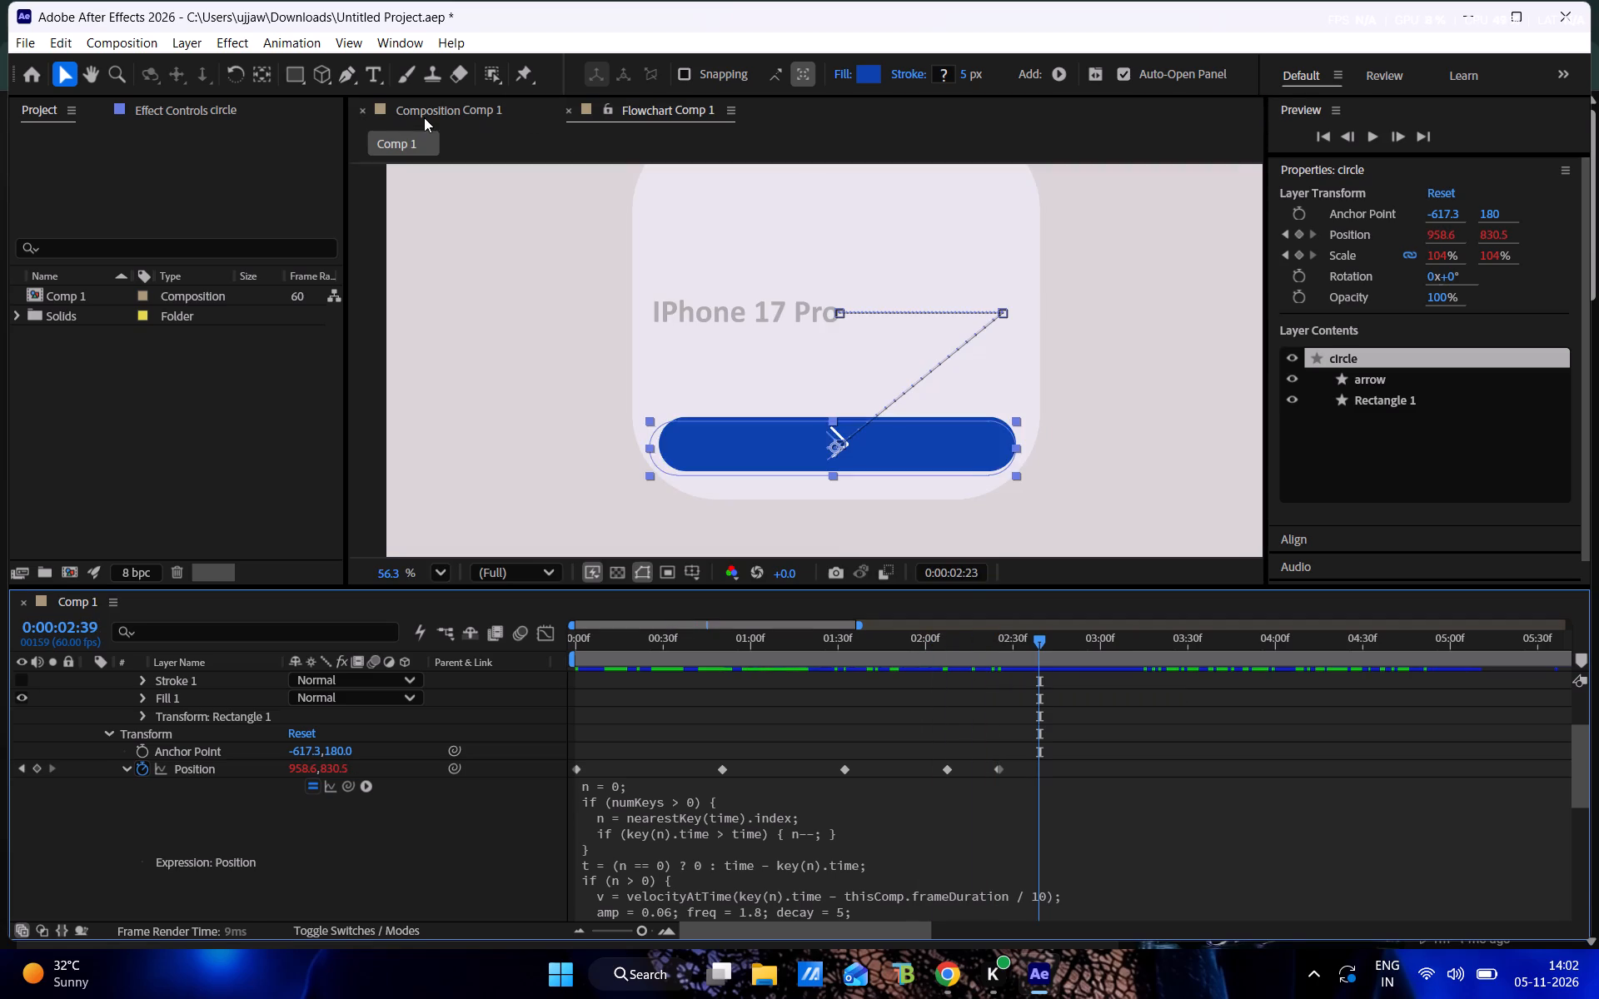
key("space")
left_click_drag(995, 644, 920, 650)
key("space")
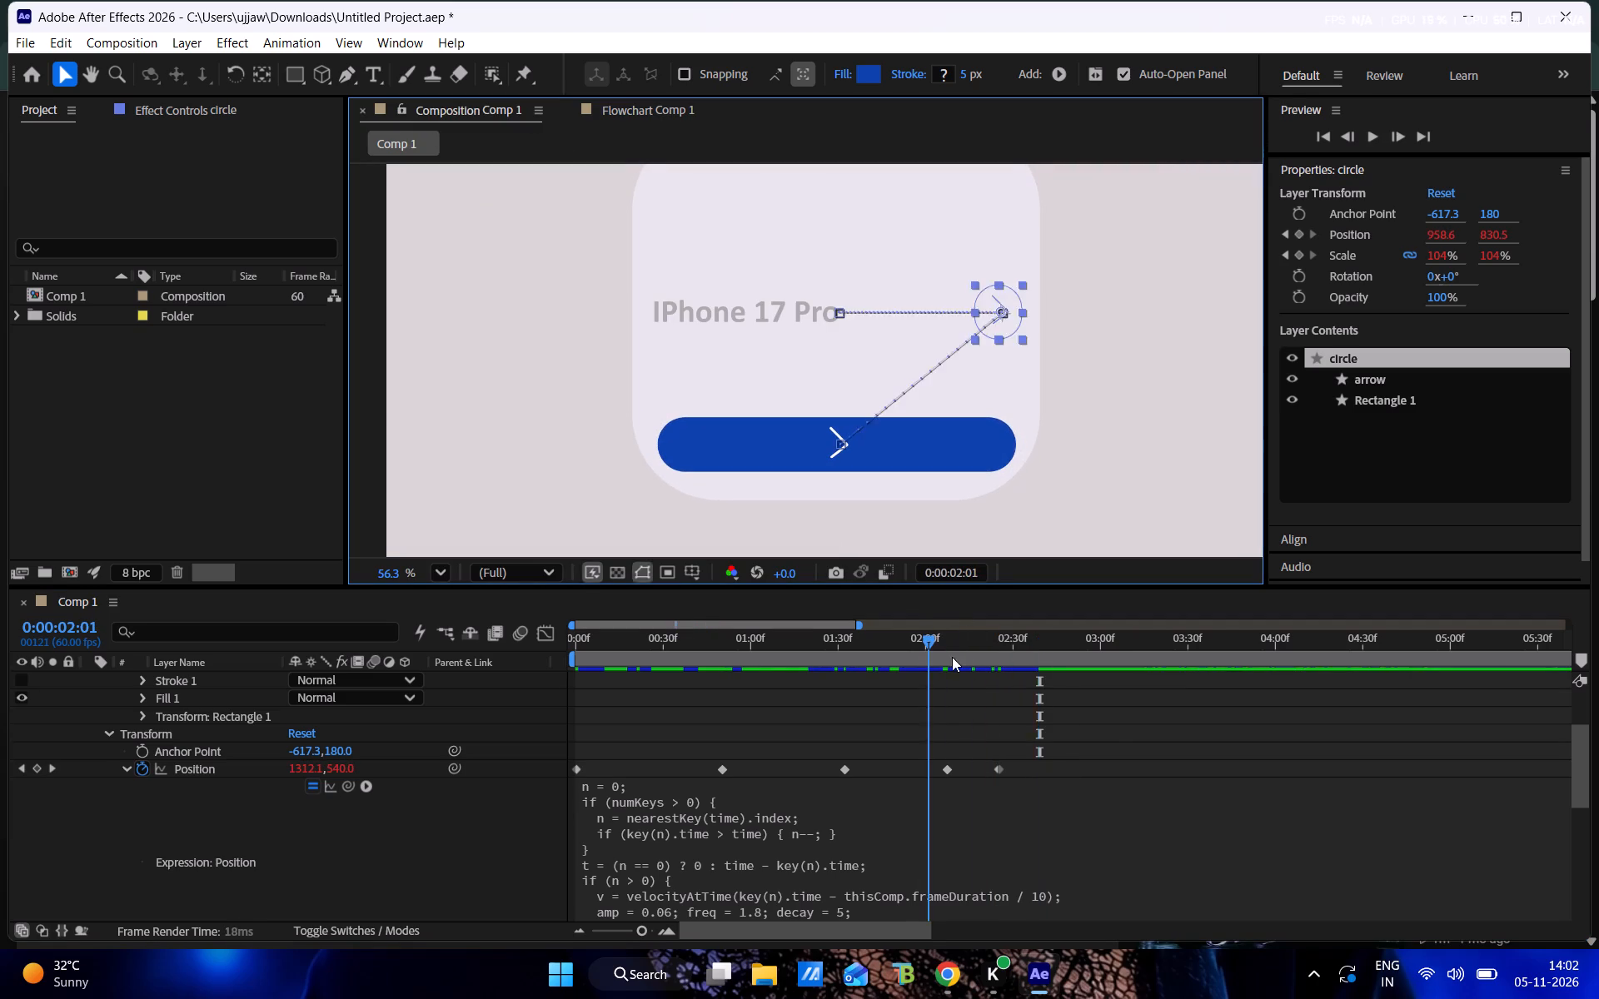
key("space")
key("space")
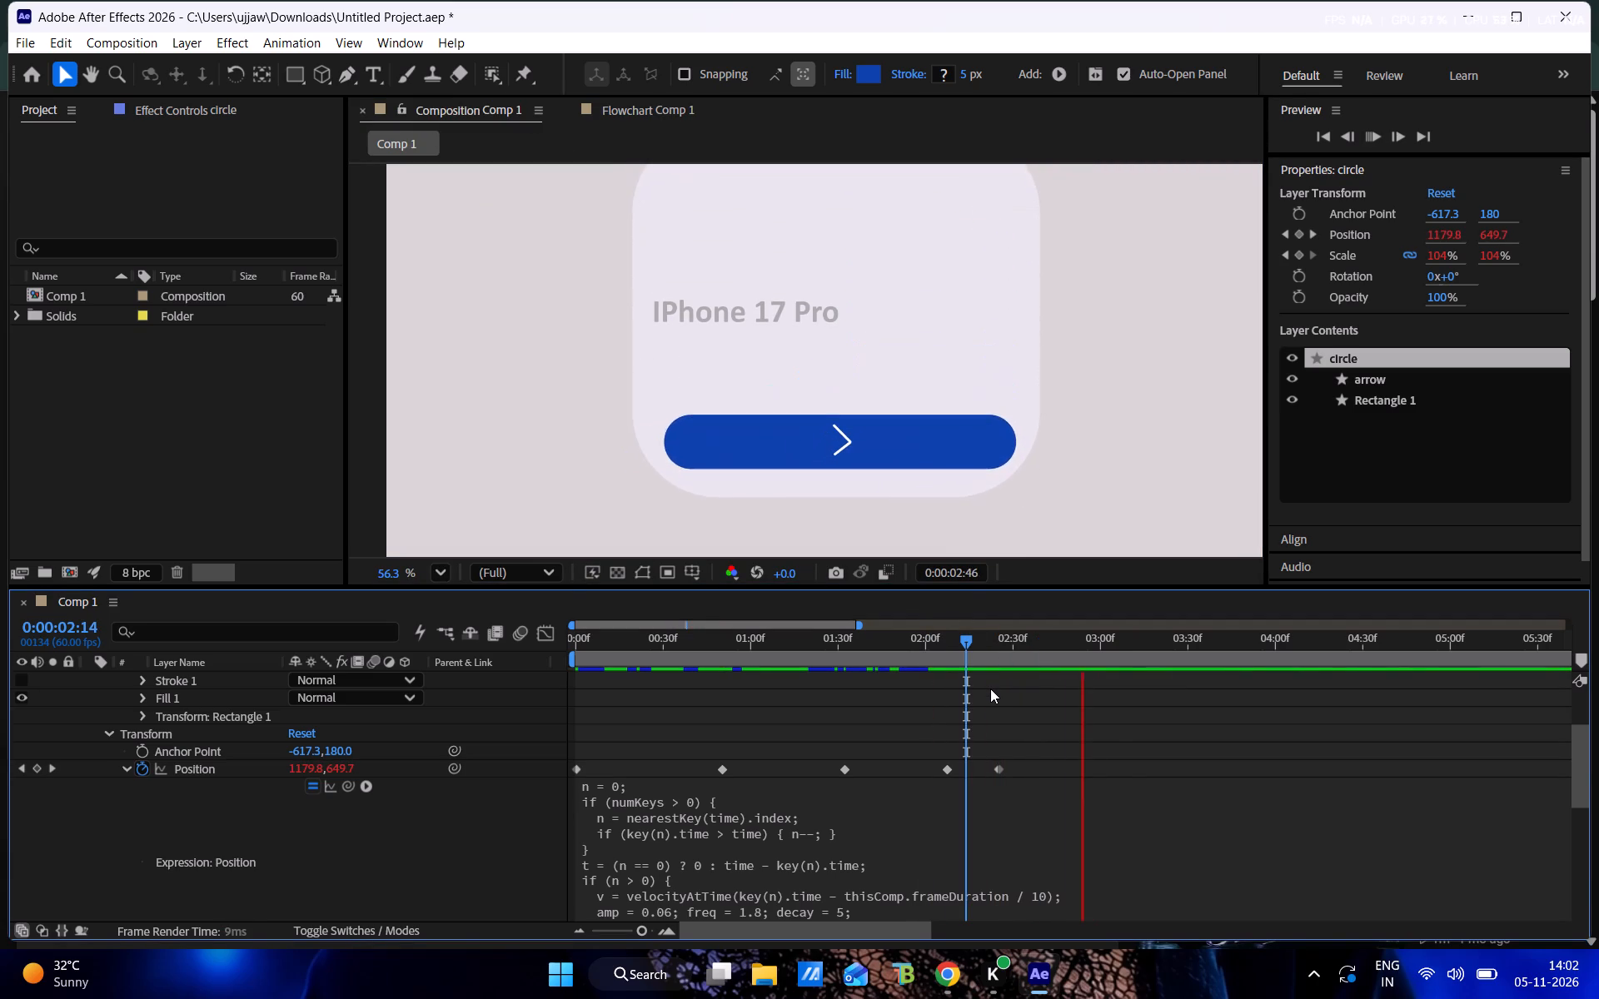
left_click_drag(1009, 647, 1028, 654)
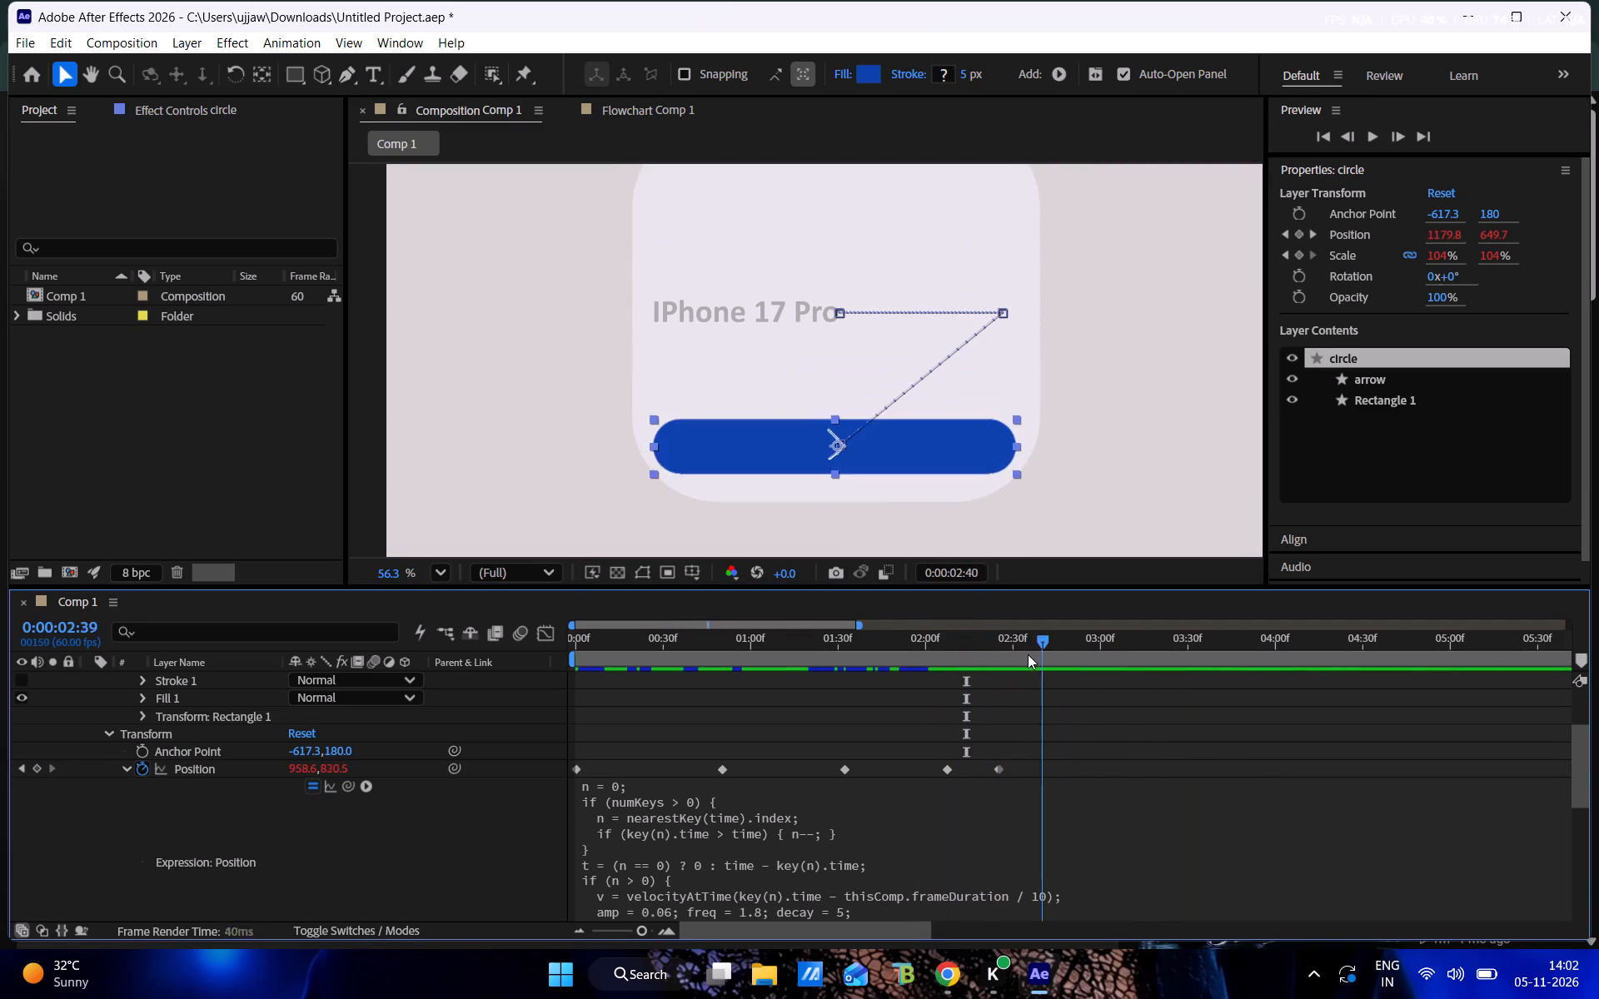
left_click_drag(1028, 654, 1002, 649)
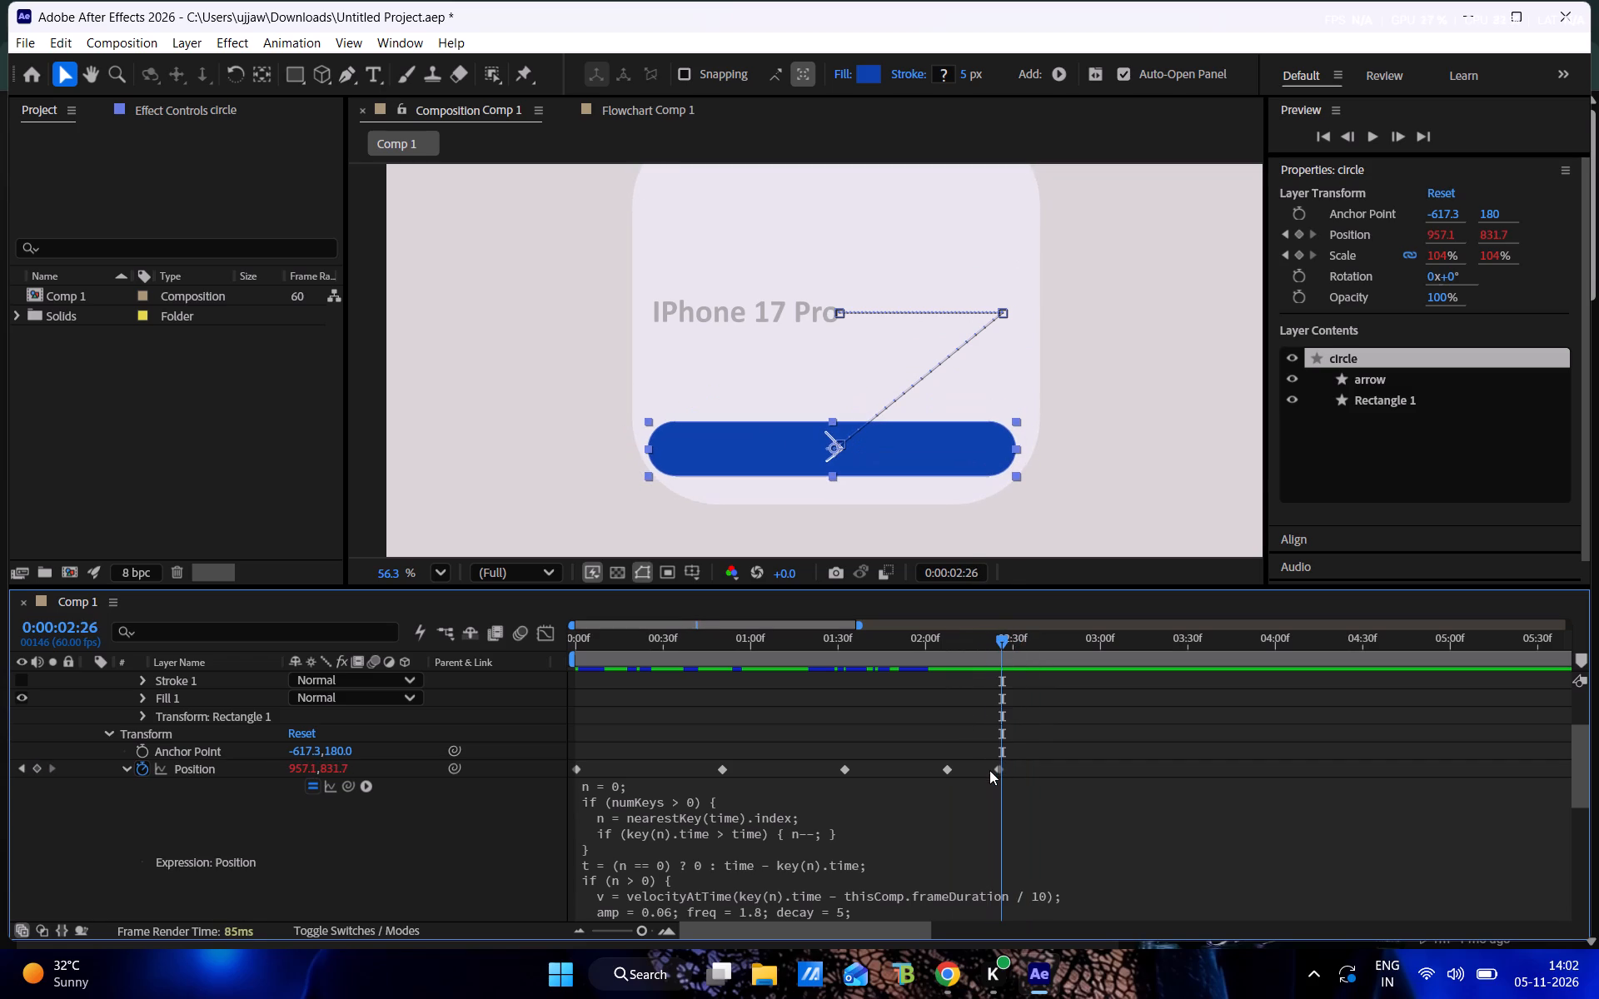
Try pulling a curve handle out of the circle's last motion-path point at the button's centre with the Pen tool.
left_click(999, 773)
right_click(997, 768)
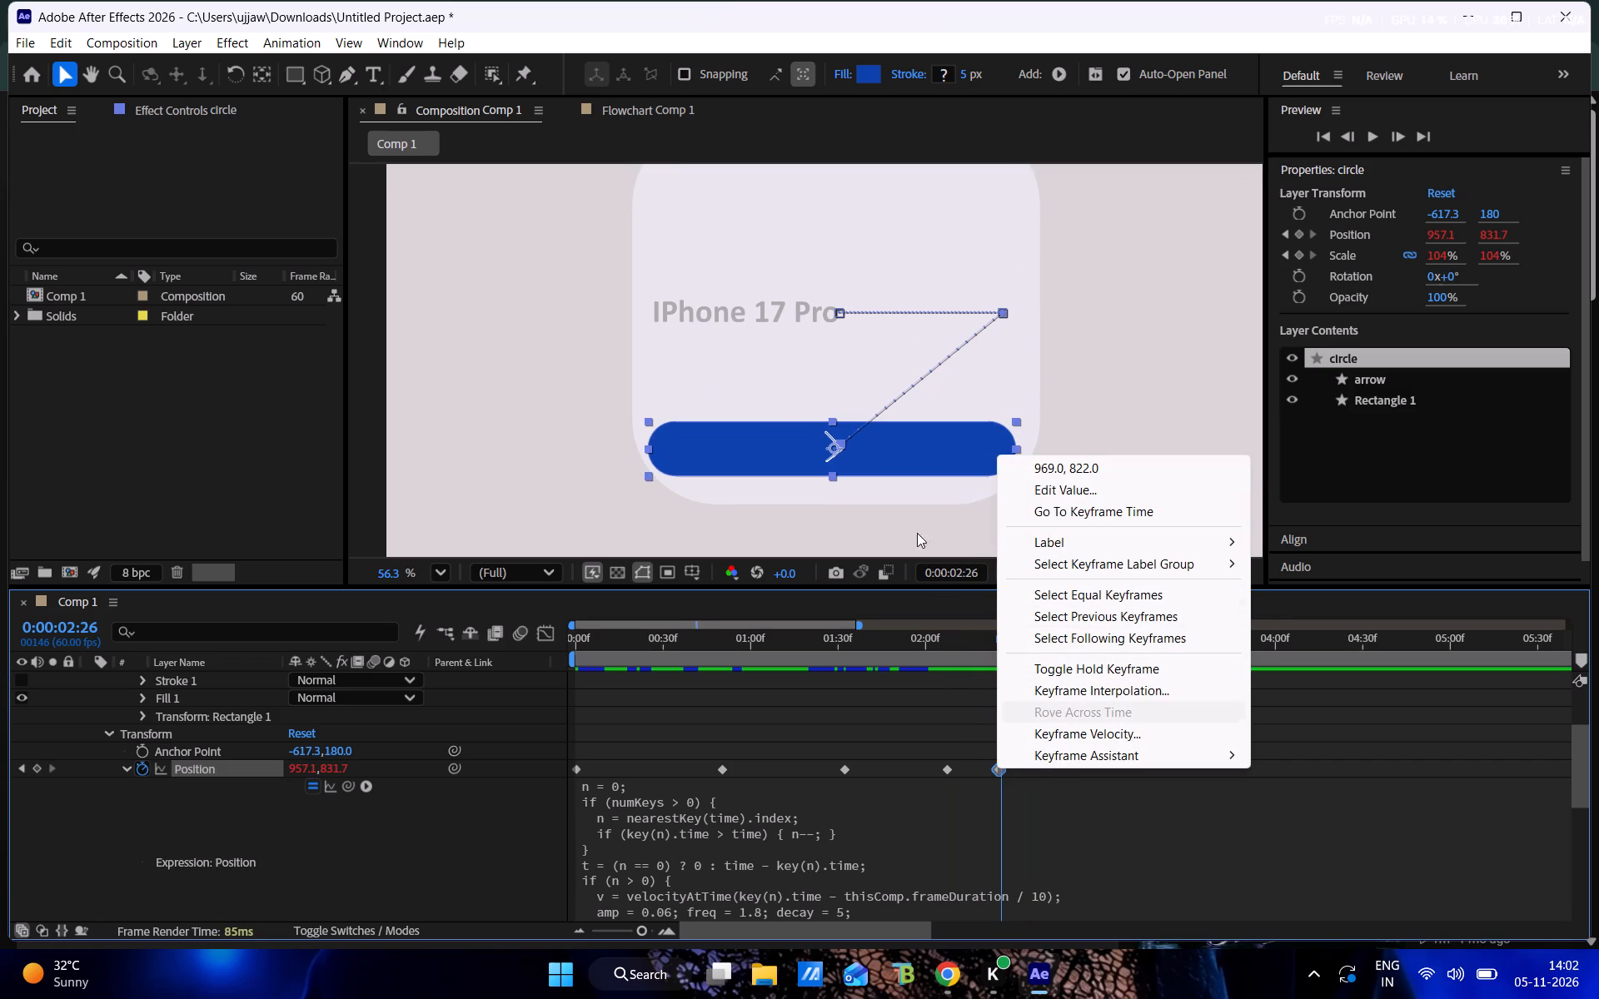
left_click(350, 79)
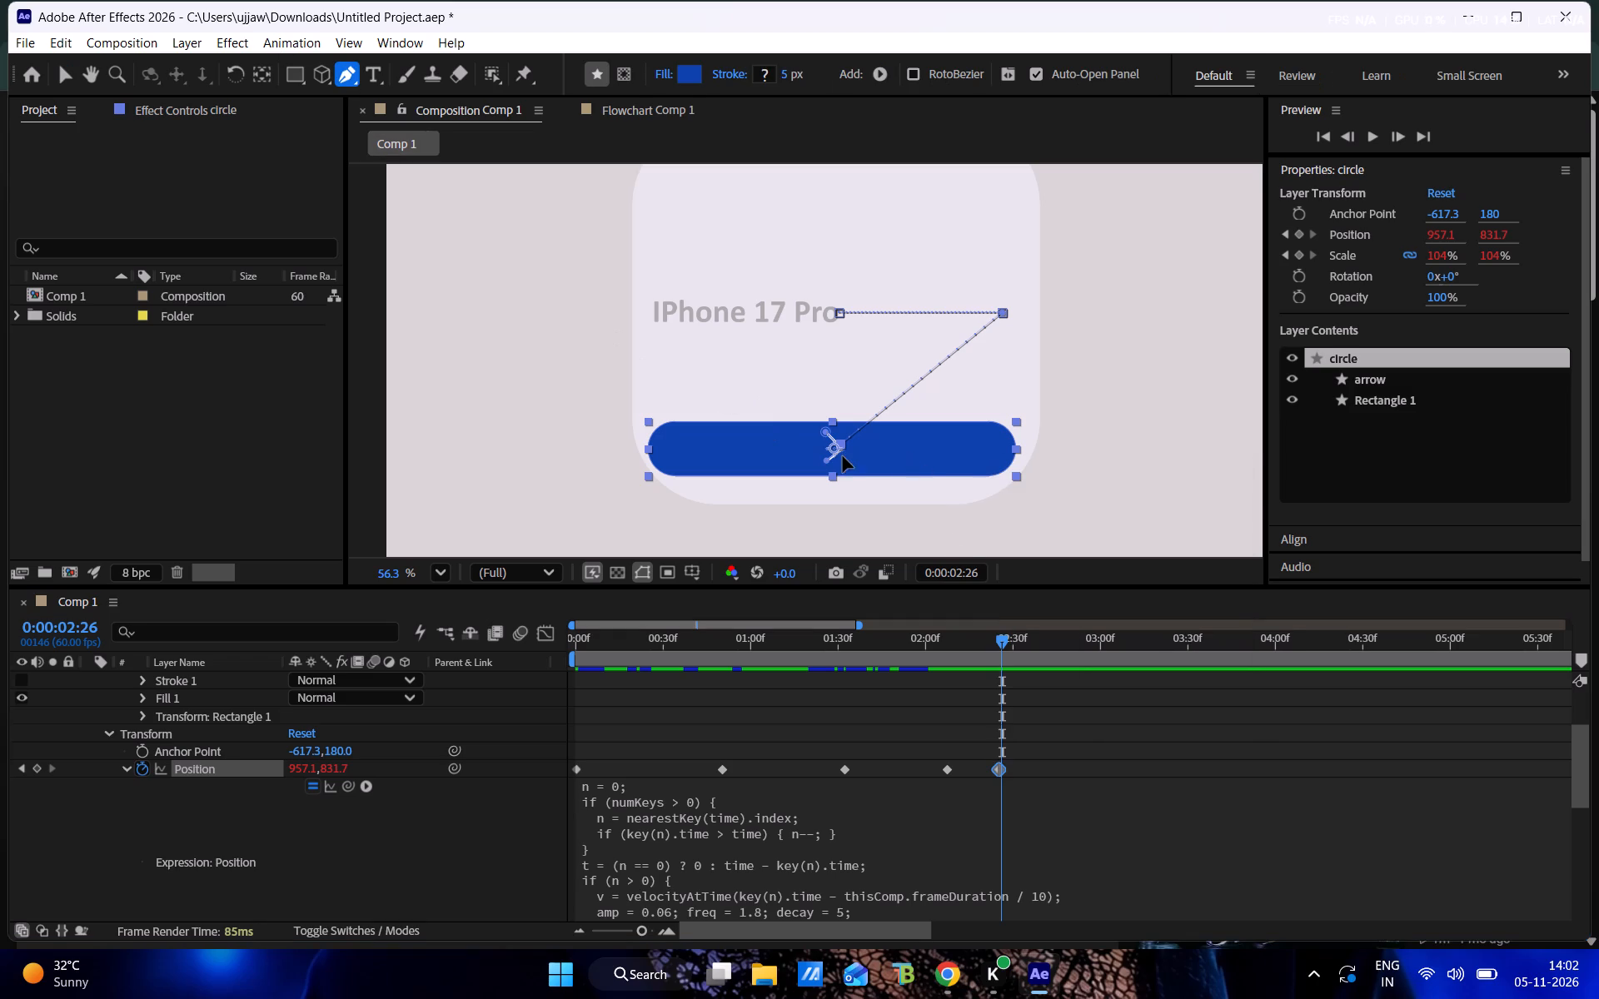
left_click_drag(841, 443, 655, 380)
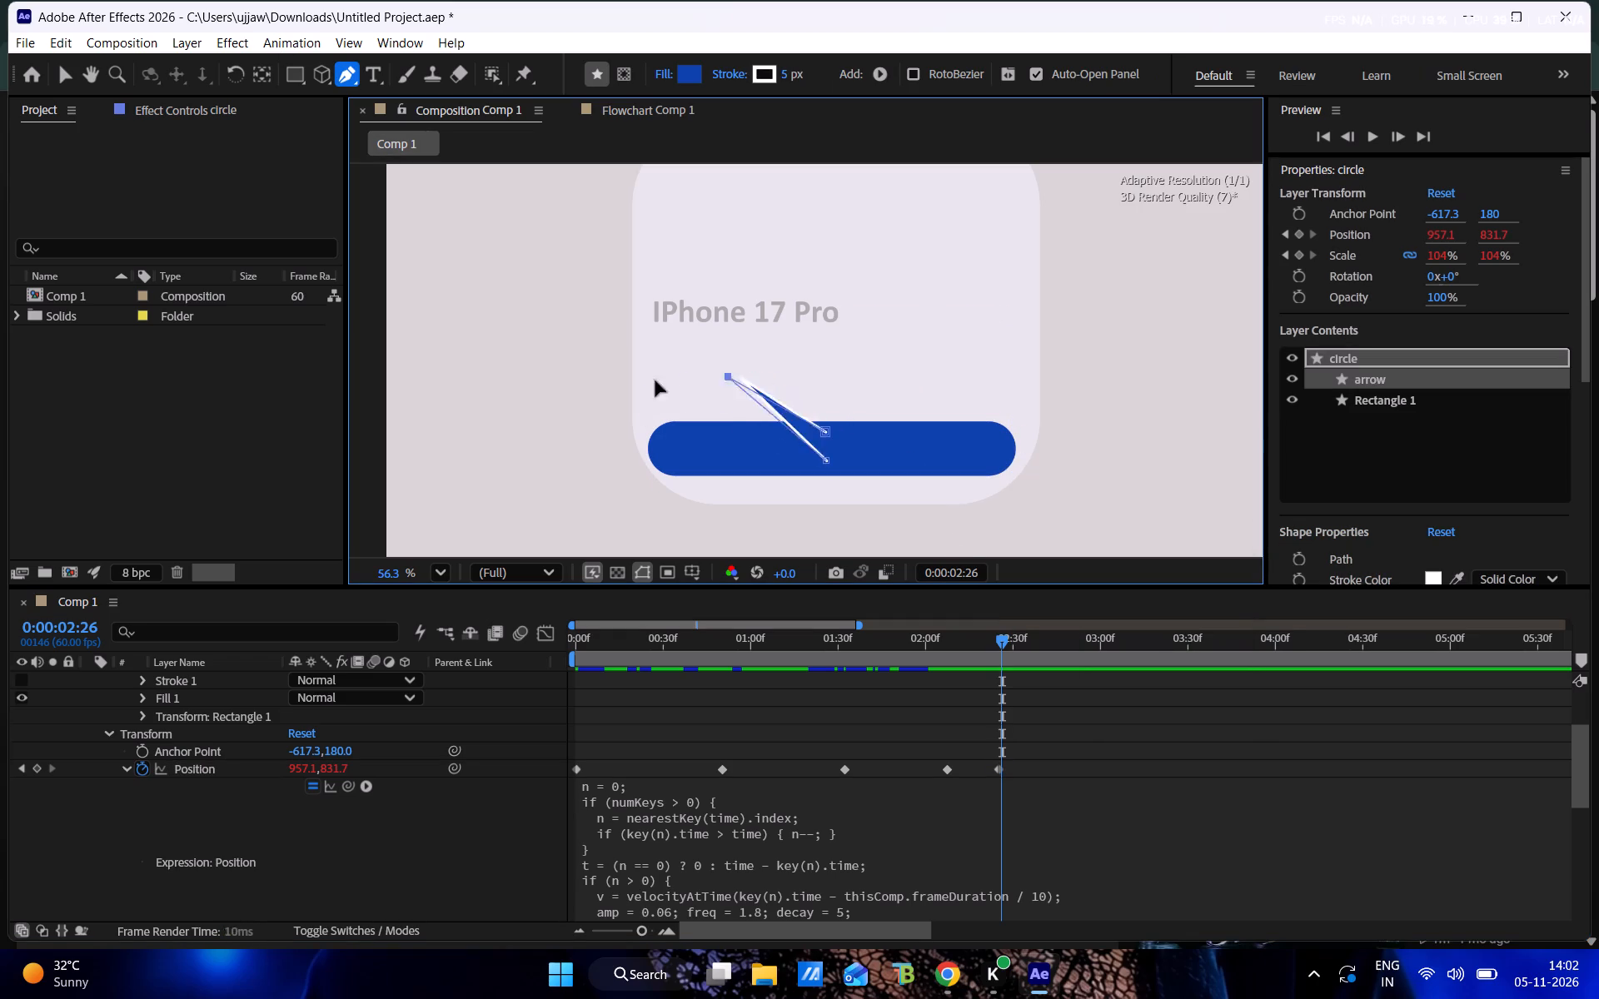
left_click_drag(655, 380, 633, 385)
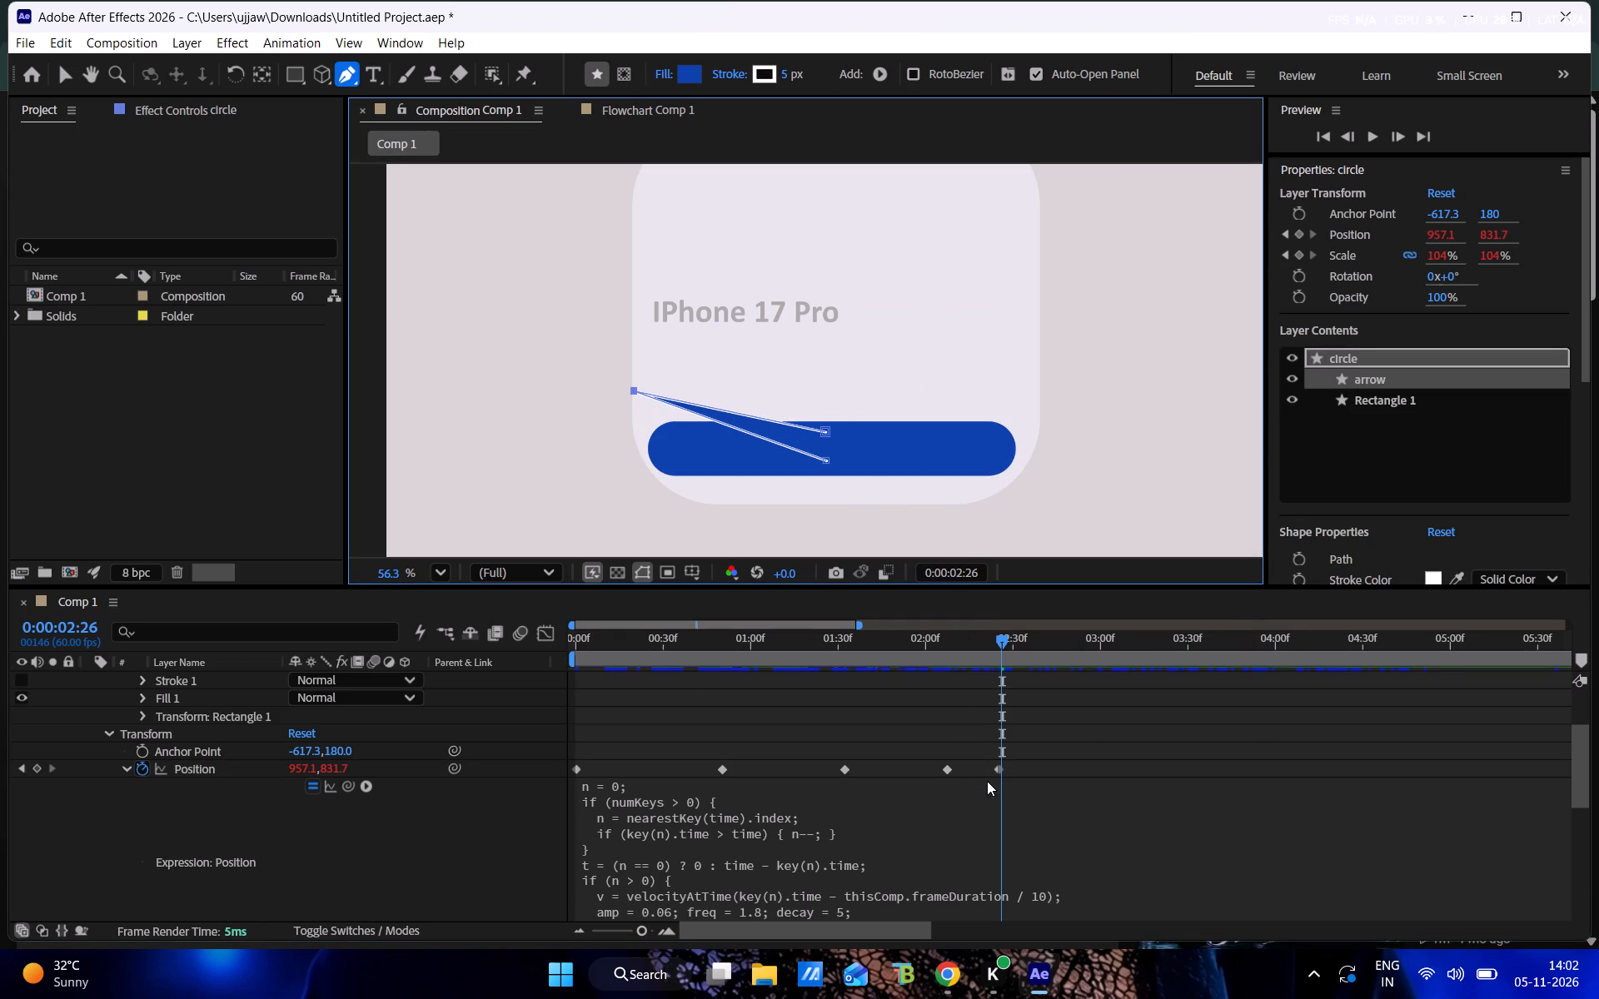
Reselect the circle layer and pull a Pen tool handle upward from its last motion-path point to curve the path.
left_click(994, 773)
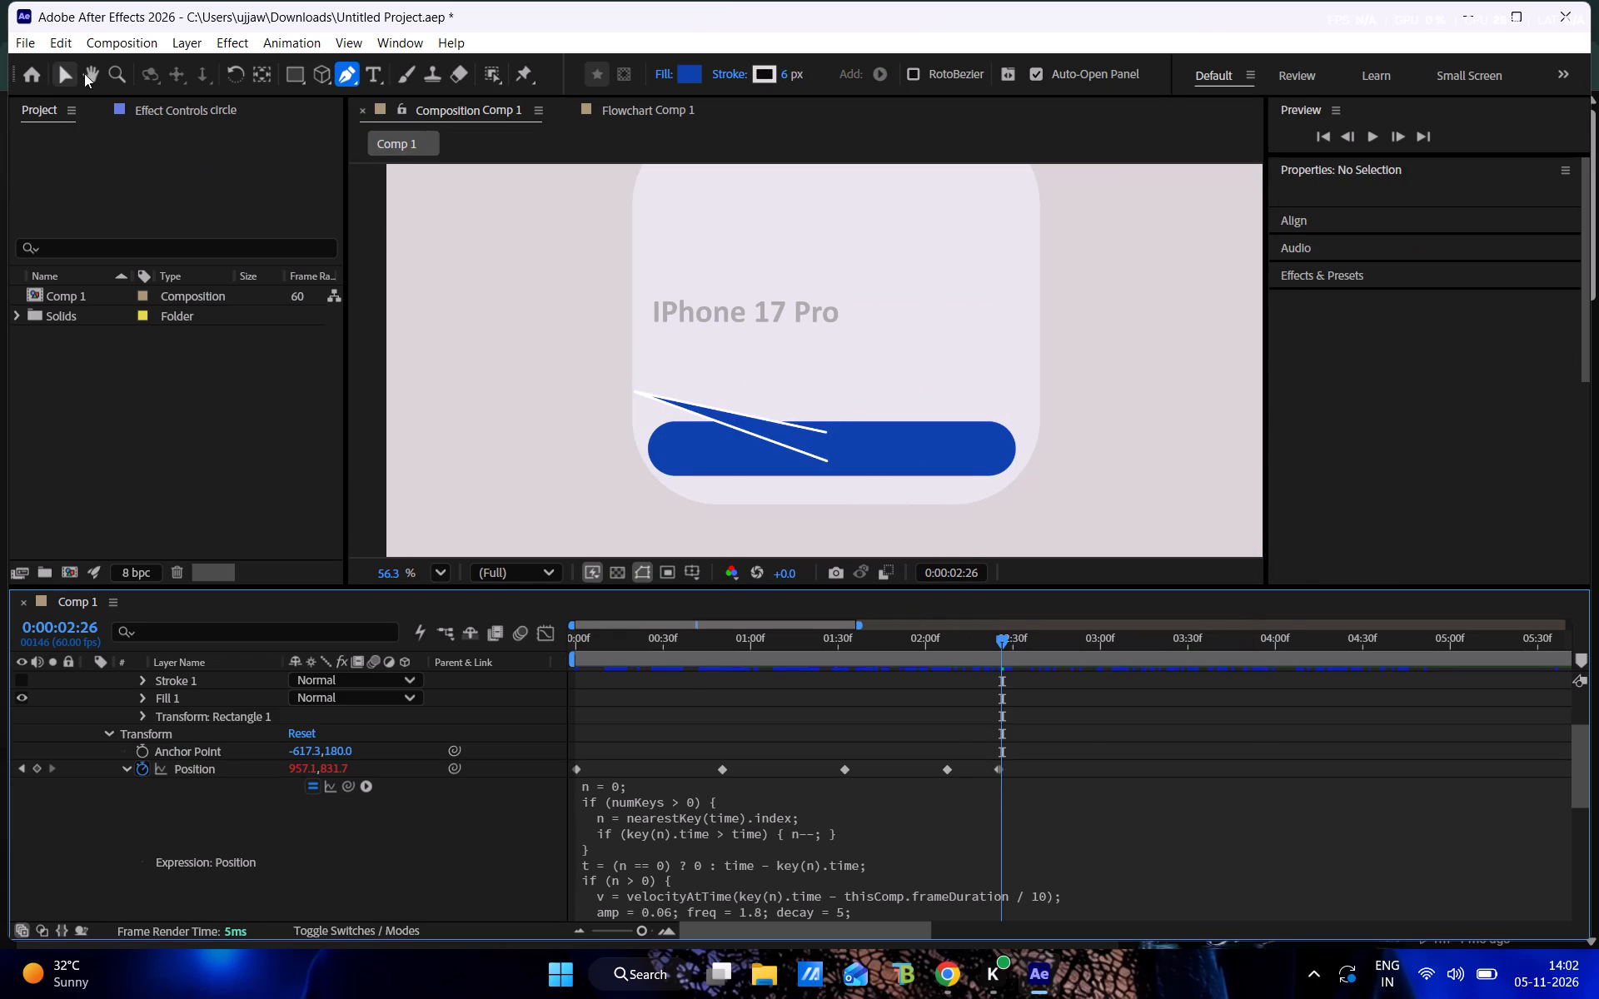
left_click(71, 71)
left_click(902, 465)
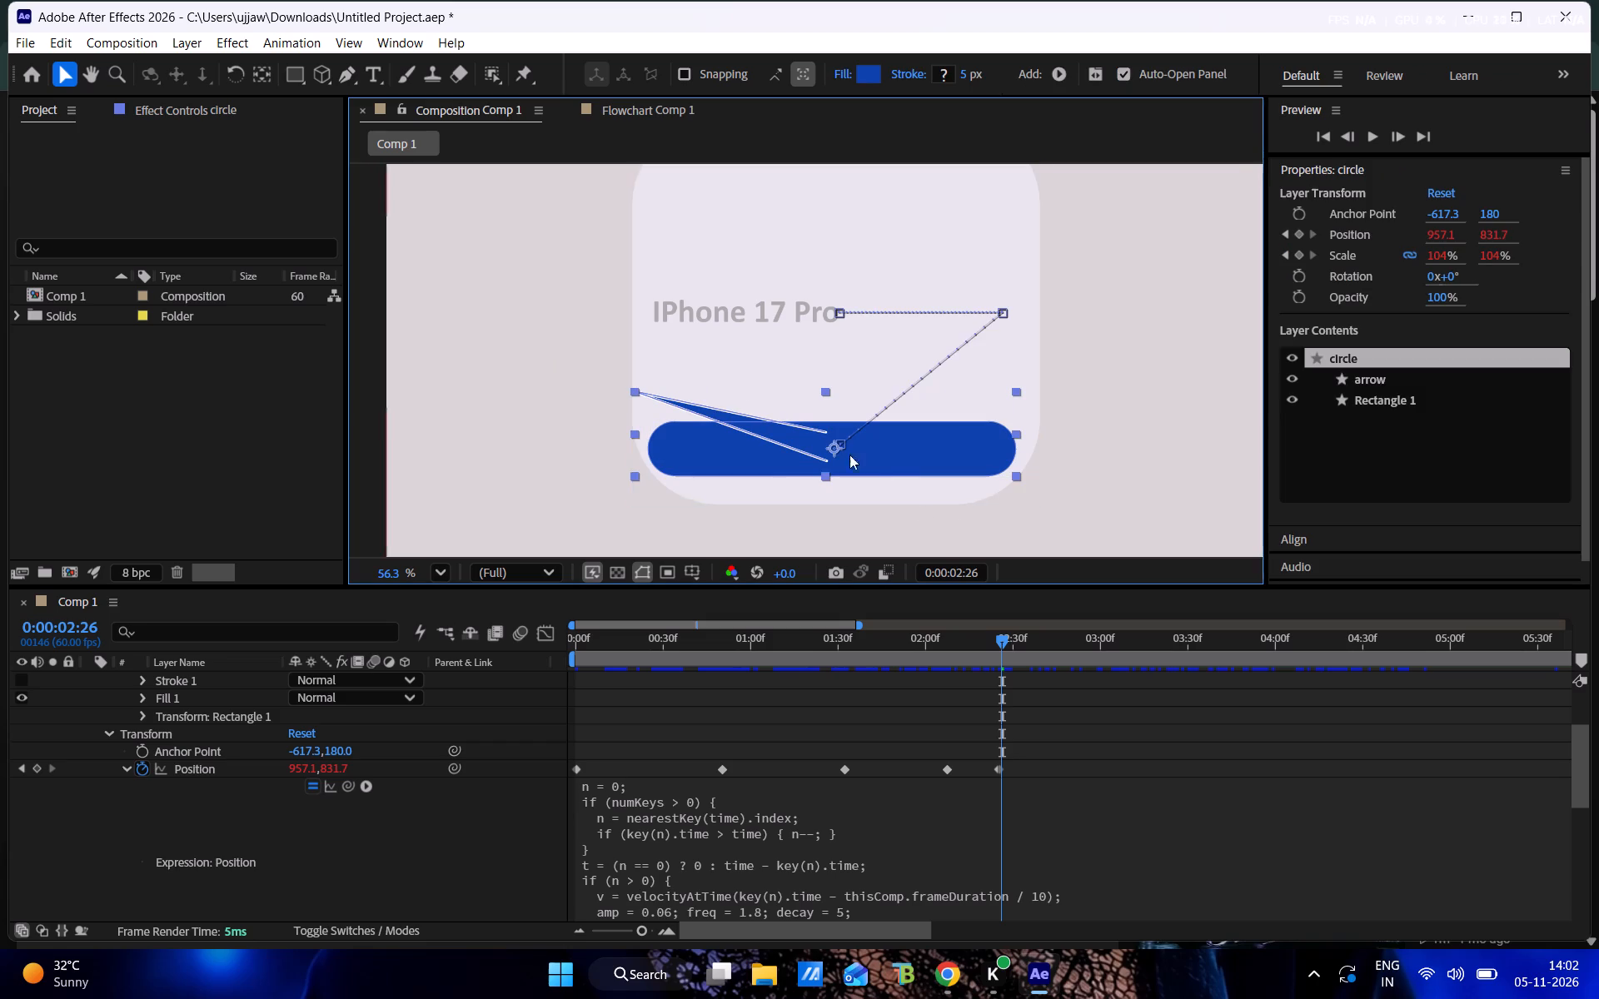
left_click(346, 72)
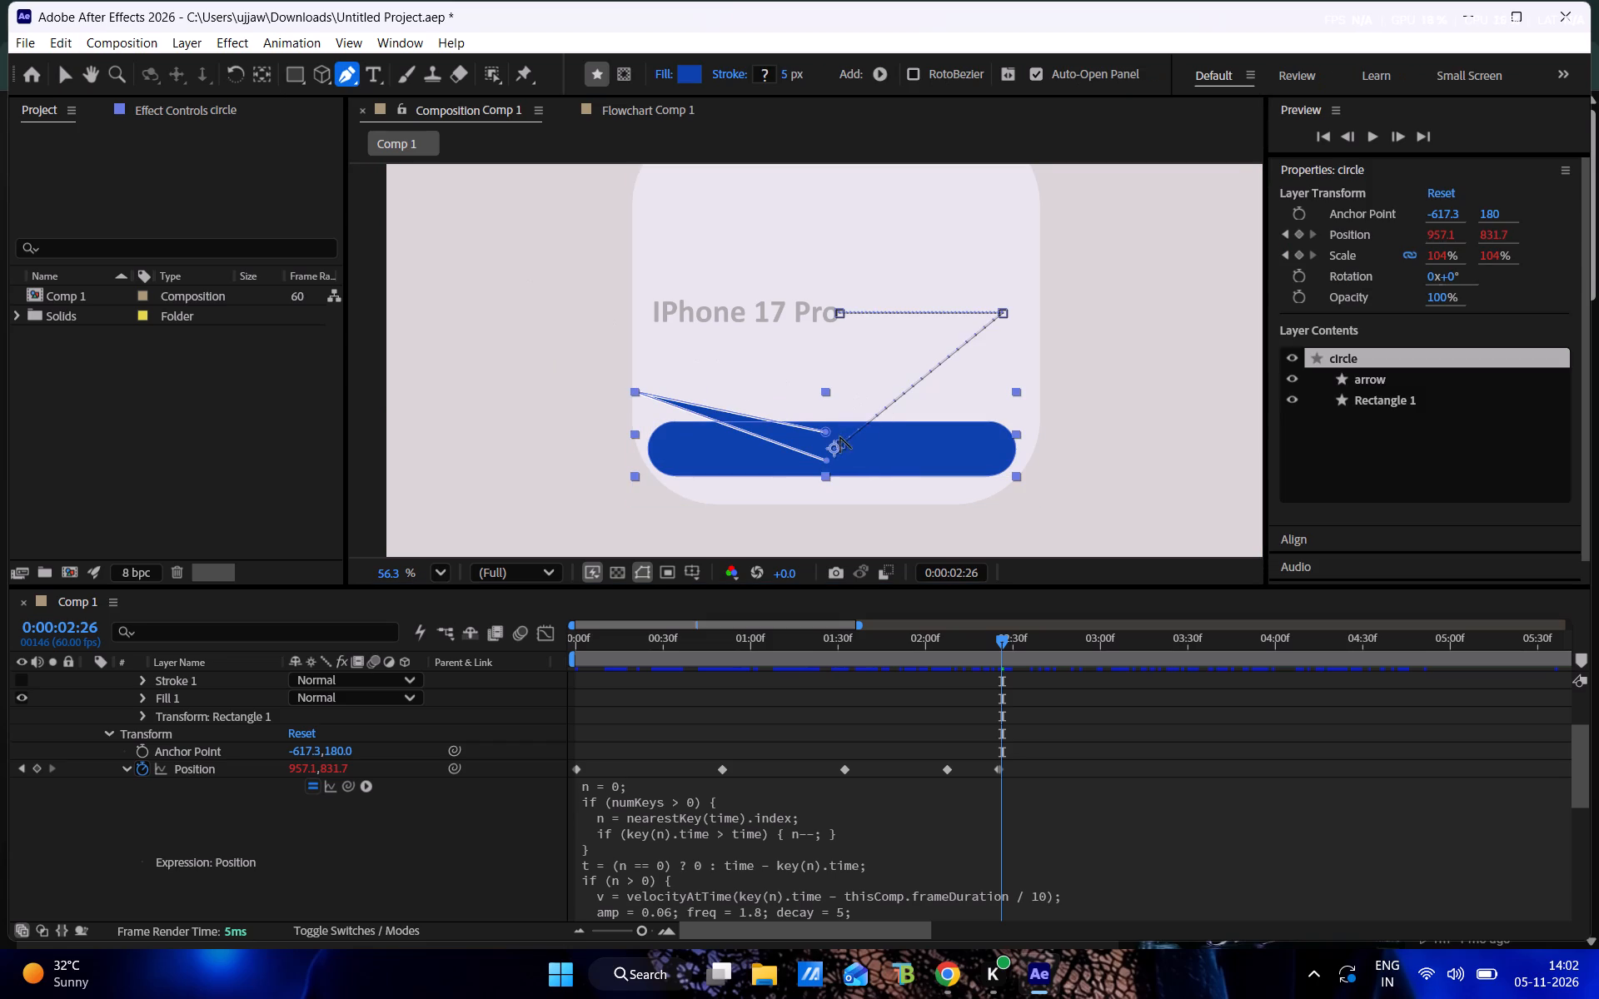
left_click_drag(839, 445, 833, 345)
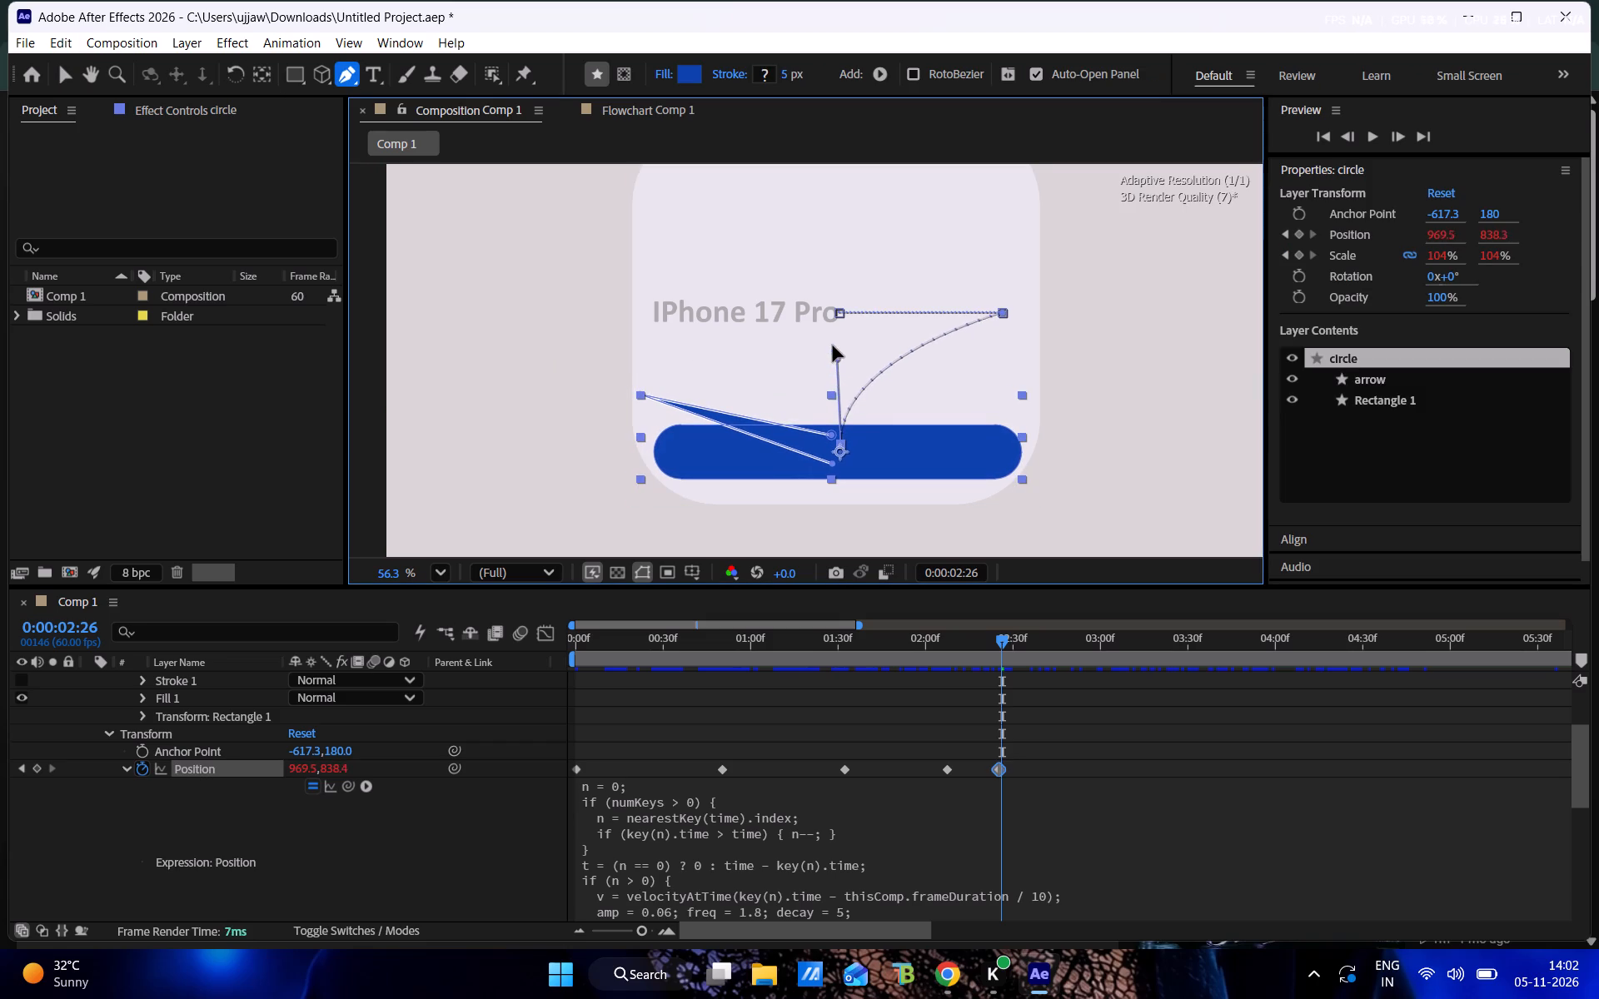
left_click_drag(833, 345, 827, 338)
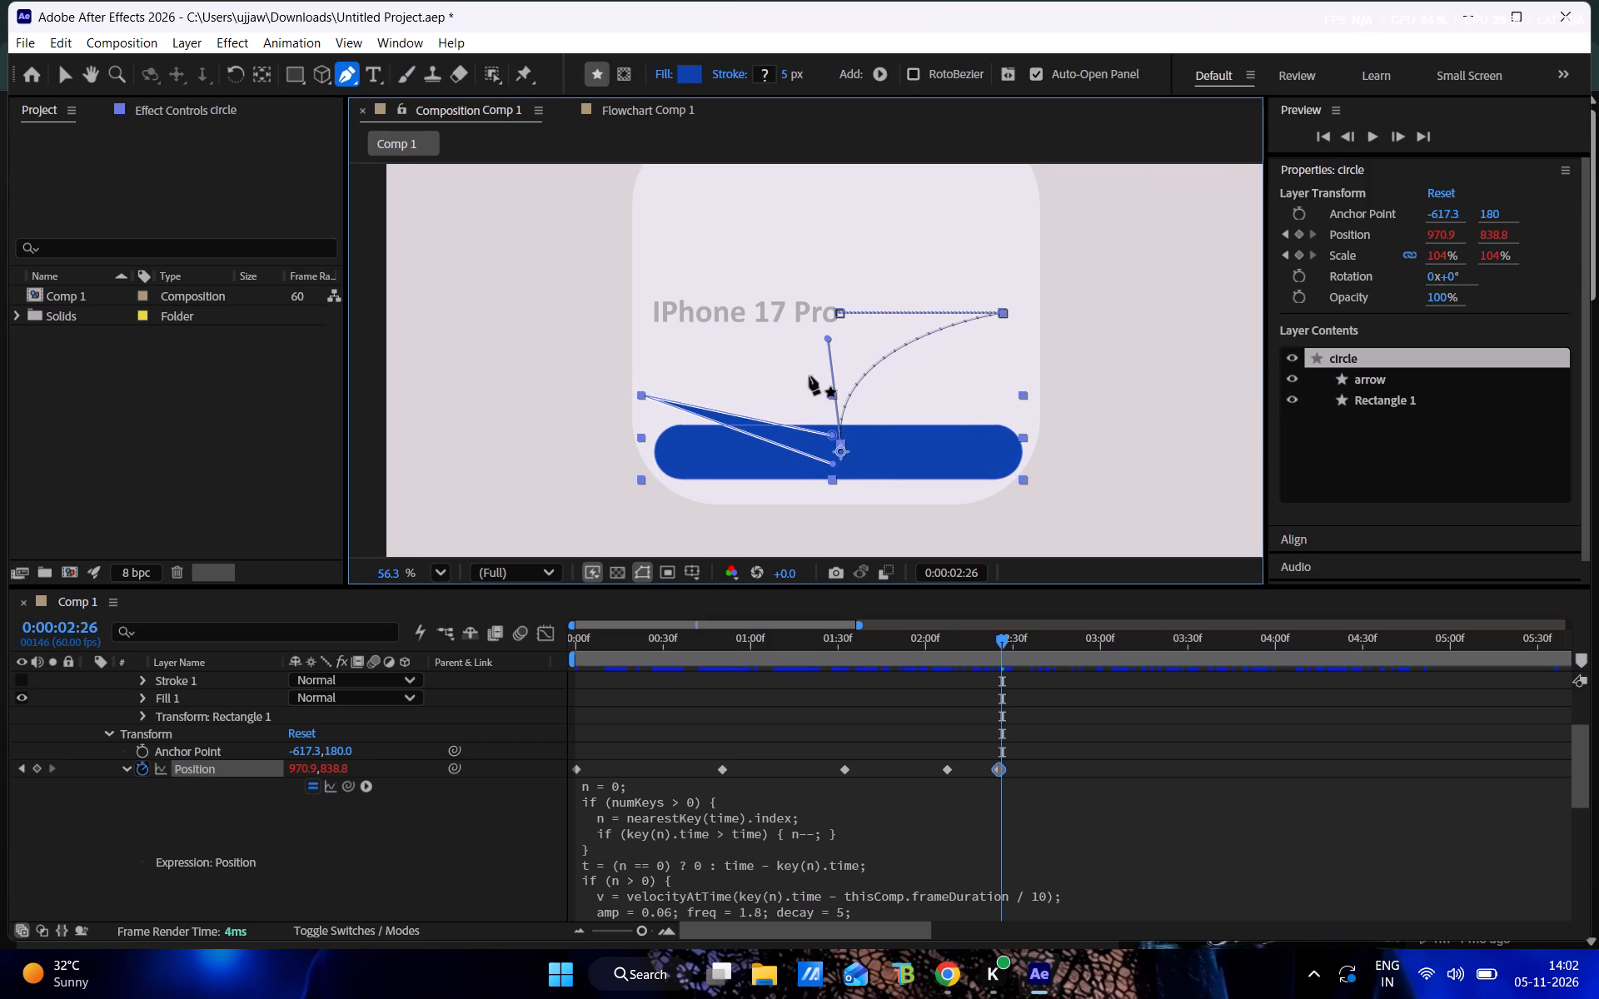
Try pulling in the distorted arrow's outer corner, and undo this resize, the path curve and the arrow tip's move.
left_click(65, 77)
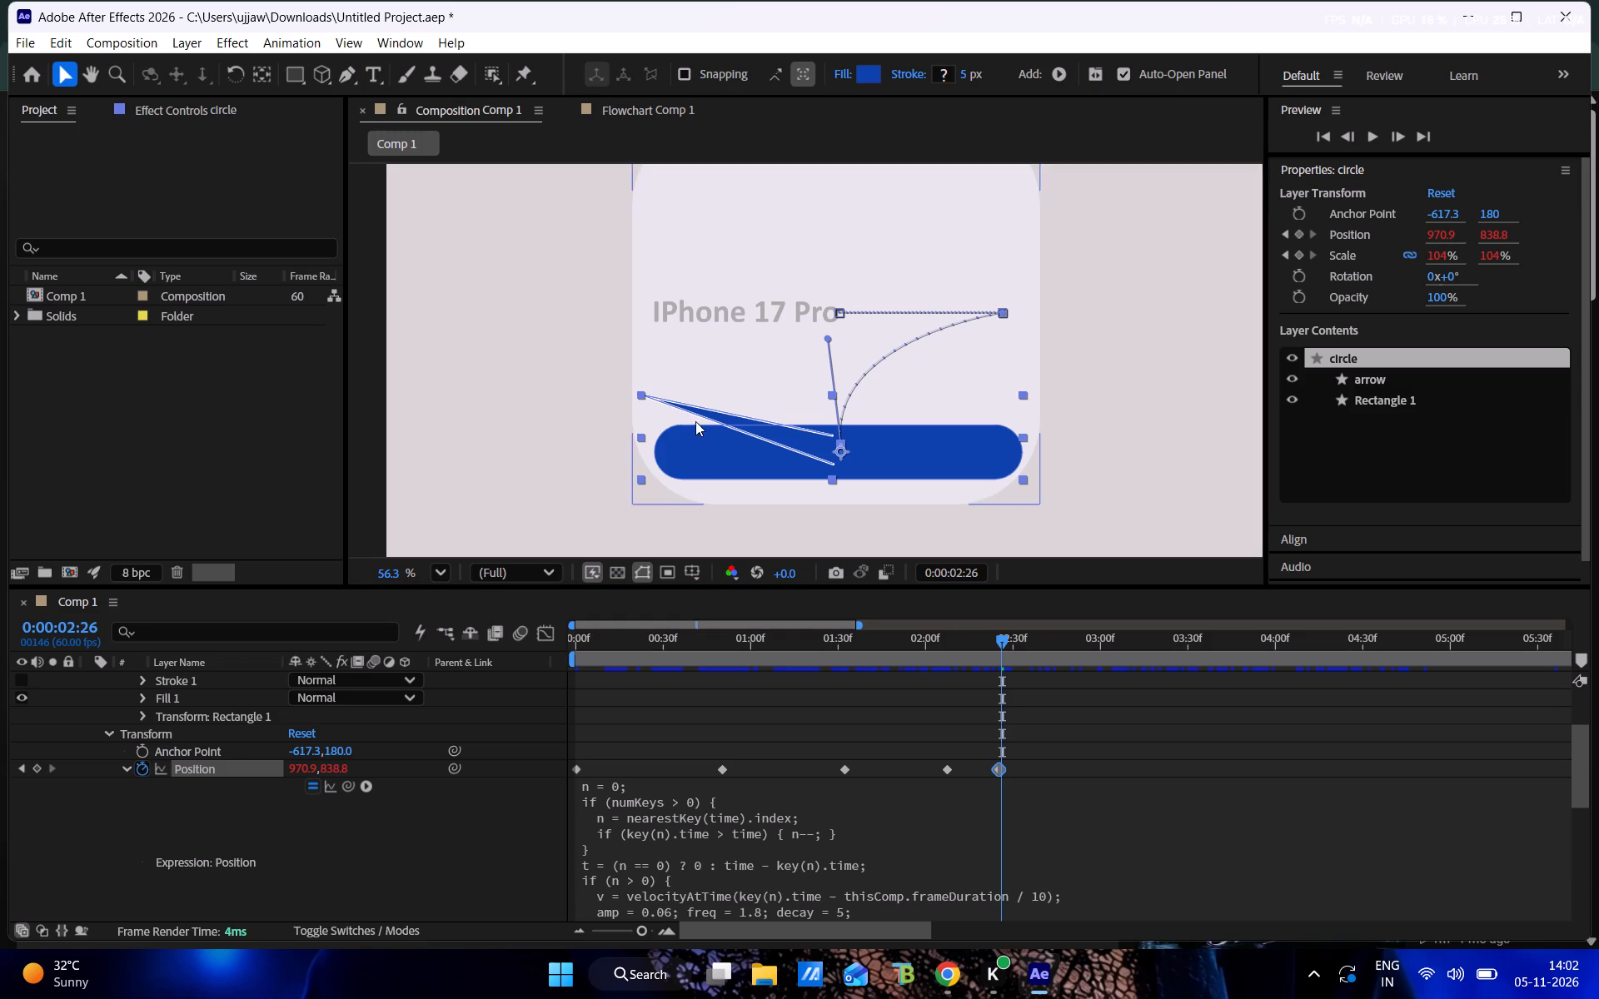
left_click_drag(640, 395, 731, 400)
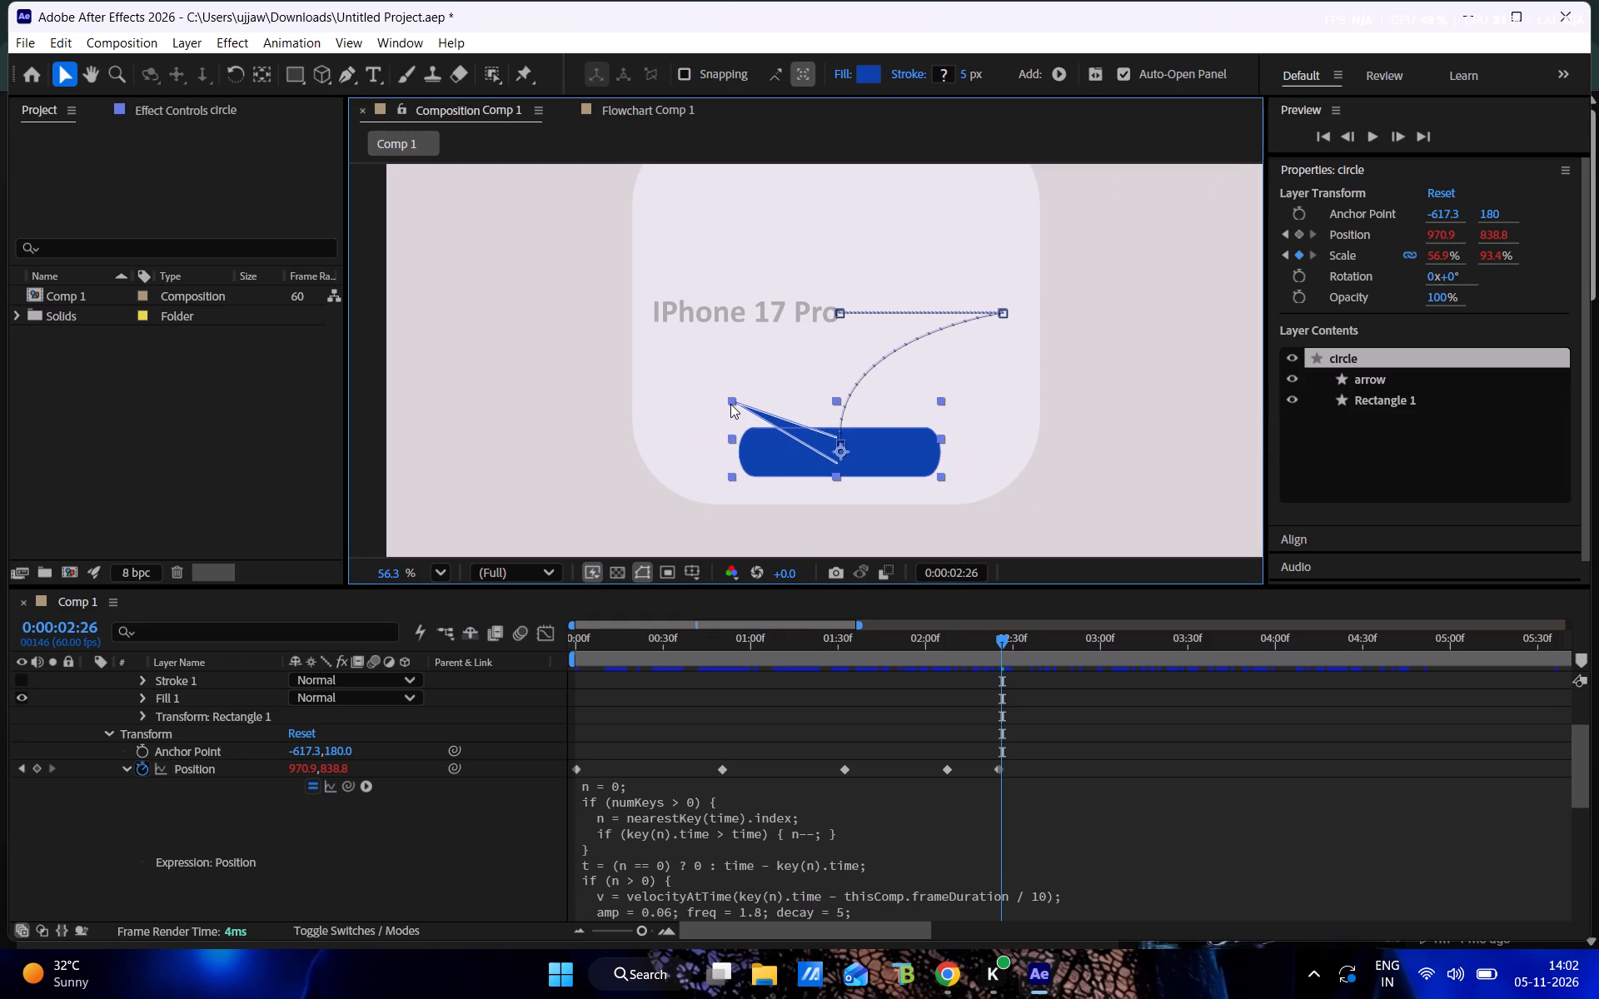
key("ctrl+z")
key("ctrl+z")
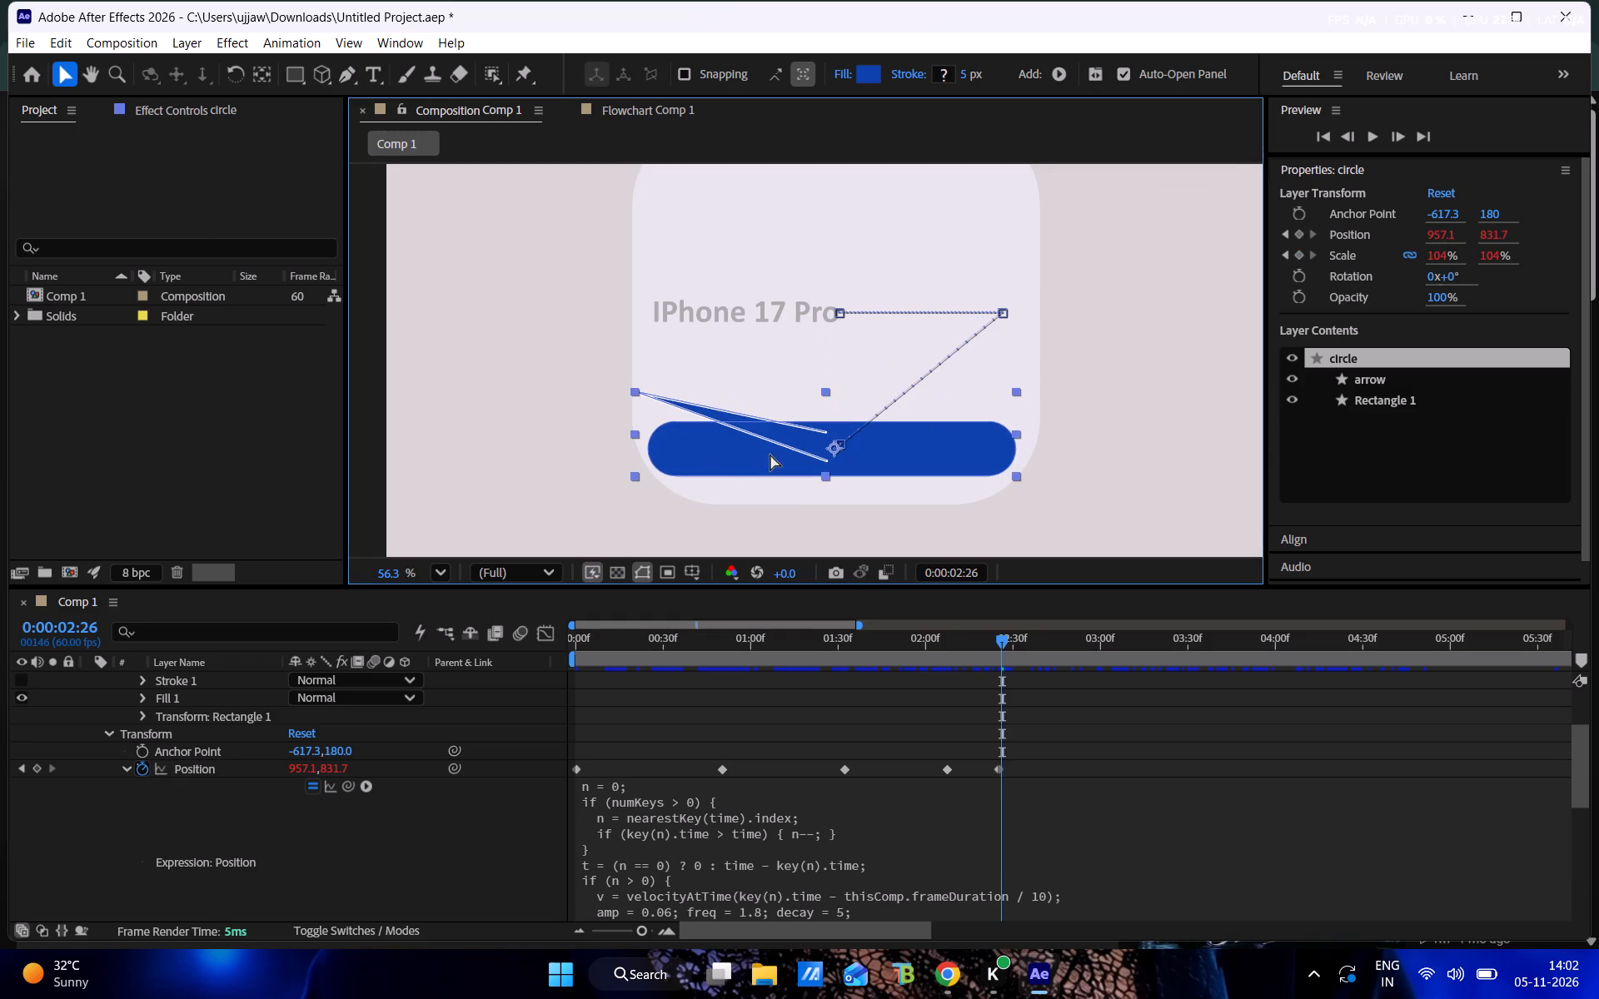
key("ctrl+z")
Pull a nearly vertical curve handle upward from the circle's last motion-path point with the Pen tool, leaving the arrow untouched.
scroll(868, 442, "up", 17)
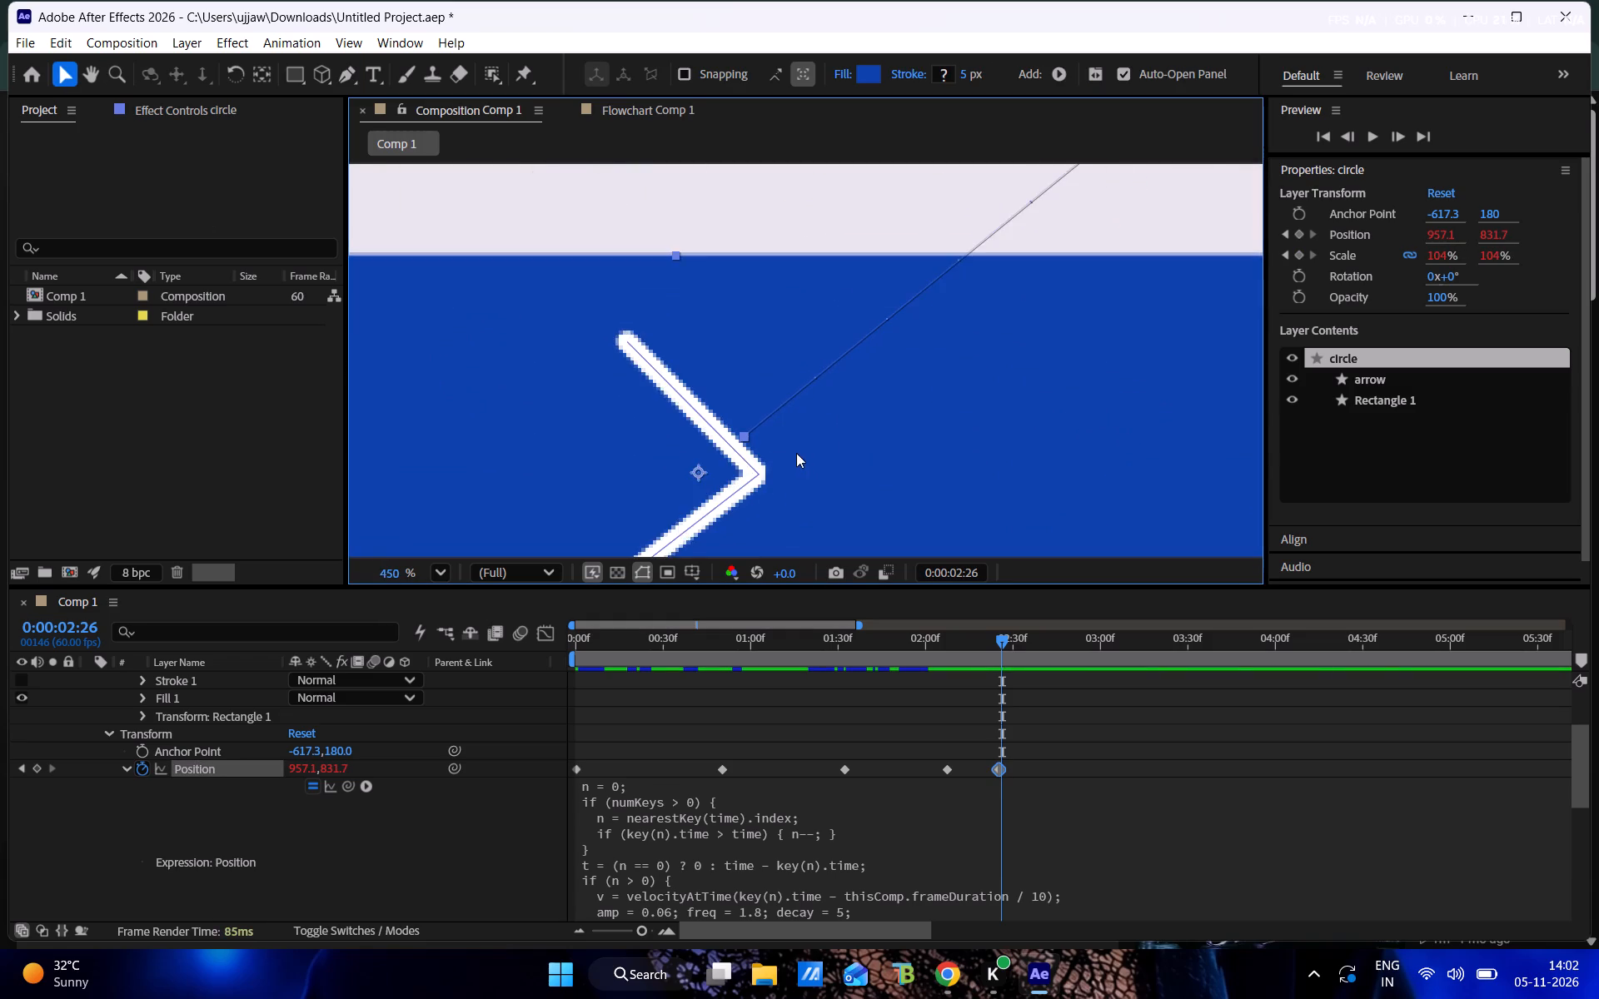
scroll(700, 442, "up", 6)
left_click(349, 77)
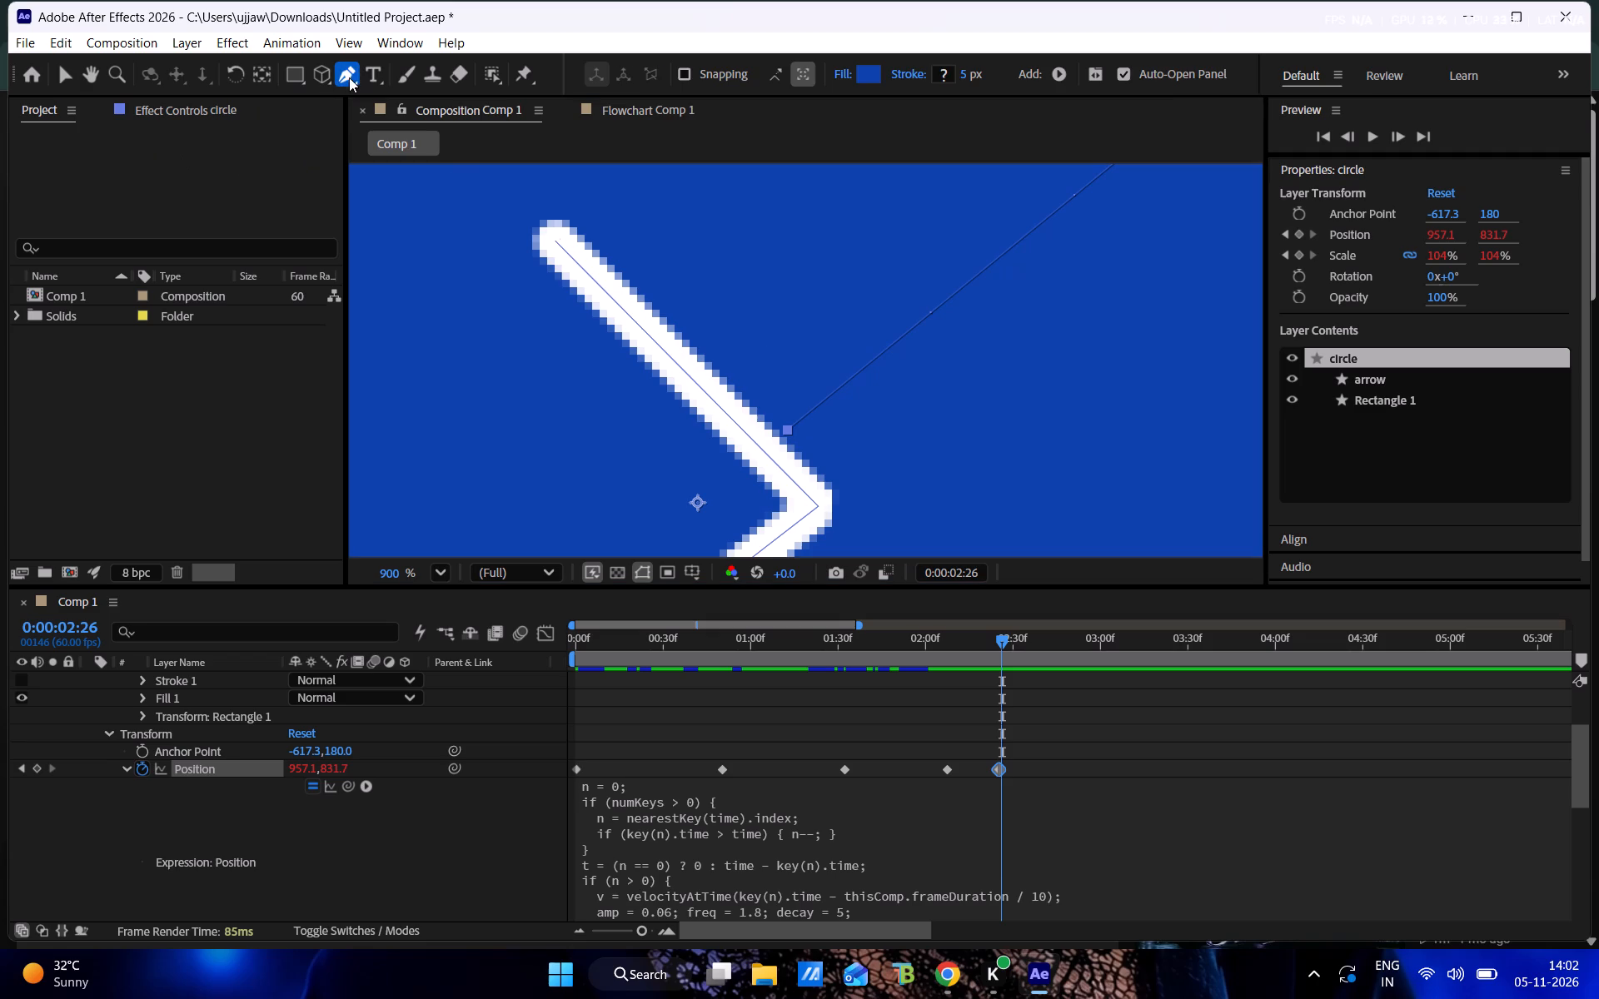
left_click_drag(788, 431, 793, 347)
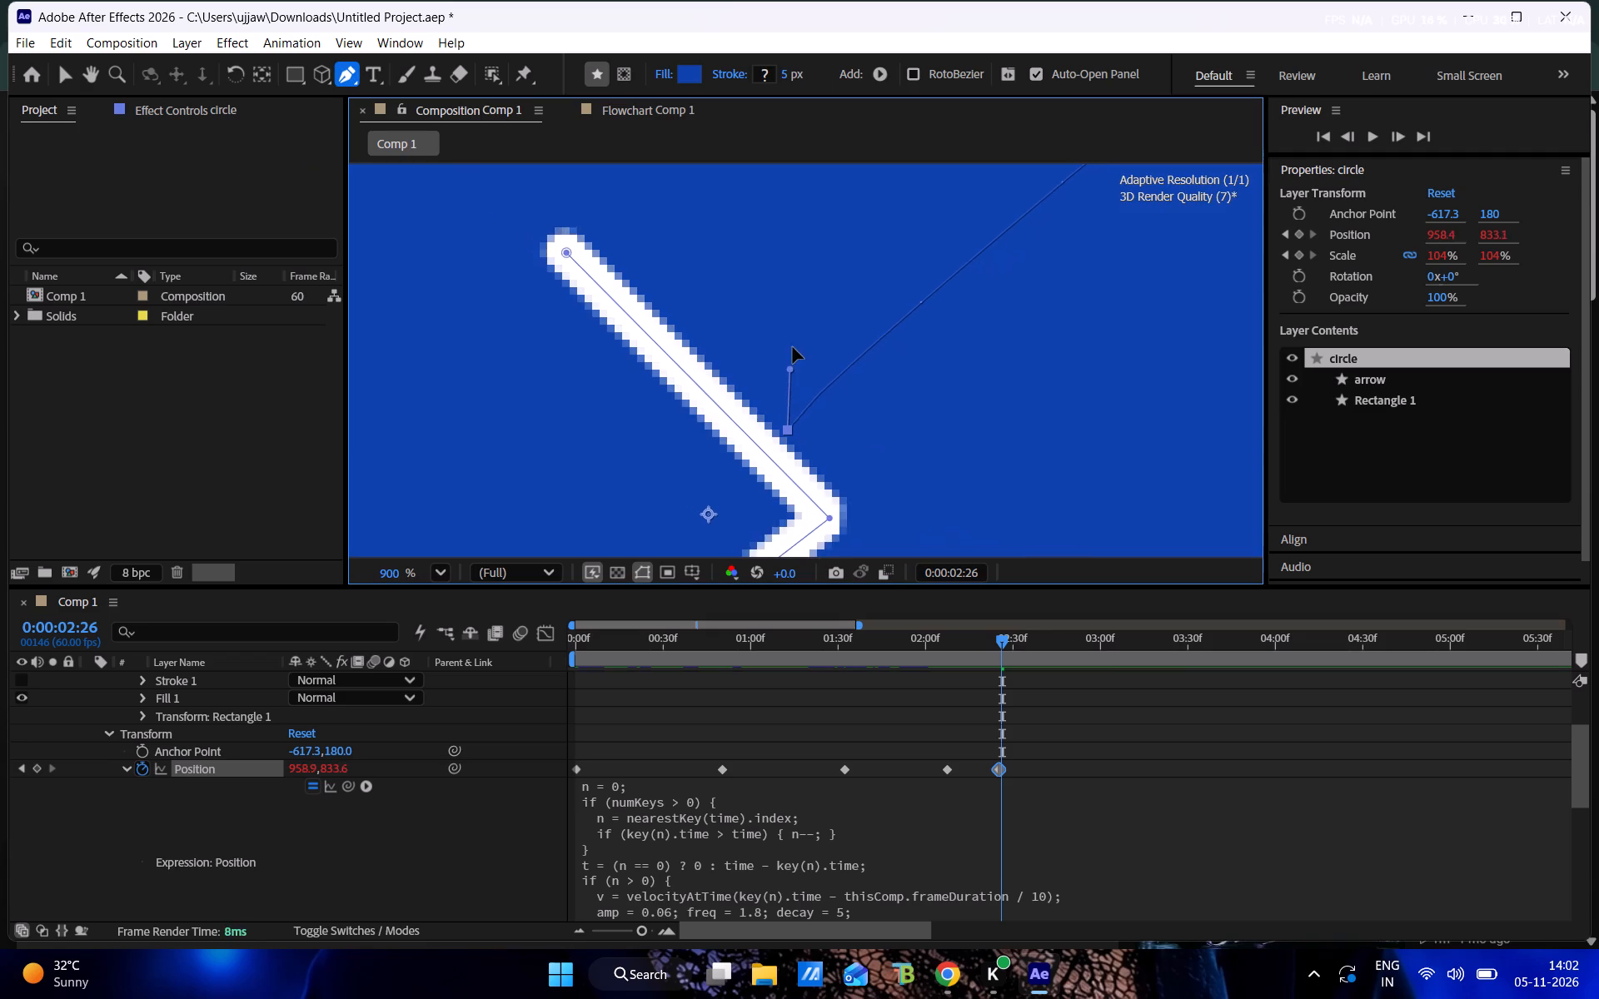
left_click_drag(793, 347, 797, 251)
Lengthen the last motion-path point's handle almost straight upward so the path arcs smoothly from the circle's starting spot into the button.
scroll(797, 253, "down", 10)
key("space")
key("space")
key("space")
key("space")
key("space")
key("space")
key("space")
key("space")
key("space")
key("space")
left_click_drag(840, 285, 861, 406)
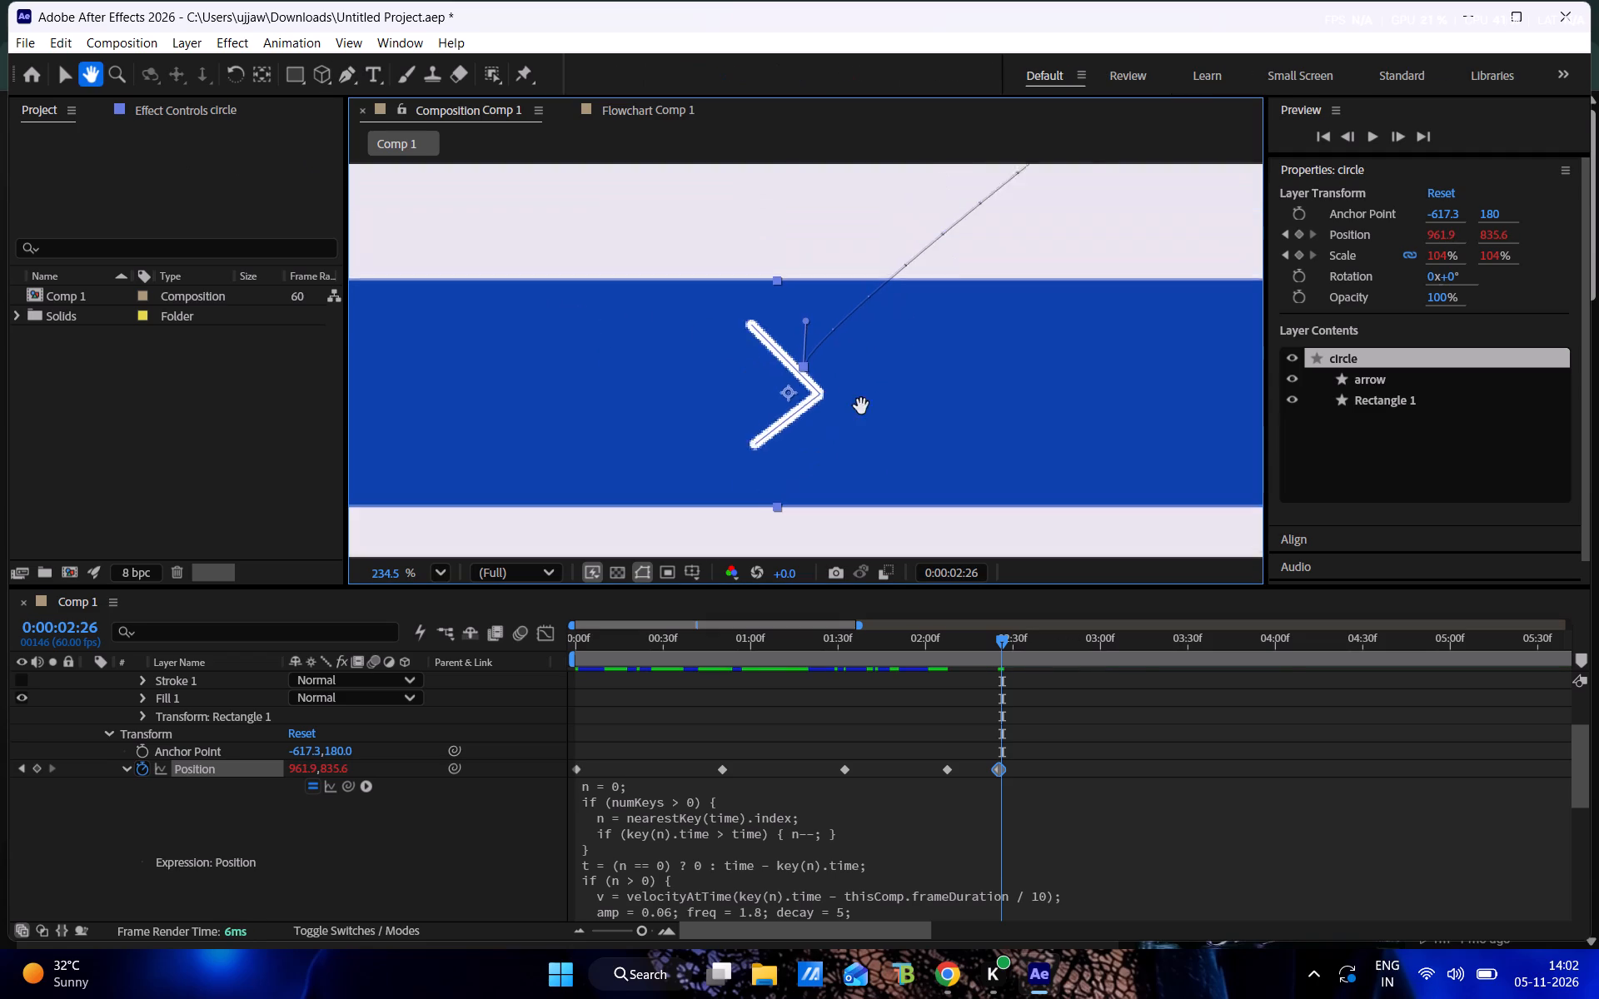
left_click_drag(861, 406, 872, 434)
left_click_drag(831, 404, 830, 211)
scroll(830, 211, "down", 12)
key("space")
key("space")
key("space")
key("space")
key("space")
key("space")
key("space")
left_click_drag(852, 269, 867, 440)
scroll(858, 419, "up", 4)
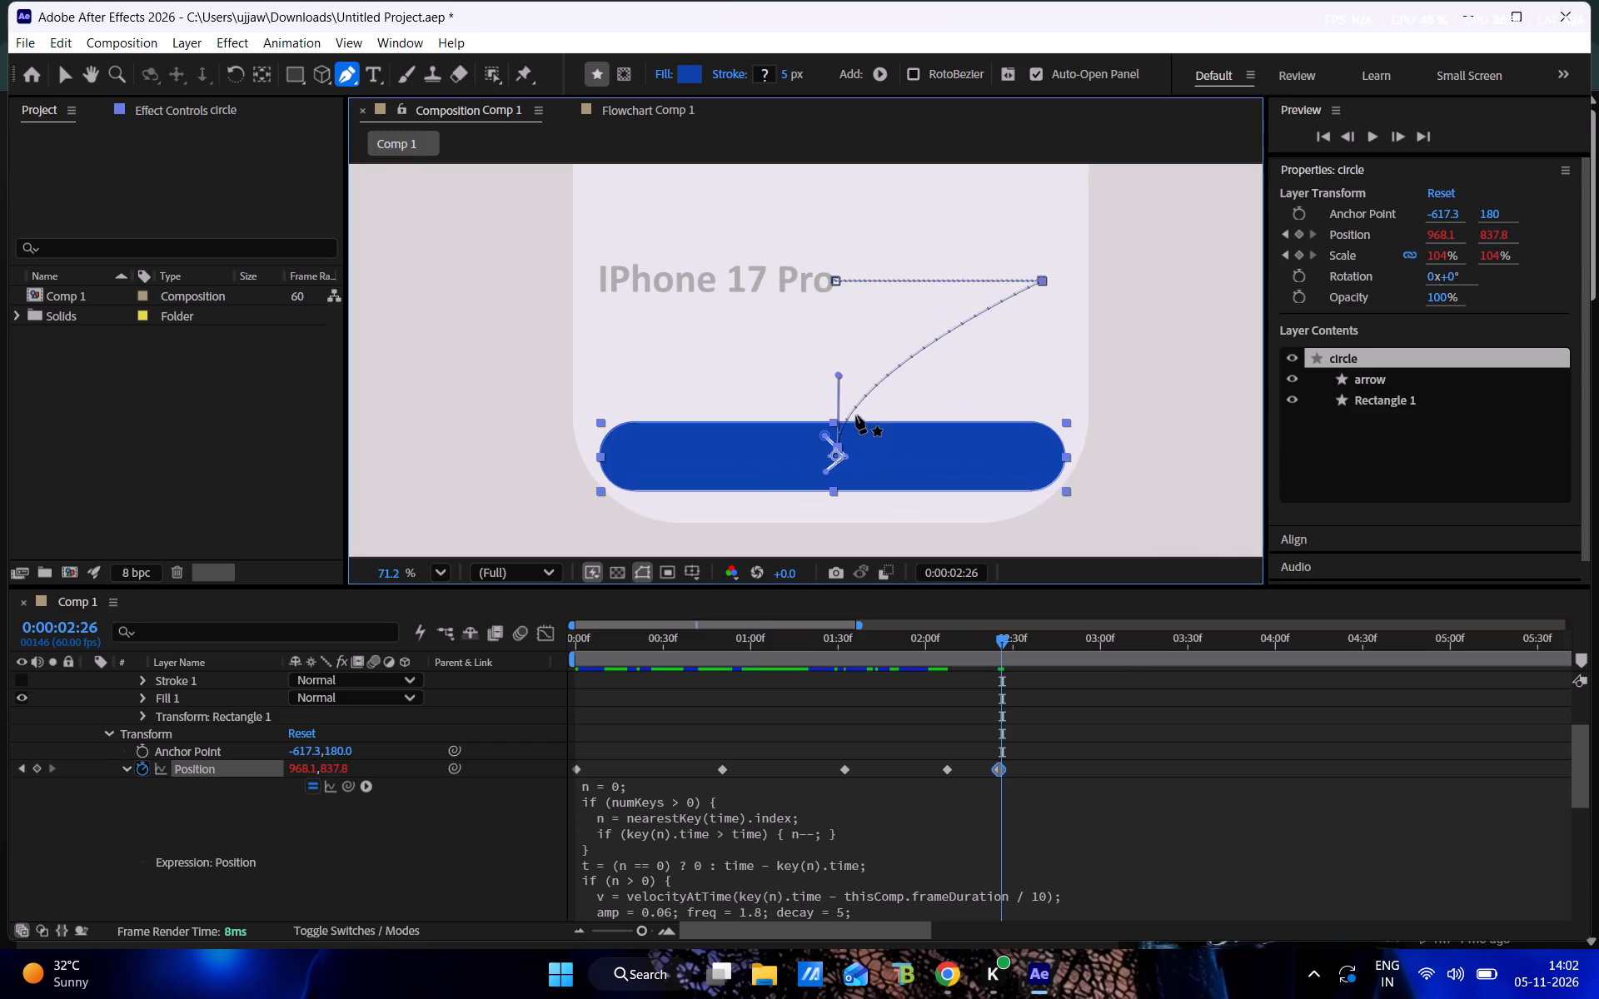
left_click_drag(842, 375, 847, 332)
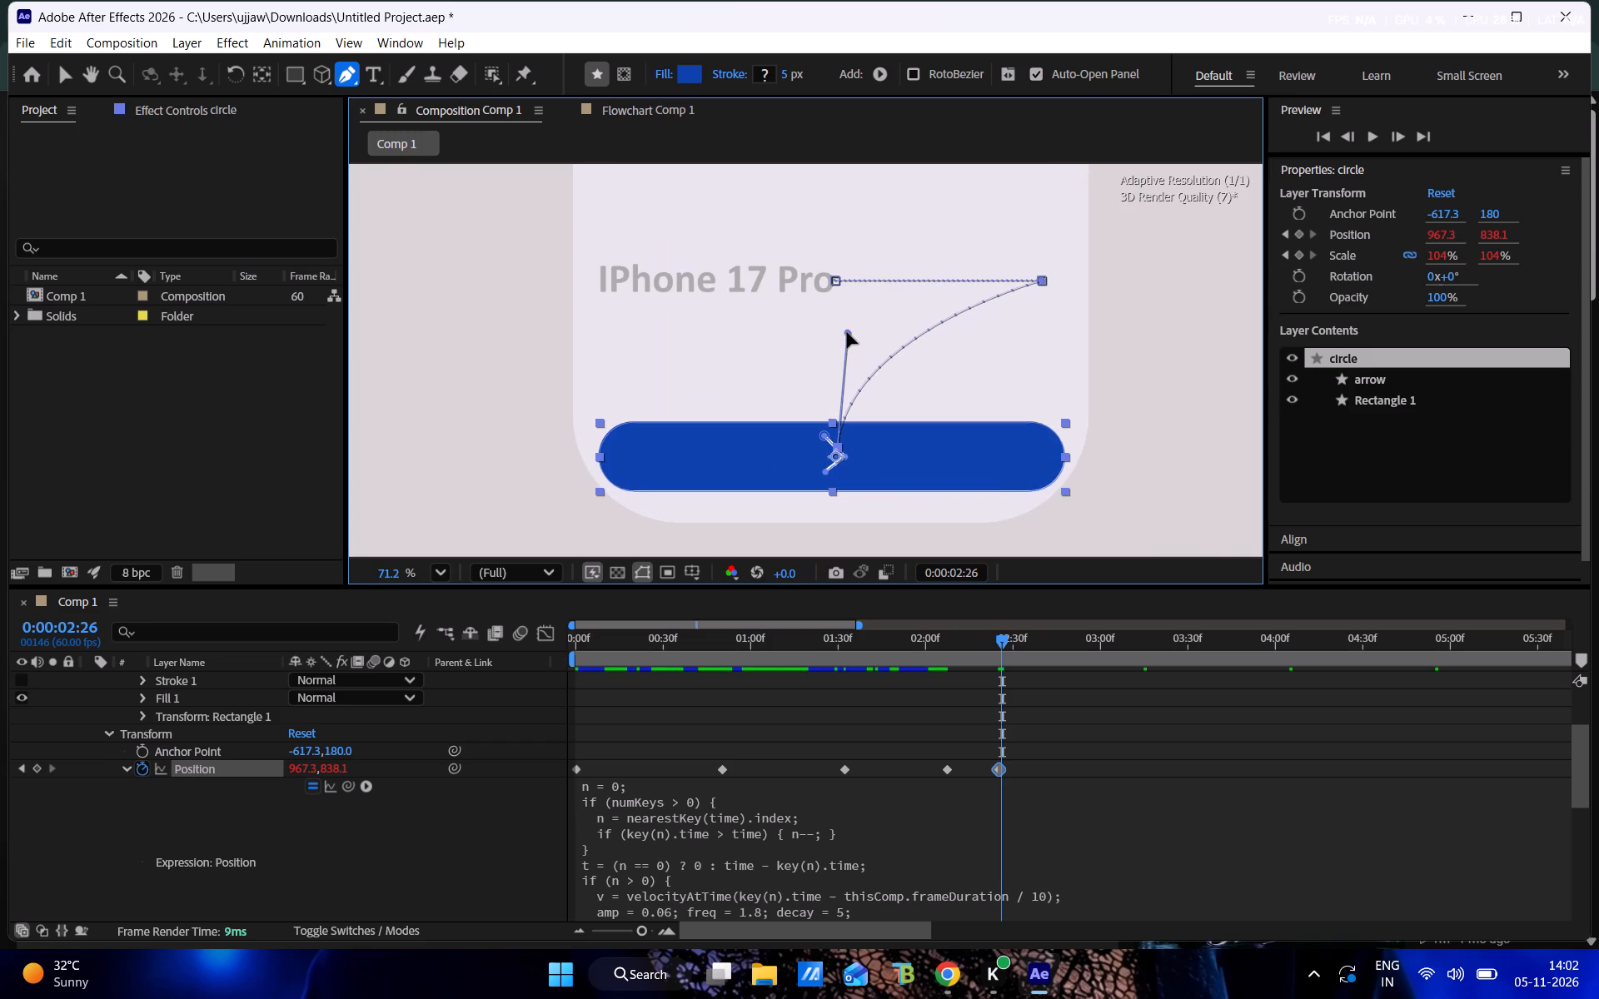
left_click_drag(847, 332, 841, 325)
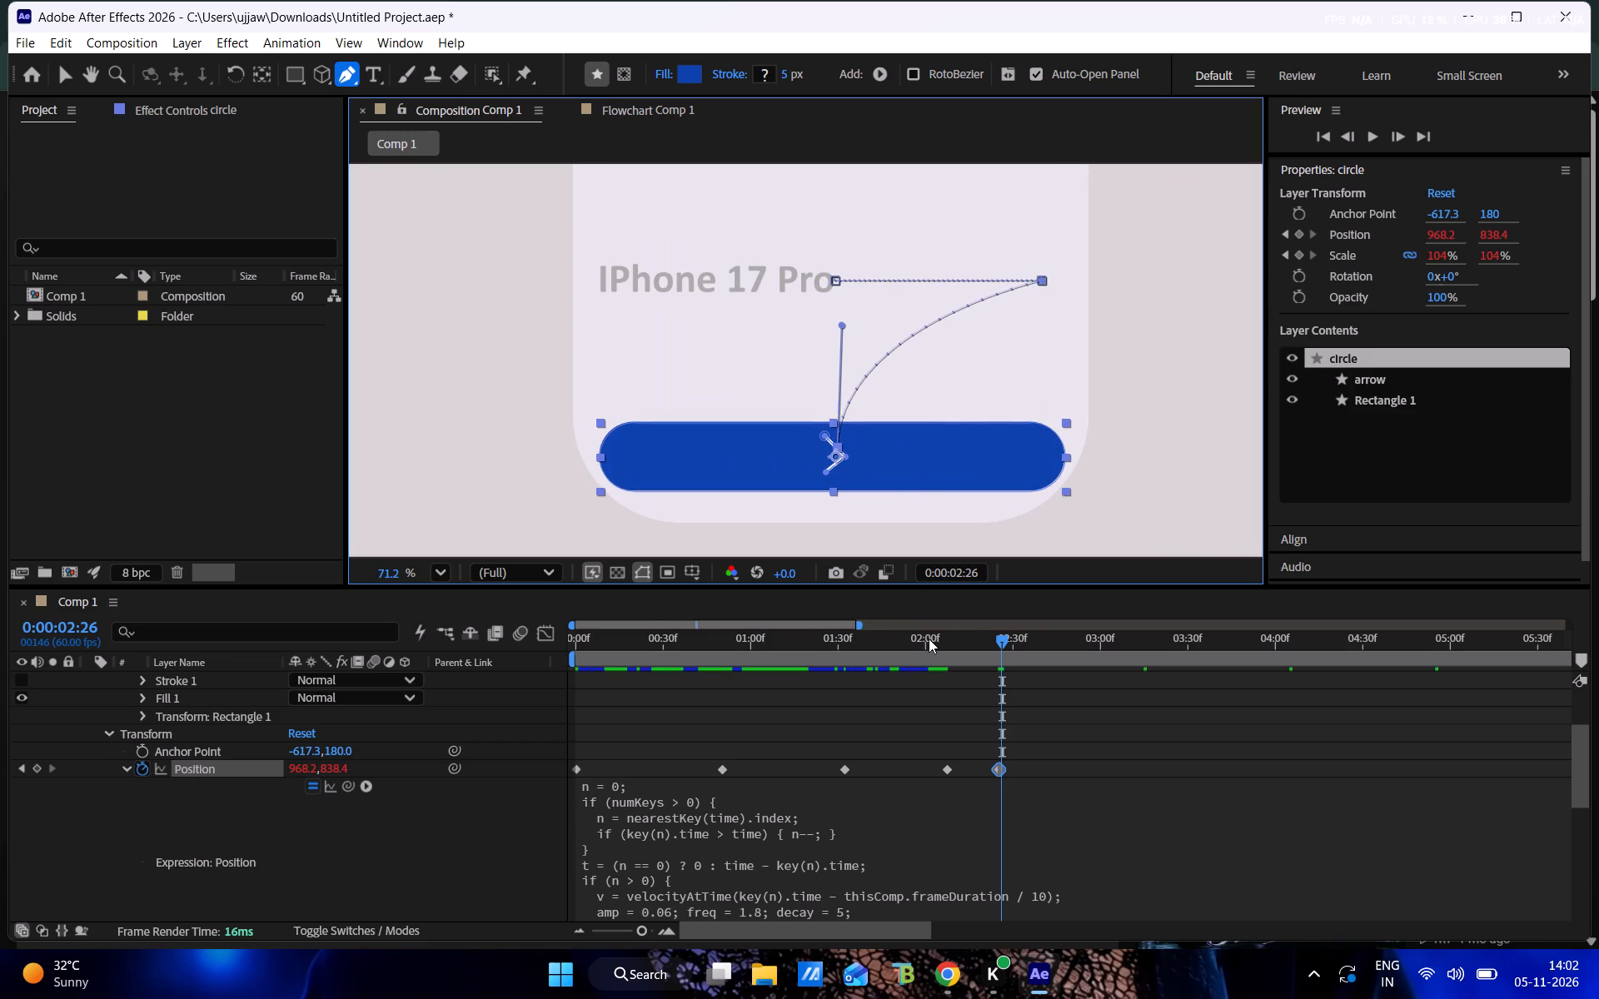
Play the animation from 0:00:01:32 and again from 0:00:02:03 to examine the button's curved descent.
left_click_drag(929, 639, 845, 642)
key("space")
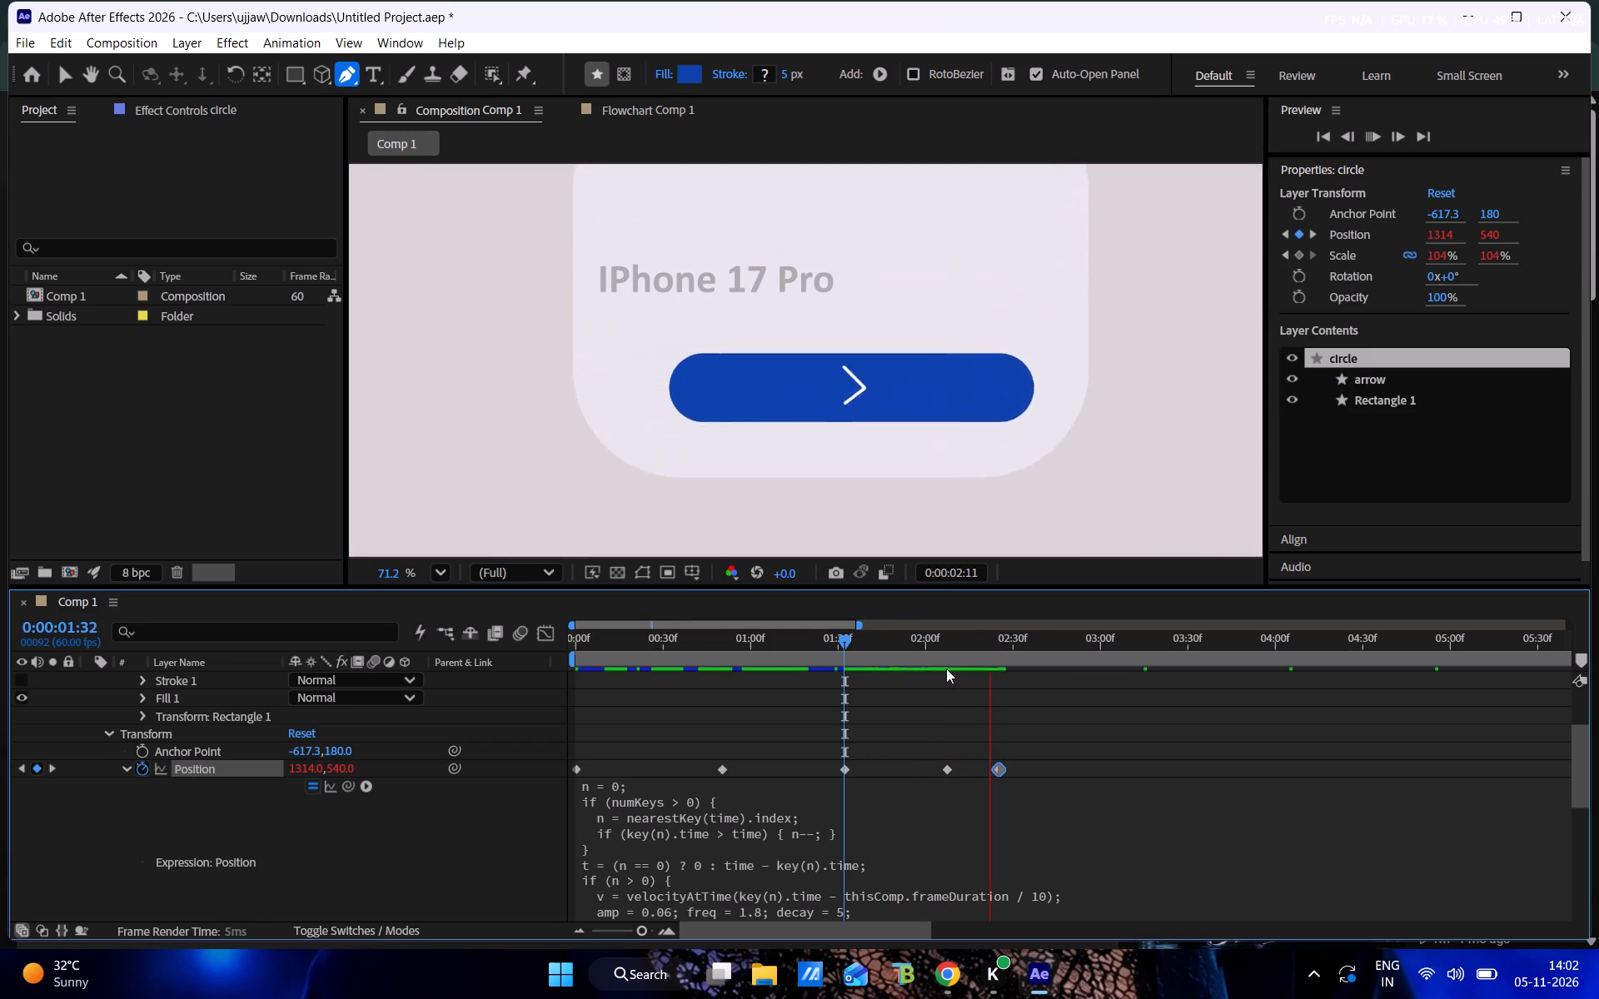
left_click_drag(1019, 638, 934, 649)
scroll(921, 656, "down", 6)
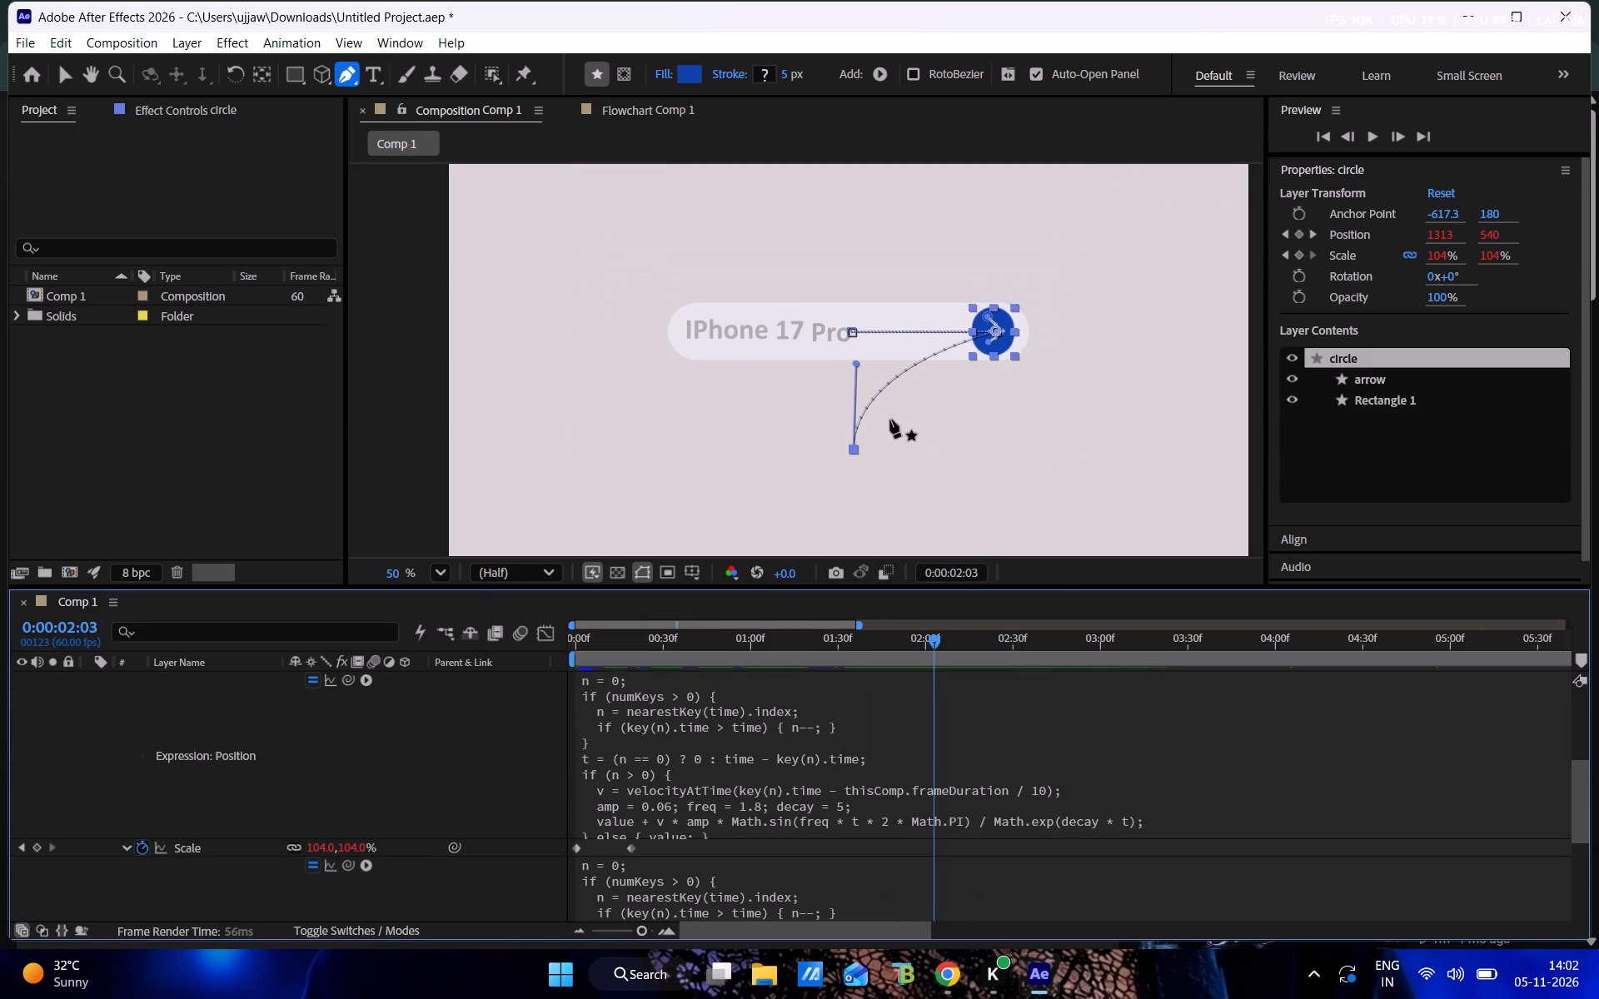
key("space")
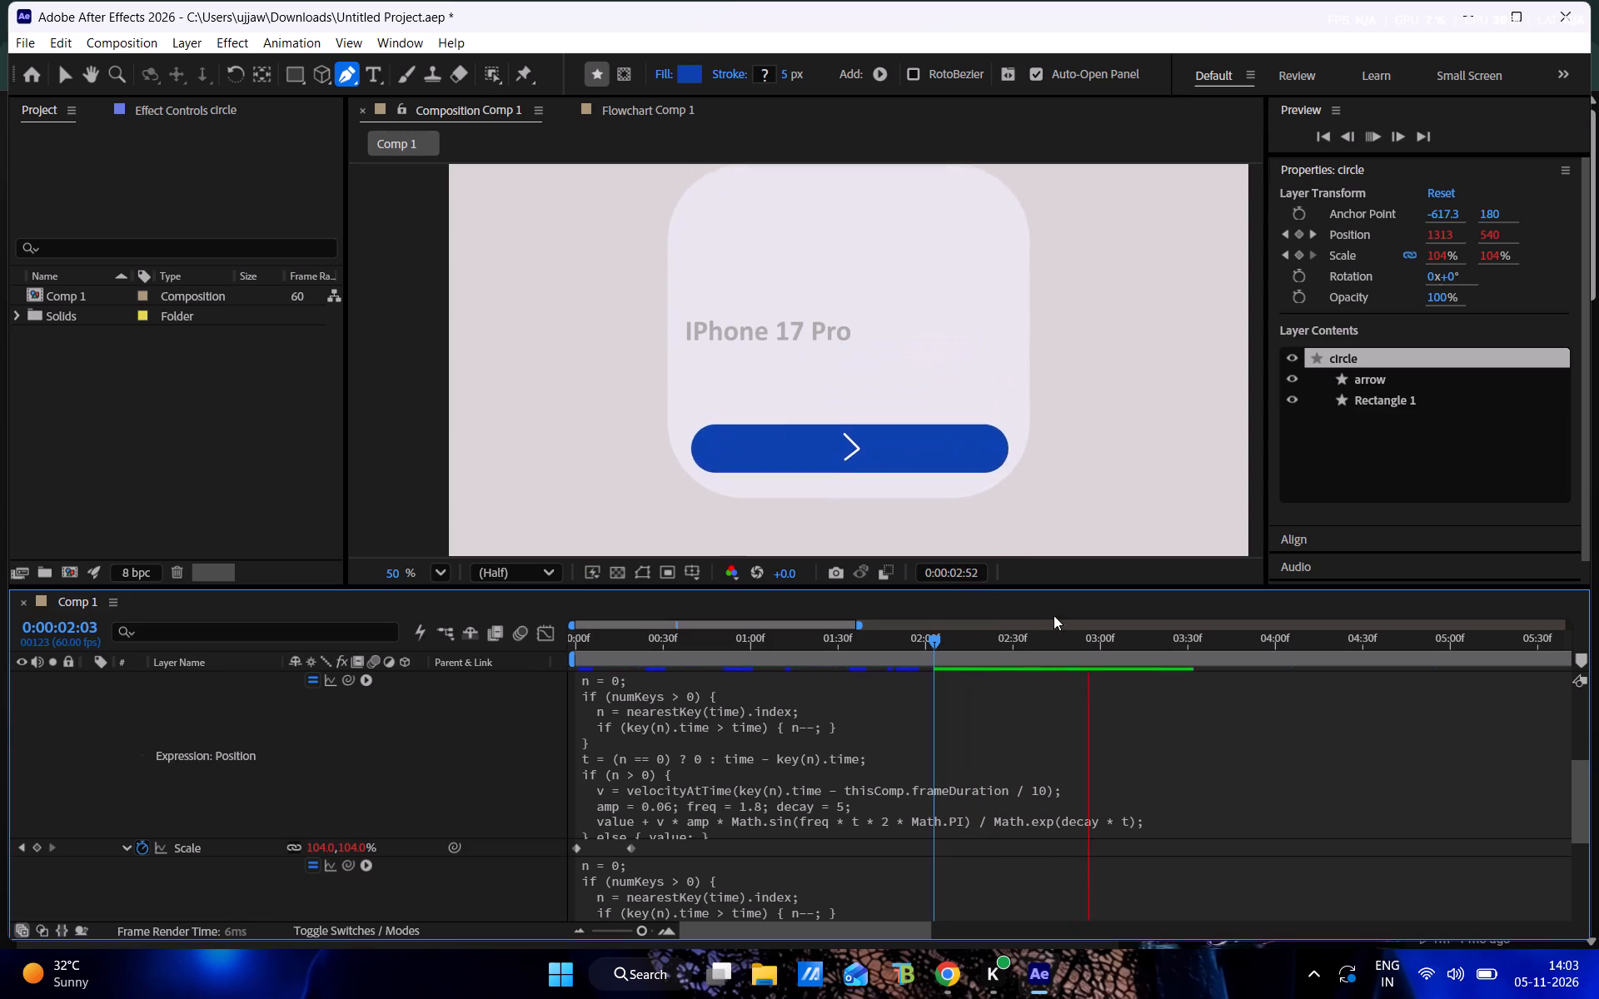
Collapse the expanded properties of the visible circle layer in the timeline.
left_click_drag(1034, 643, 948, 665)
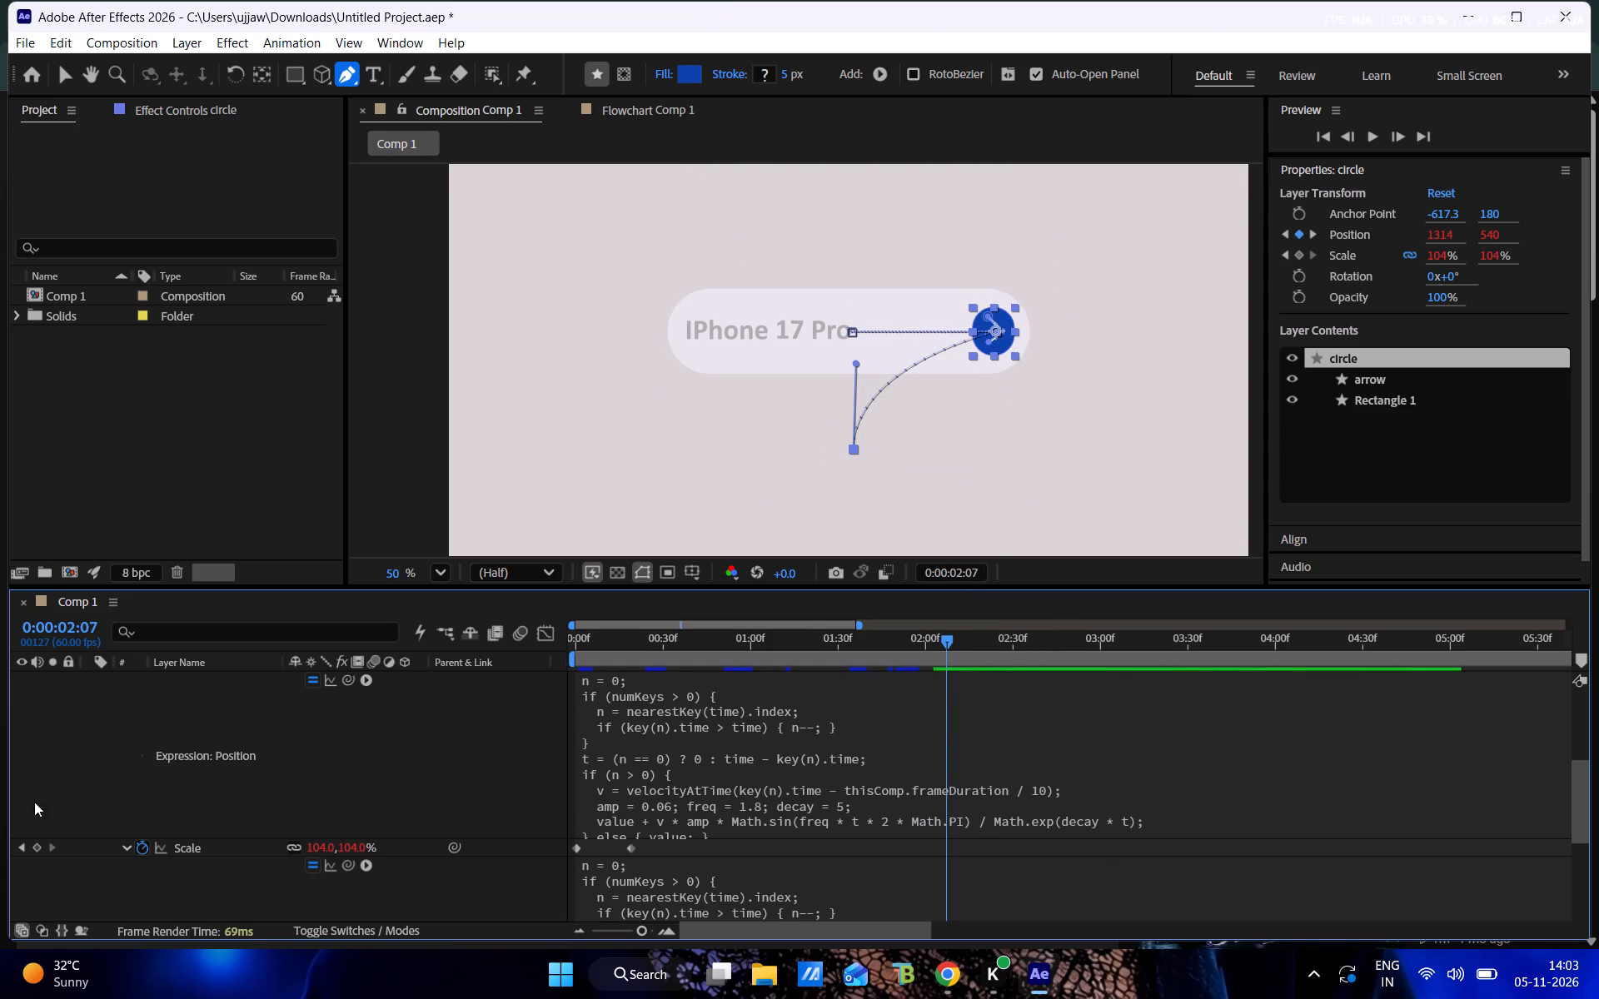
scroll(282, 879, "up", 4)
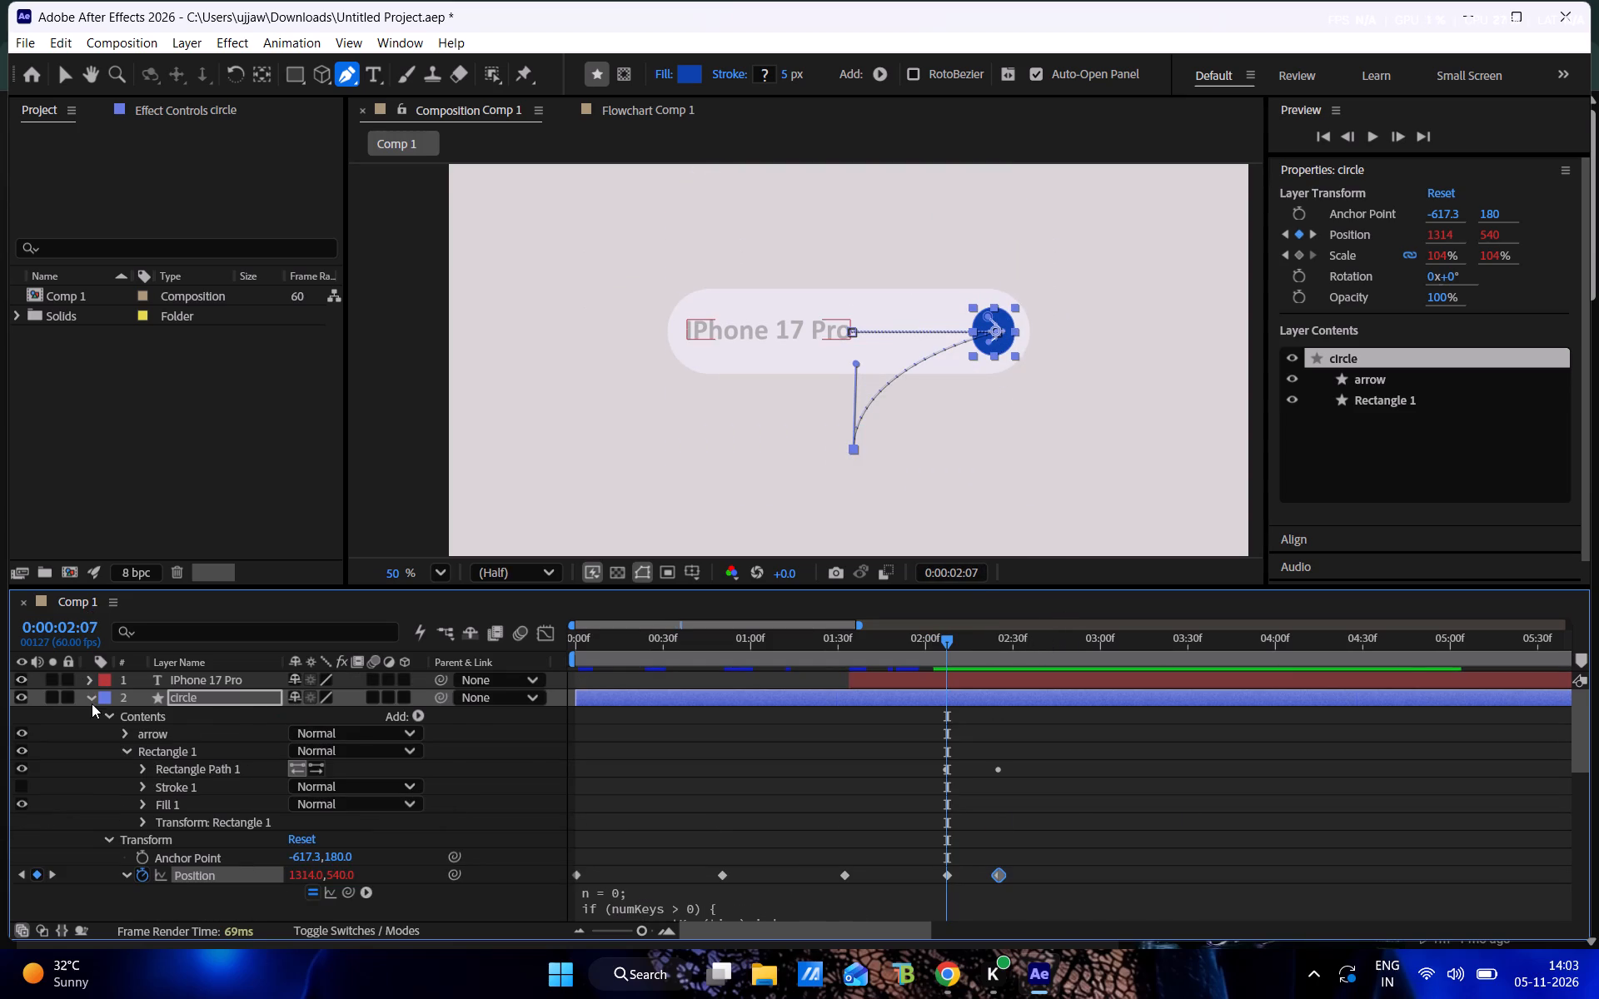
left_click(92, 703)
Play the whole animation from 0:00:00:00 with the full composition frame in view to review the complete motion.
scroll(1039, 455, "down", 6)
key("space")
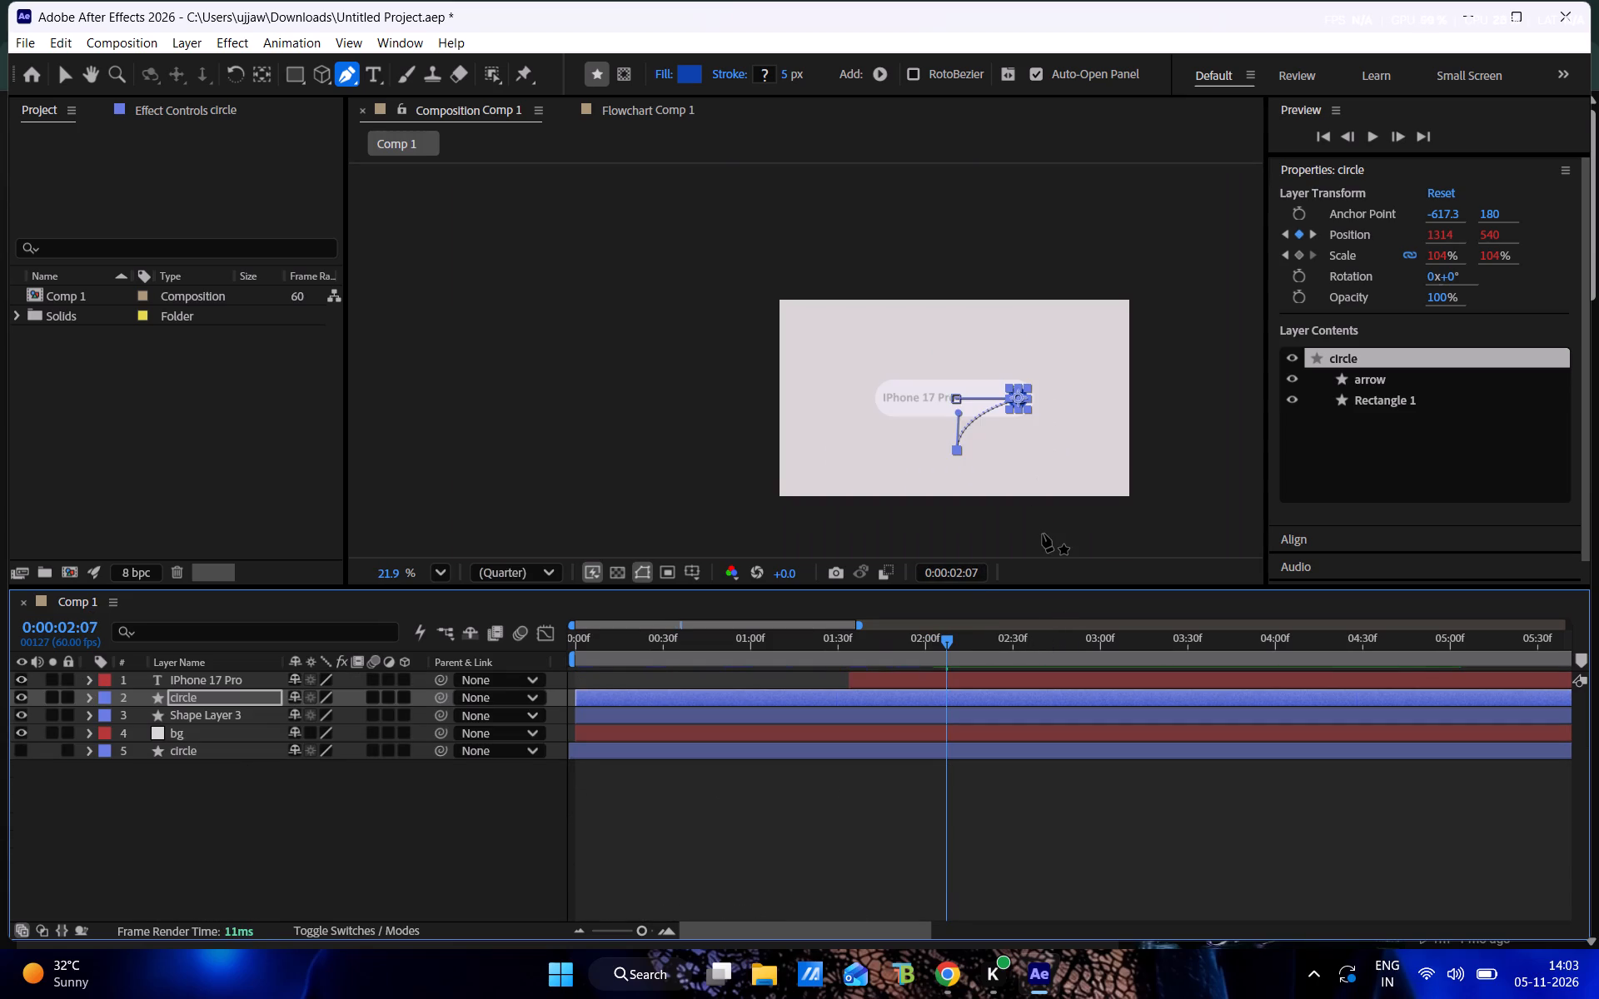
left_click_drag(795, 642, 330, 676)
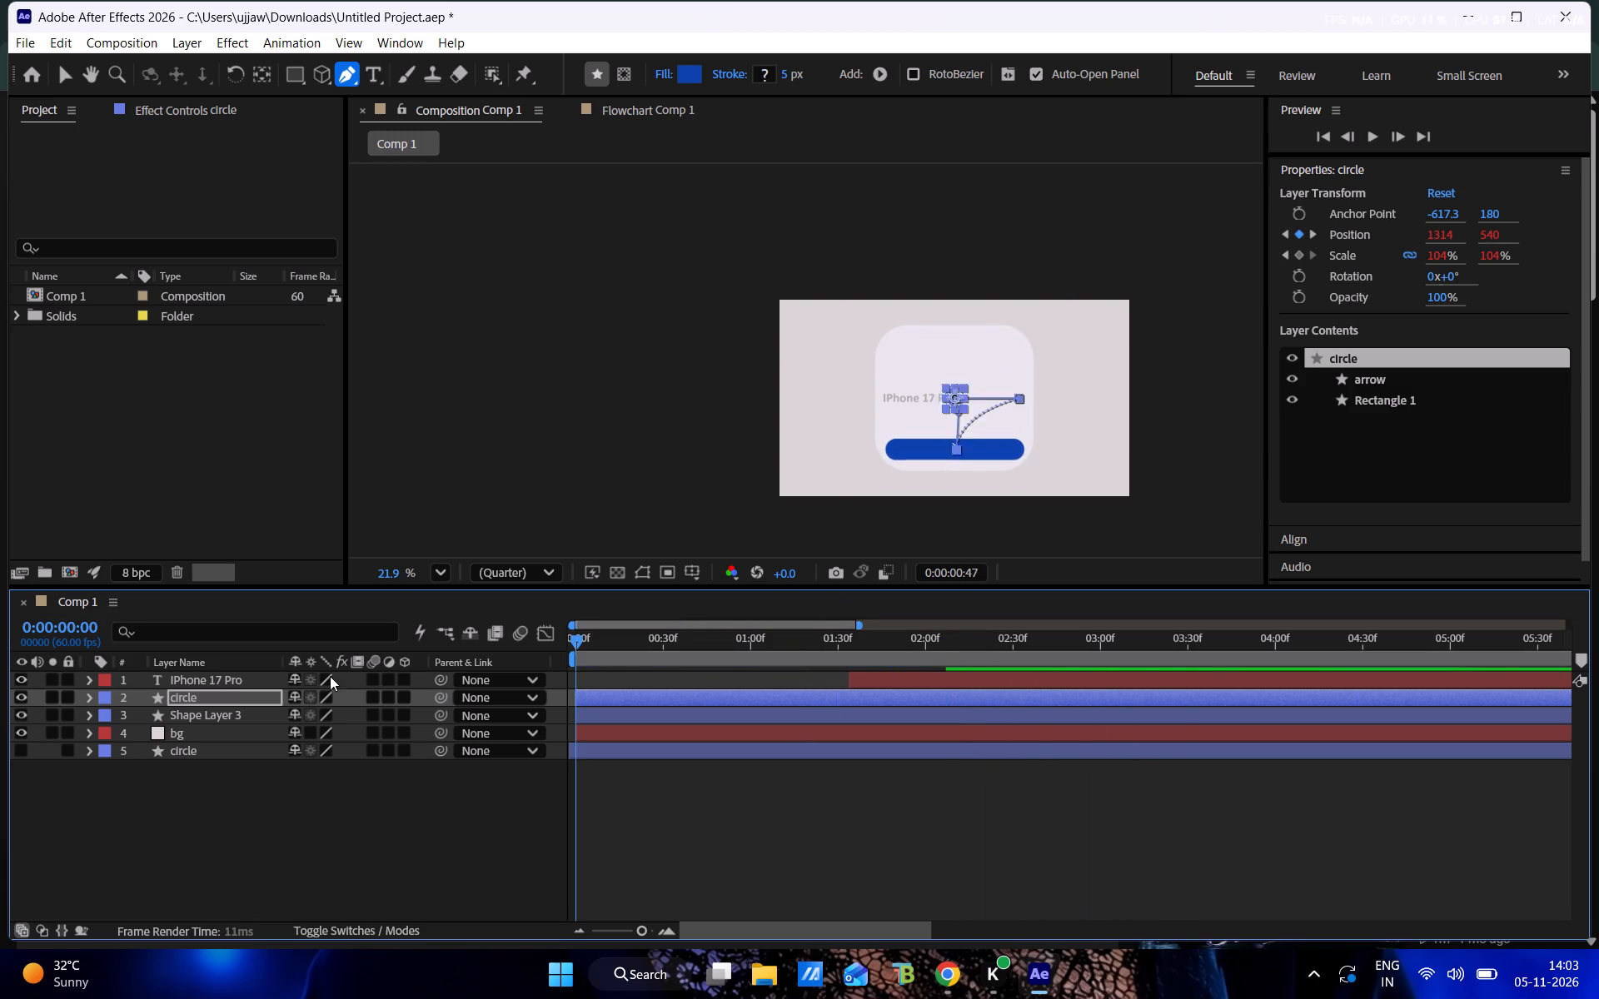
left_click_drag(330, 676, 197, 717)
key("space")
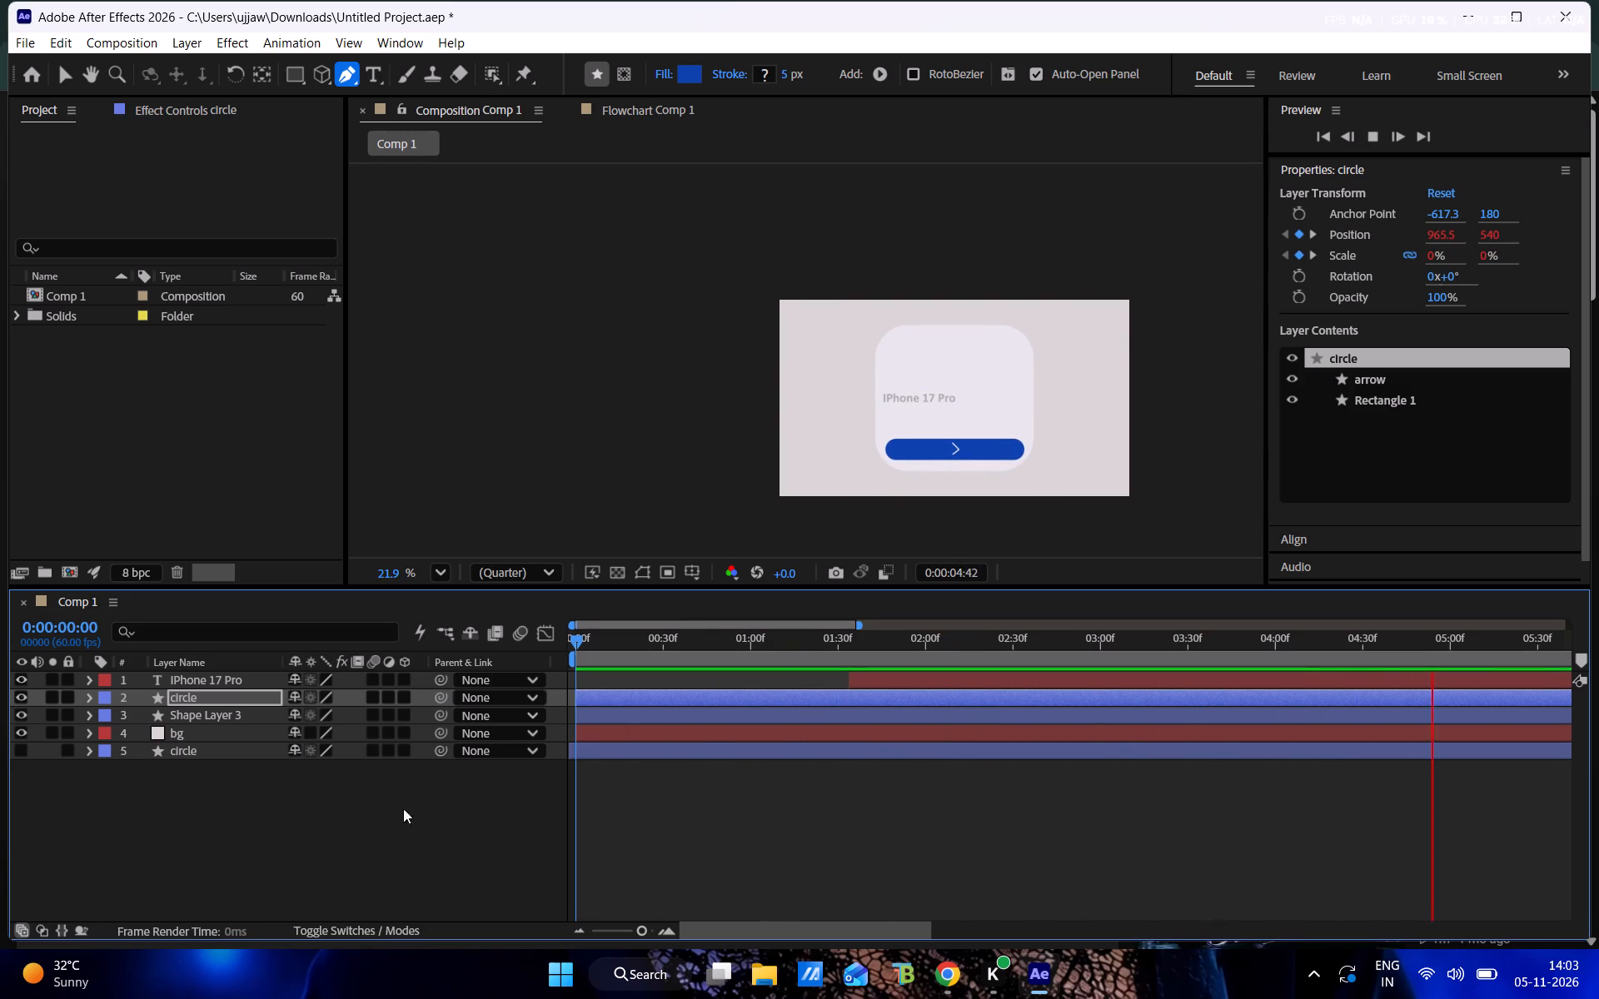
left_click_drag(598, 652, 416, 649)
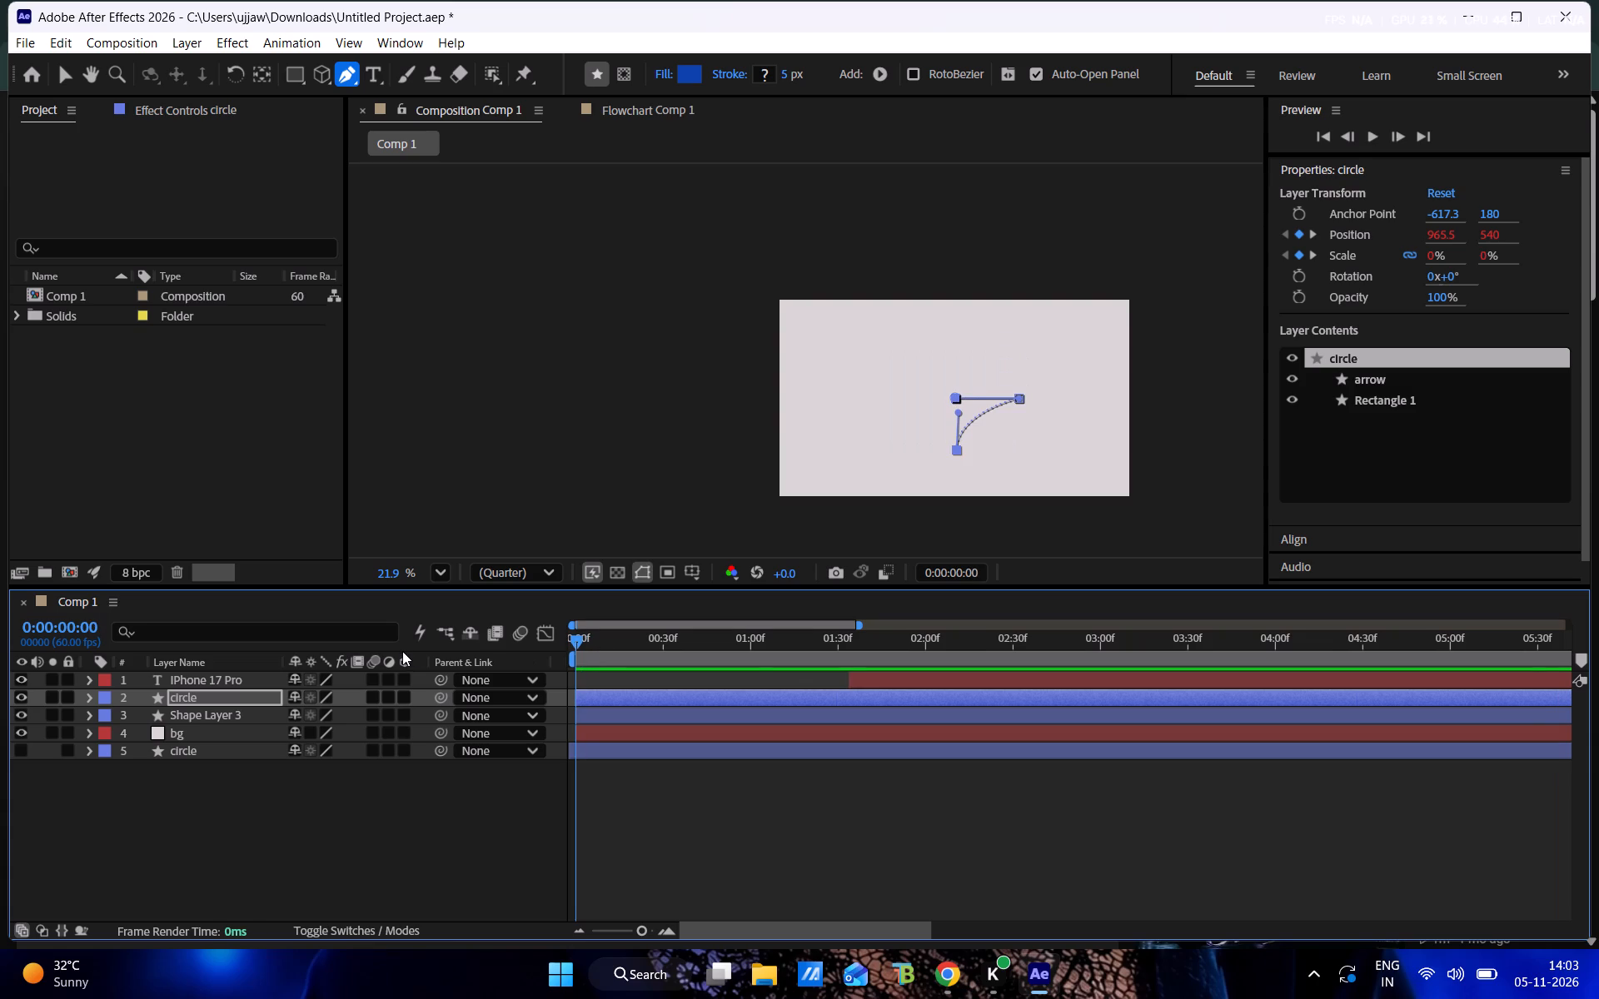
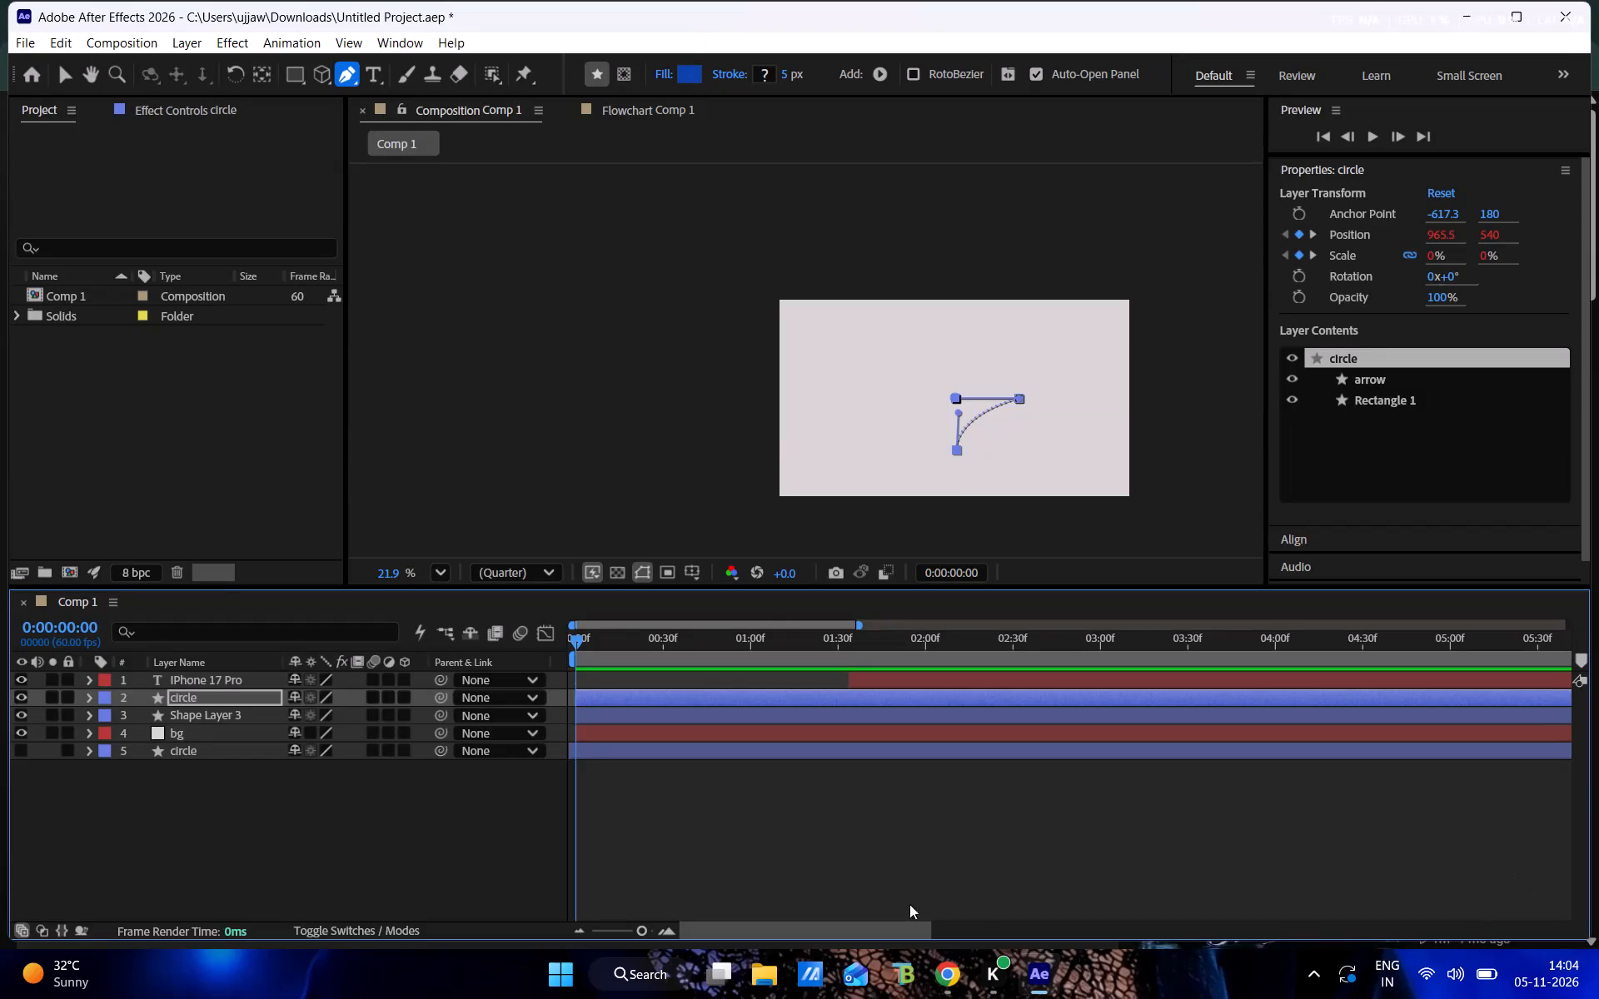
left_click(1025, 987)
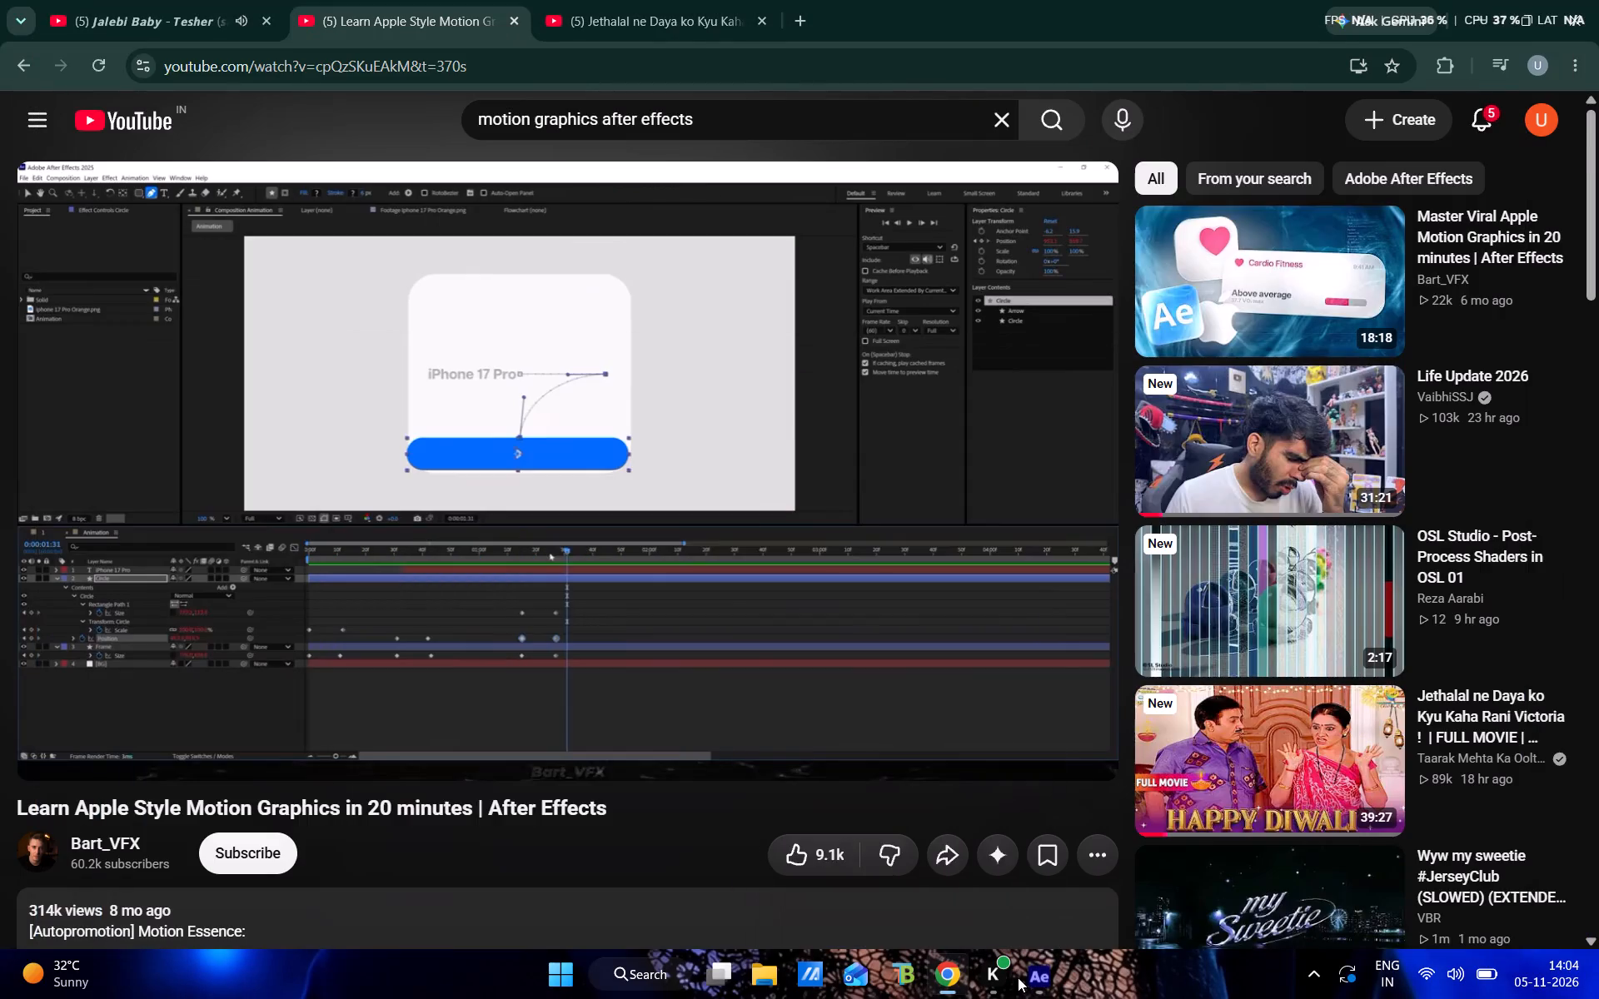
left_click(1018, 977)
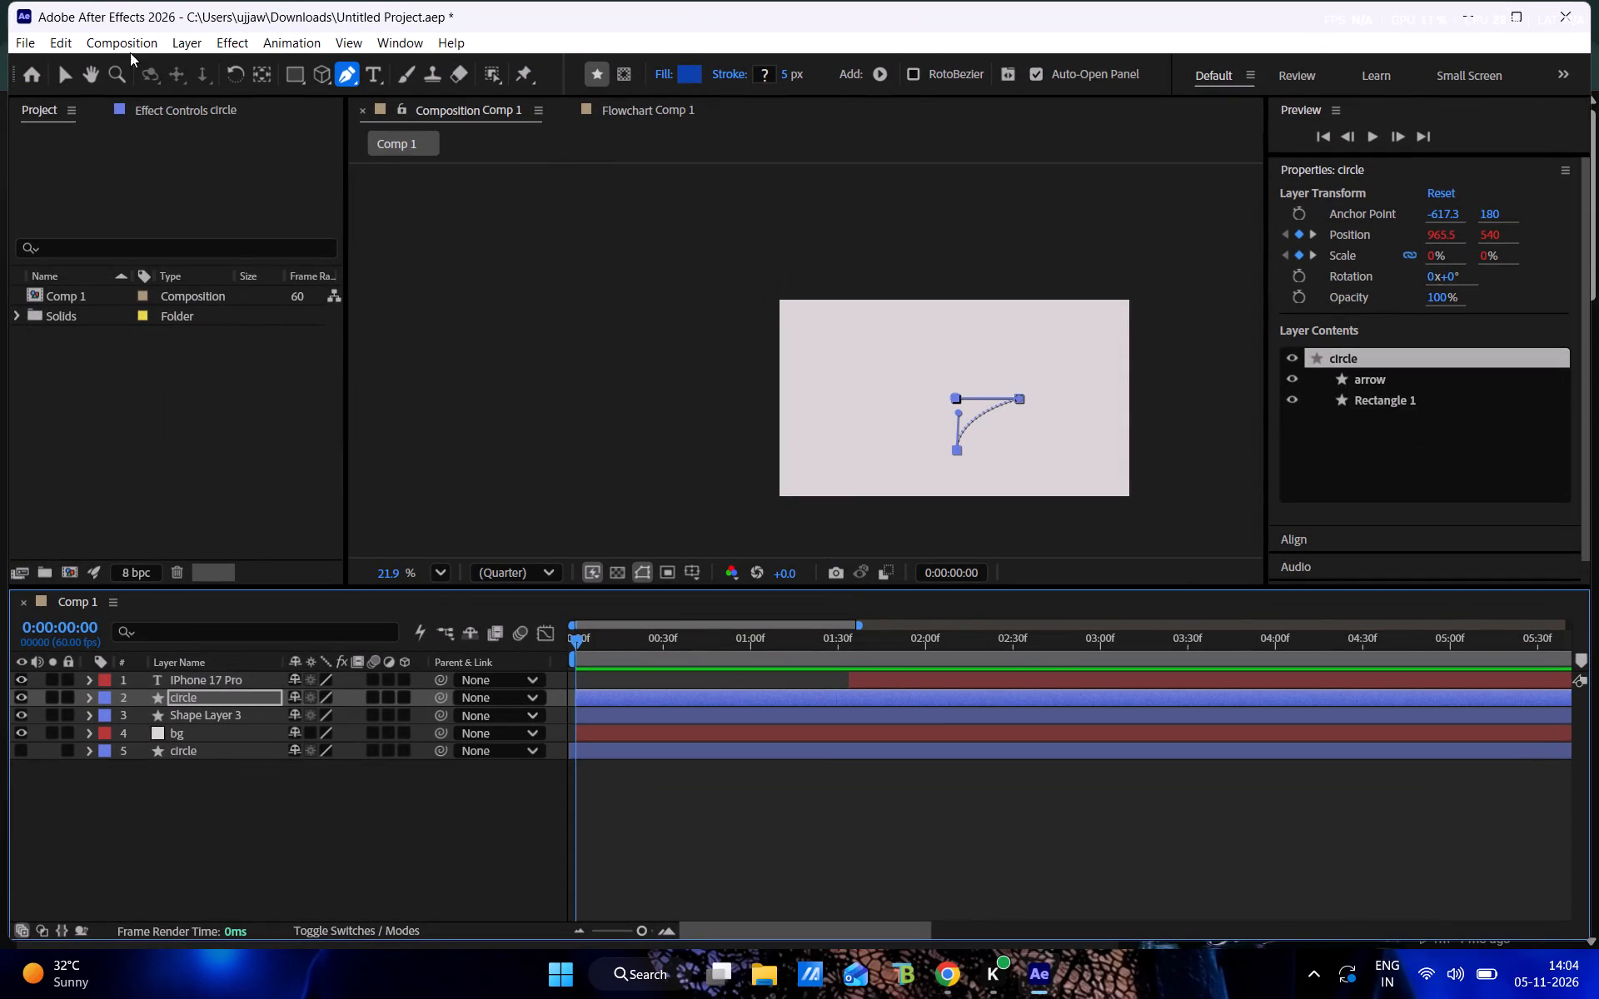